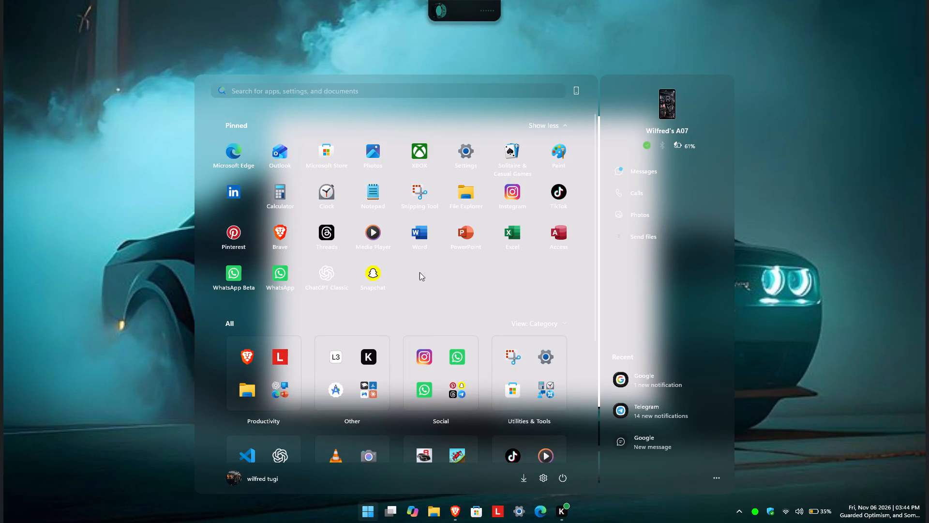
Open the recent workbook Book1 in Excel and maximize its window.
left_click(517, 245)
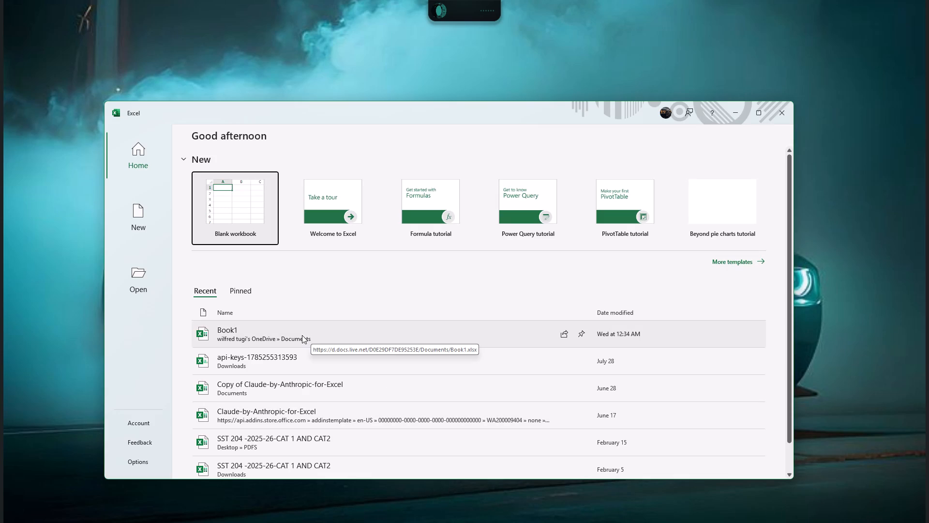
scroll(298, 374, "down", 1)
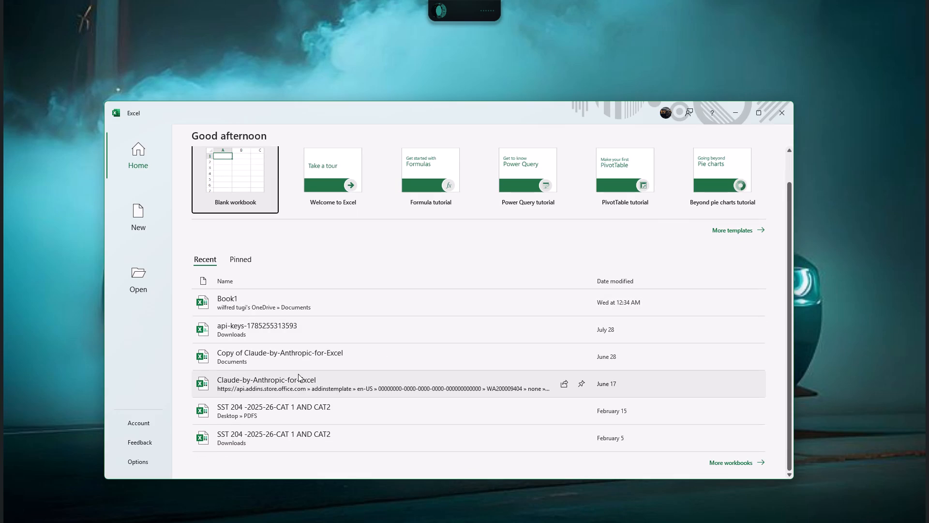
scroll(298, 374, "up", 1)
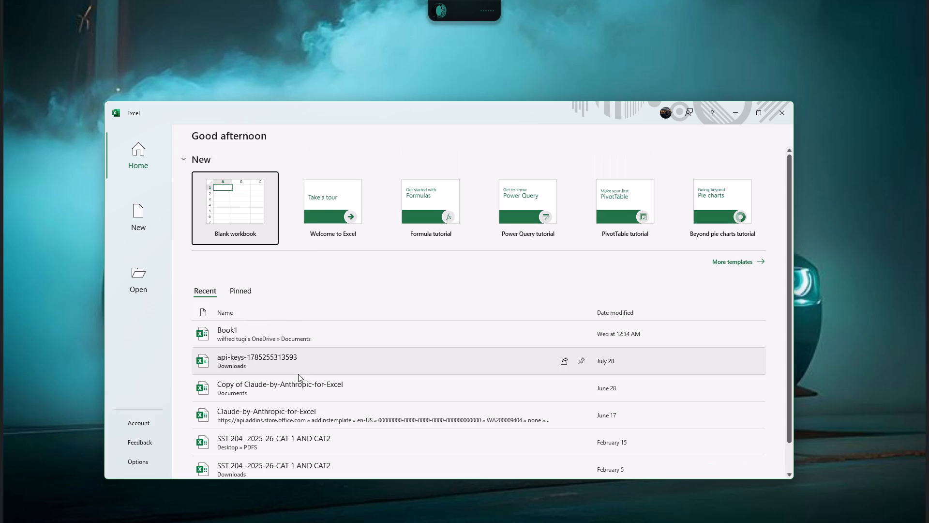
left_click(269, 328)
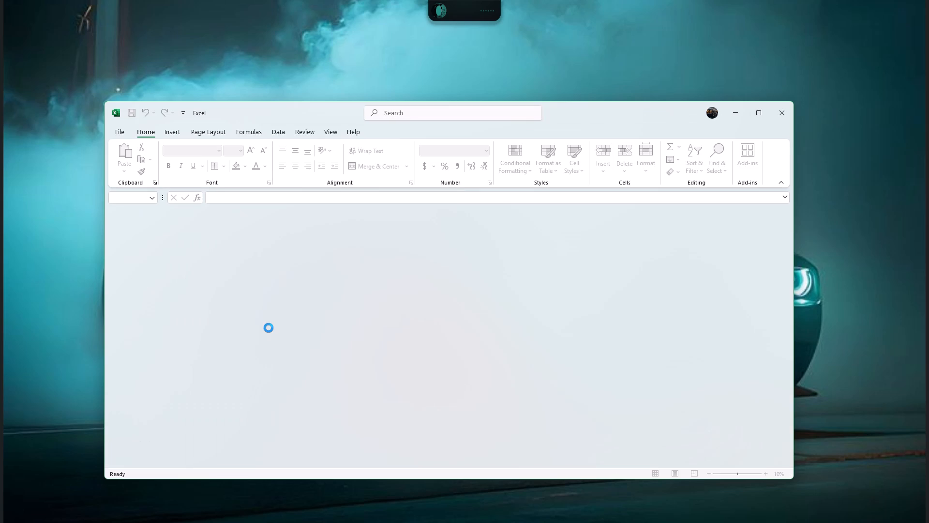
left_click(761, 115)
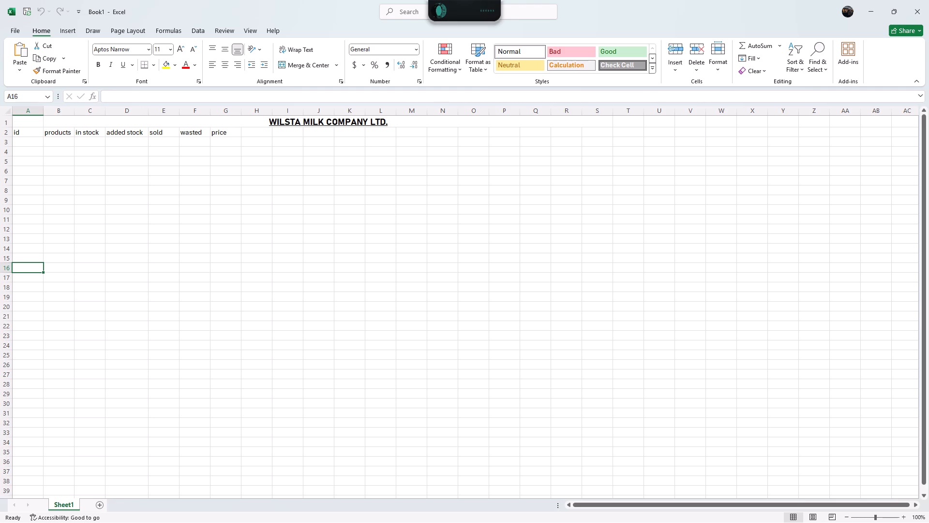
Insert an empty sheet column before the id column.
scroll(117, 163, "up", 1)
scroll(117, 163, "down", 1)
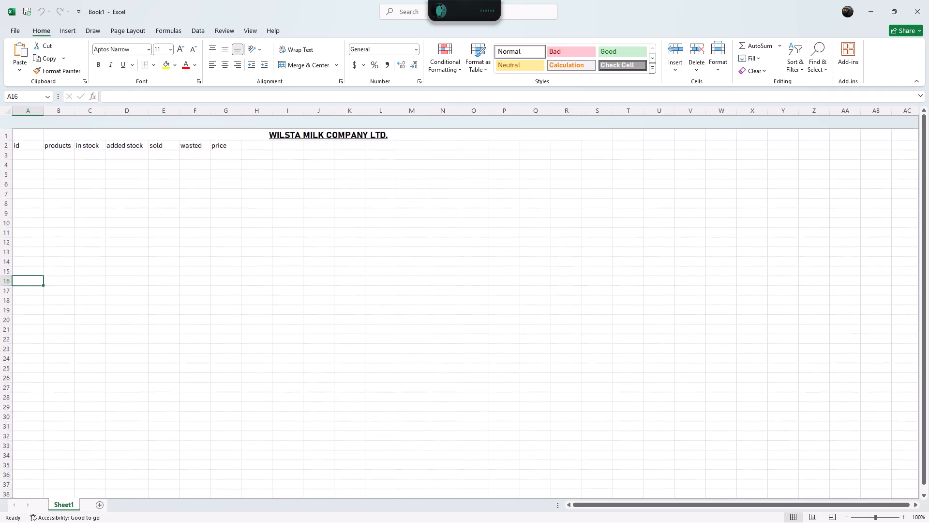
scroll(117, 163, "right", 1)
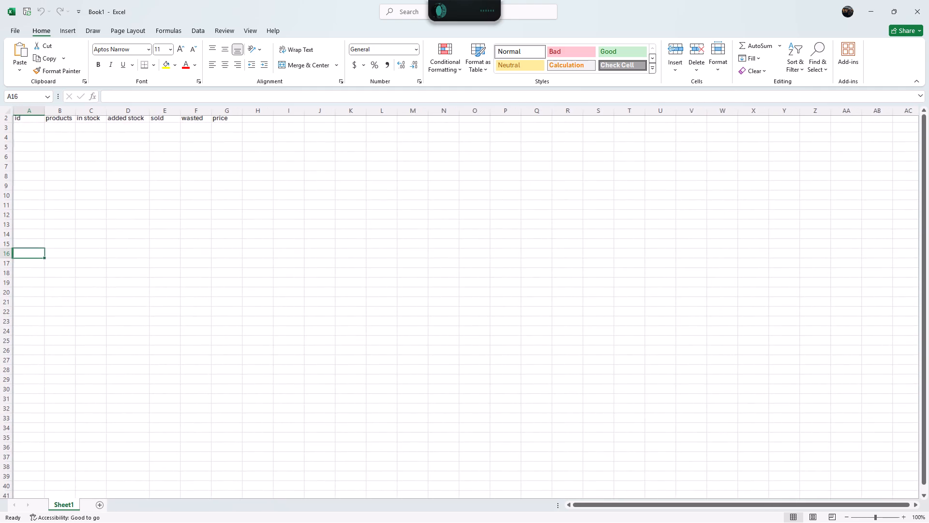
scroll(117, 163, "up", 1)
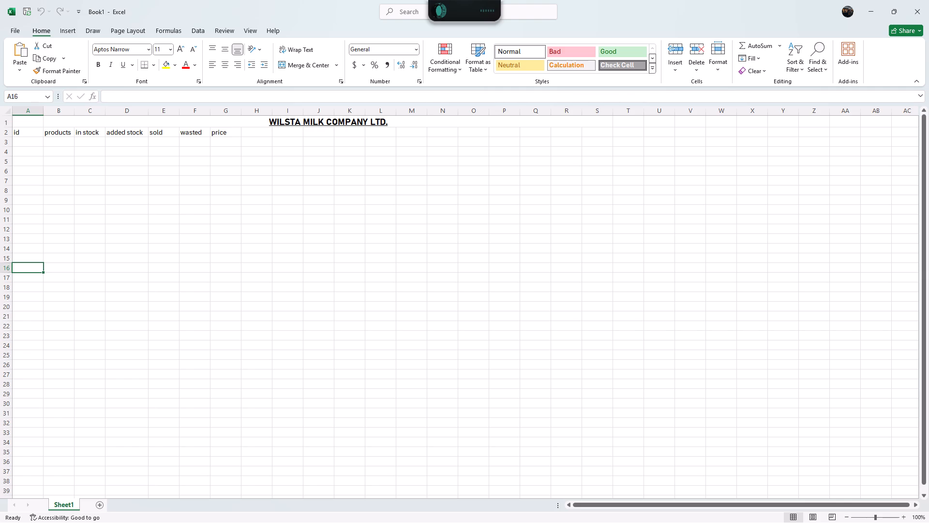
left_click(27, 135)
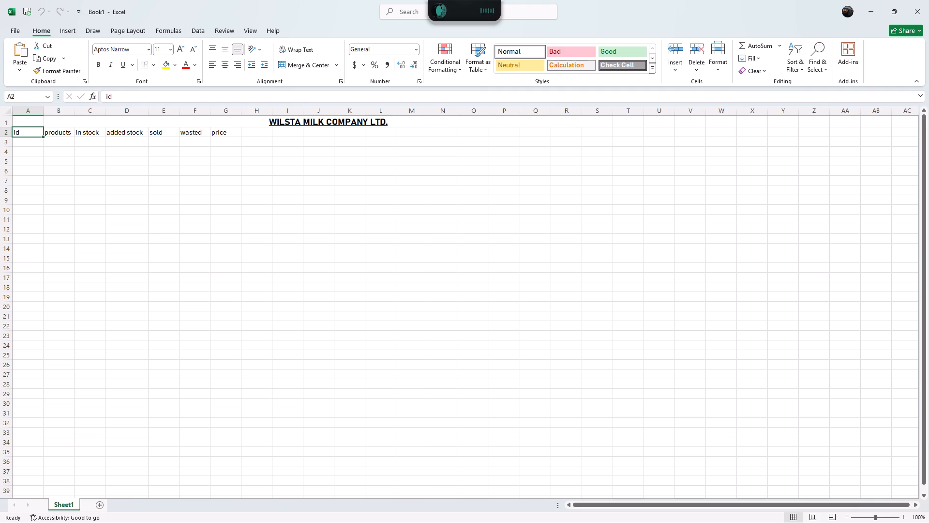
left_click(36, 111)
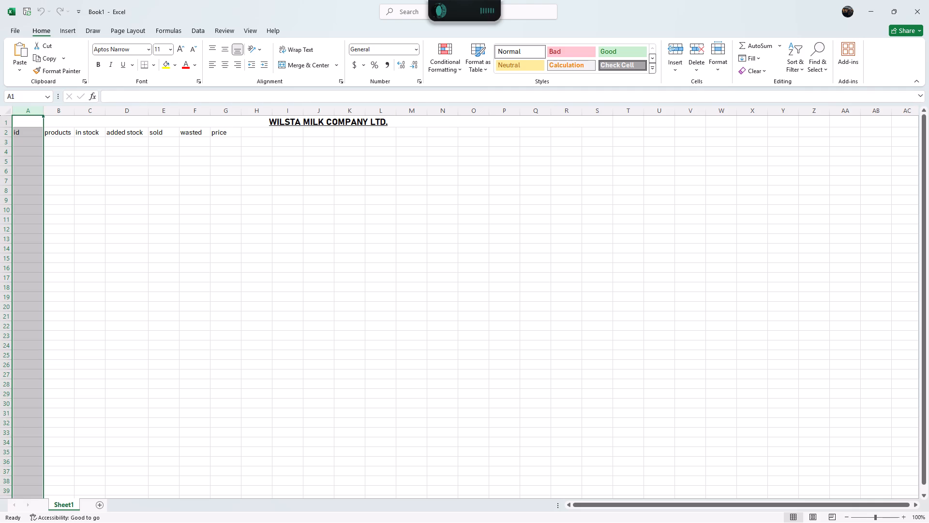
left_click(677, 66)
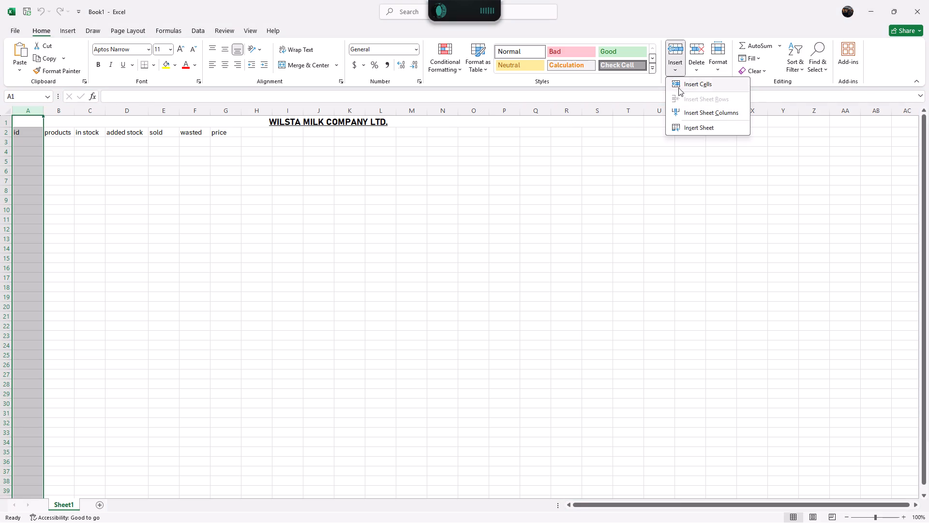
left_click(689, 114)
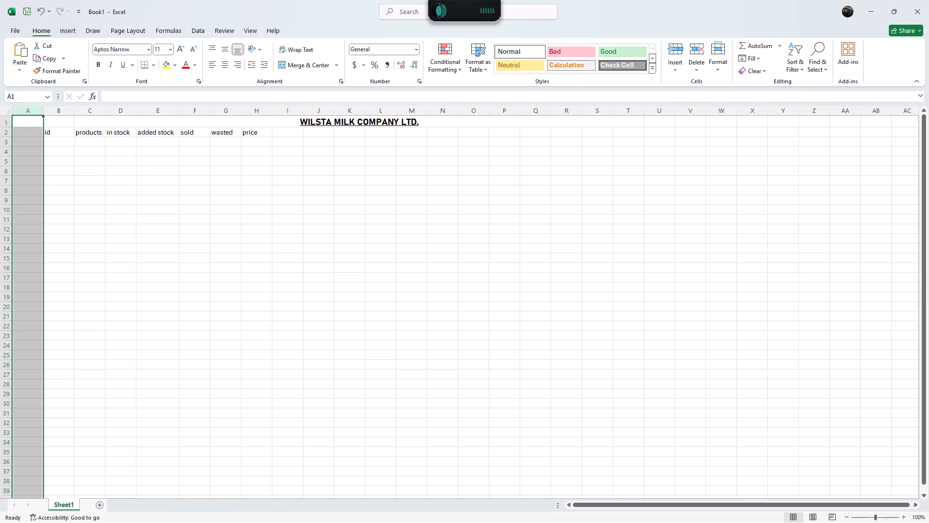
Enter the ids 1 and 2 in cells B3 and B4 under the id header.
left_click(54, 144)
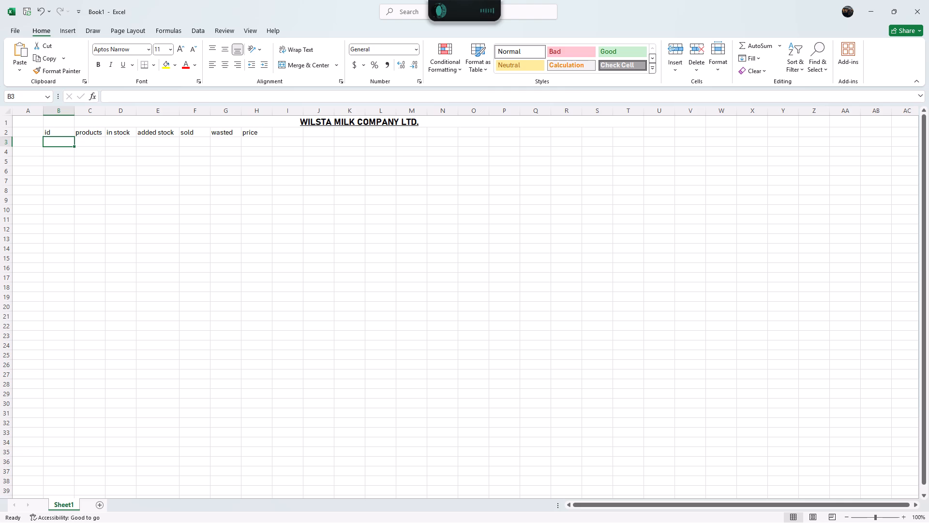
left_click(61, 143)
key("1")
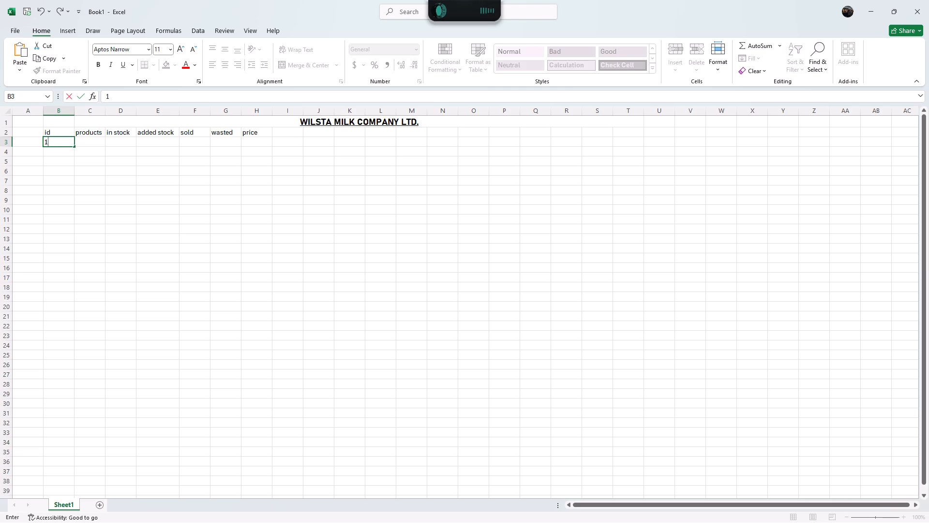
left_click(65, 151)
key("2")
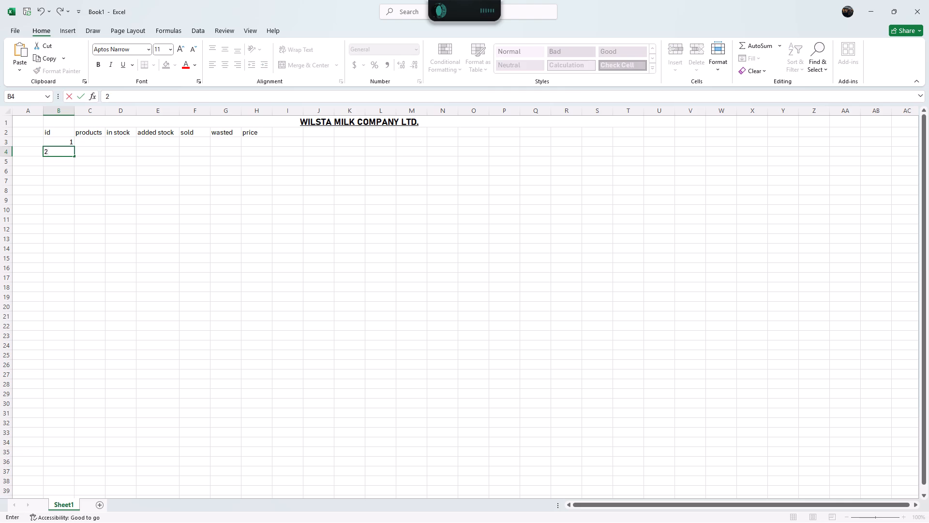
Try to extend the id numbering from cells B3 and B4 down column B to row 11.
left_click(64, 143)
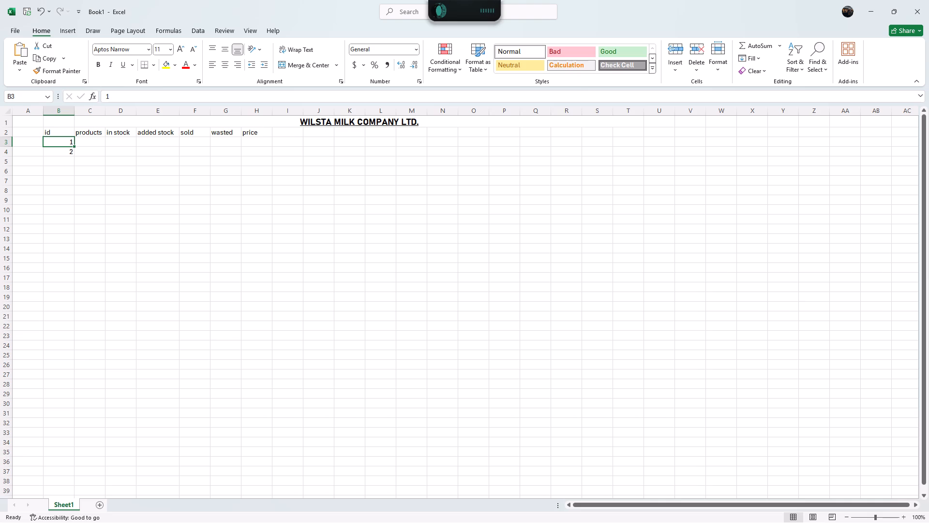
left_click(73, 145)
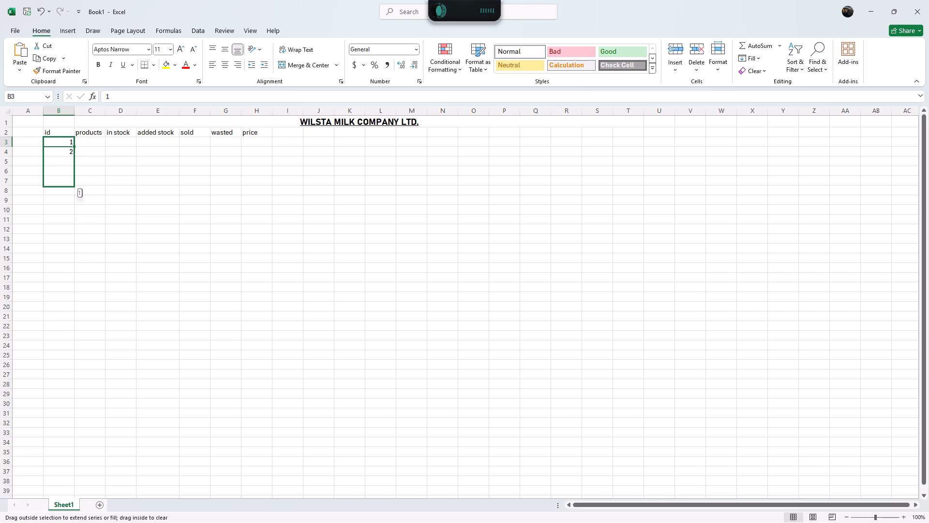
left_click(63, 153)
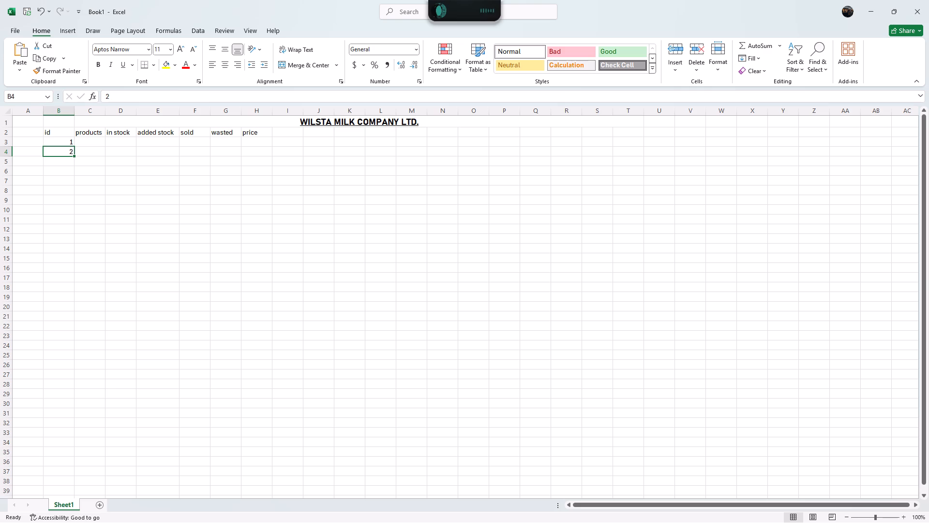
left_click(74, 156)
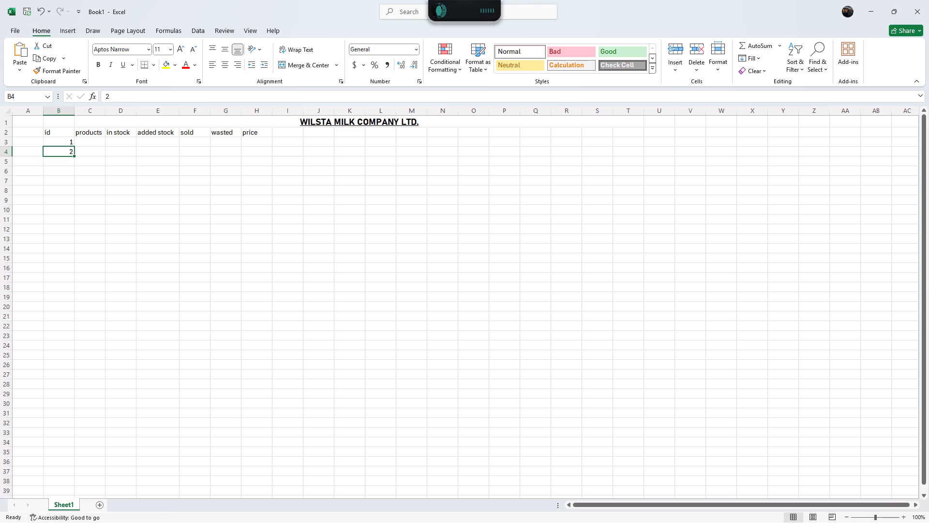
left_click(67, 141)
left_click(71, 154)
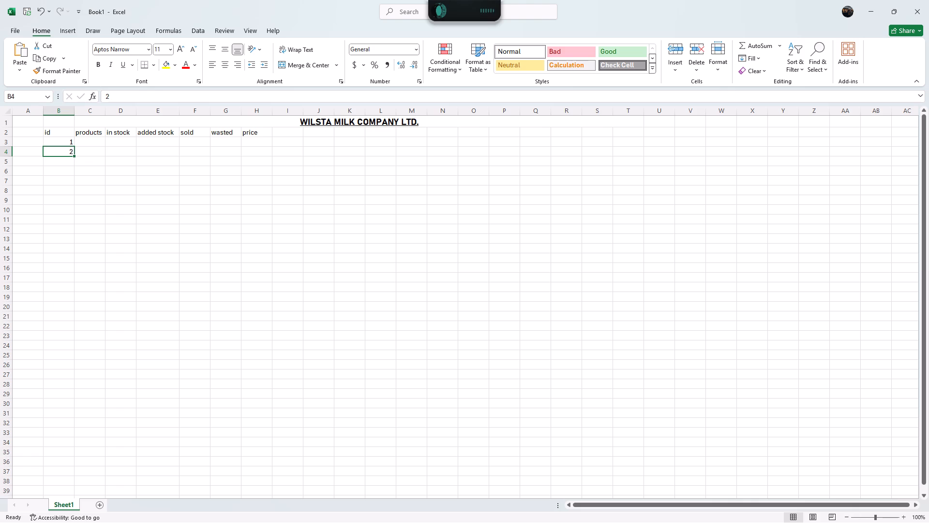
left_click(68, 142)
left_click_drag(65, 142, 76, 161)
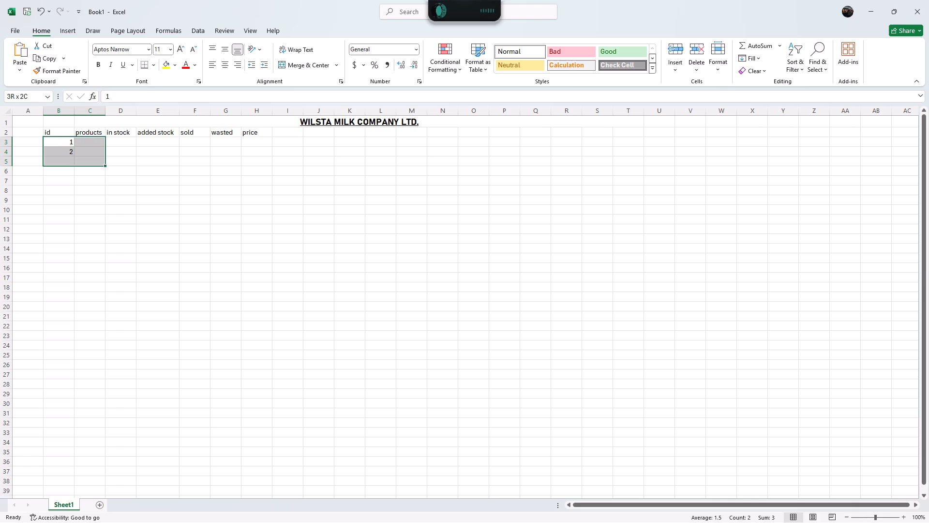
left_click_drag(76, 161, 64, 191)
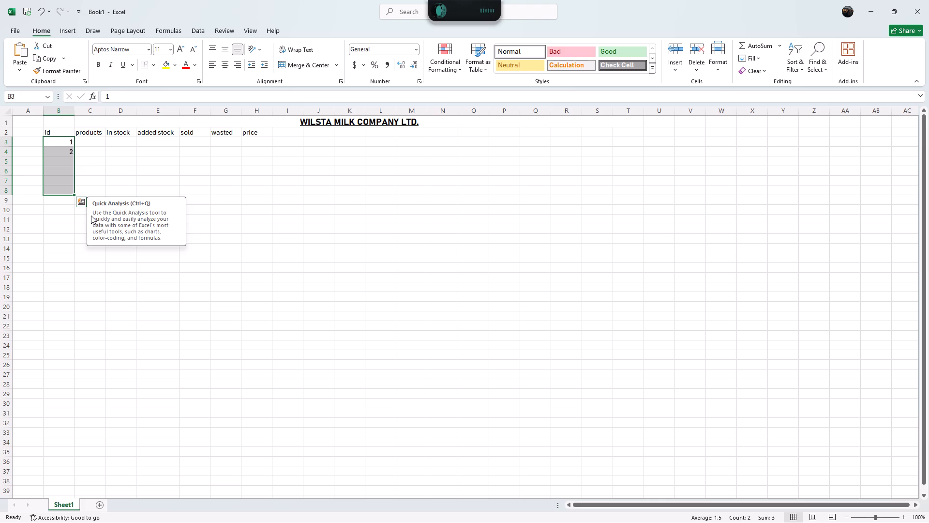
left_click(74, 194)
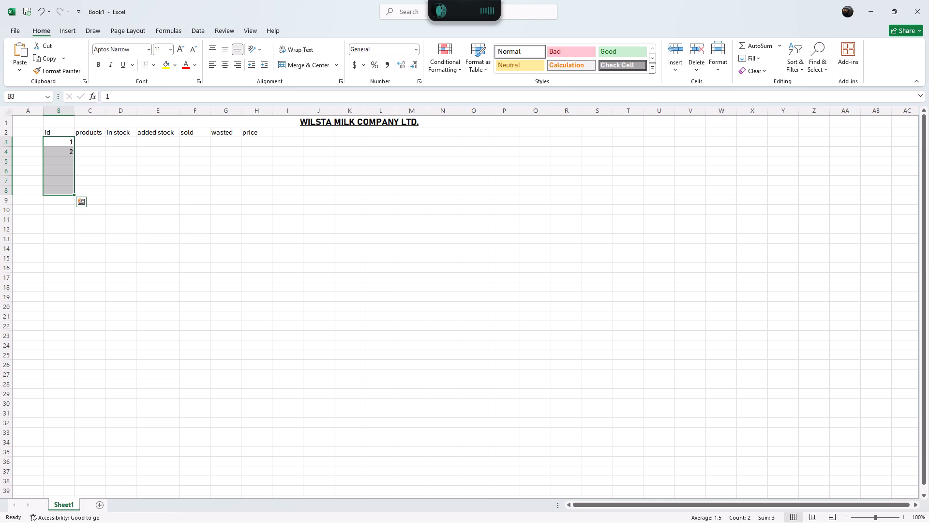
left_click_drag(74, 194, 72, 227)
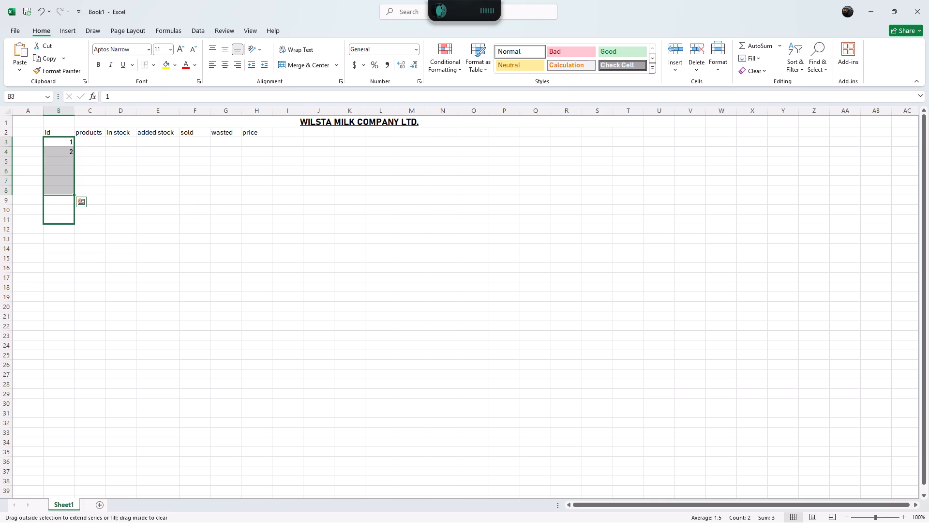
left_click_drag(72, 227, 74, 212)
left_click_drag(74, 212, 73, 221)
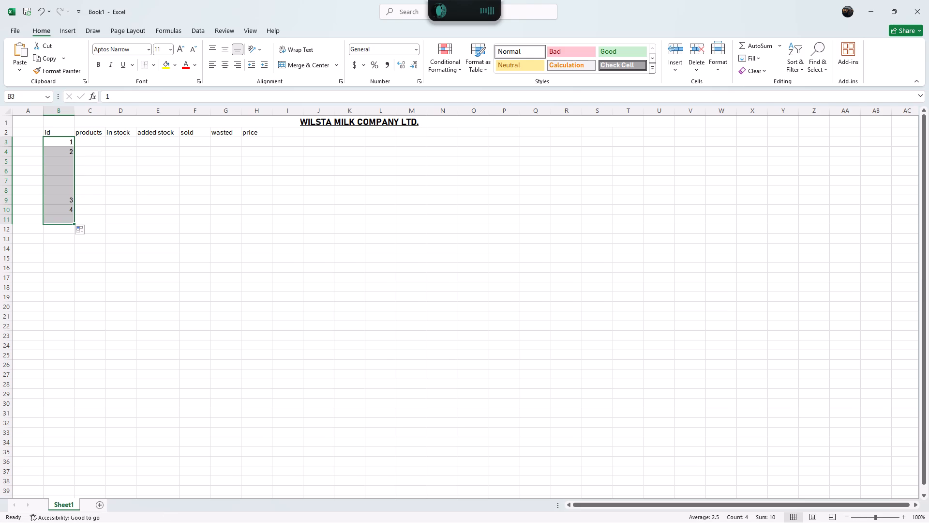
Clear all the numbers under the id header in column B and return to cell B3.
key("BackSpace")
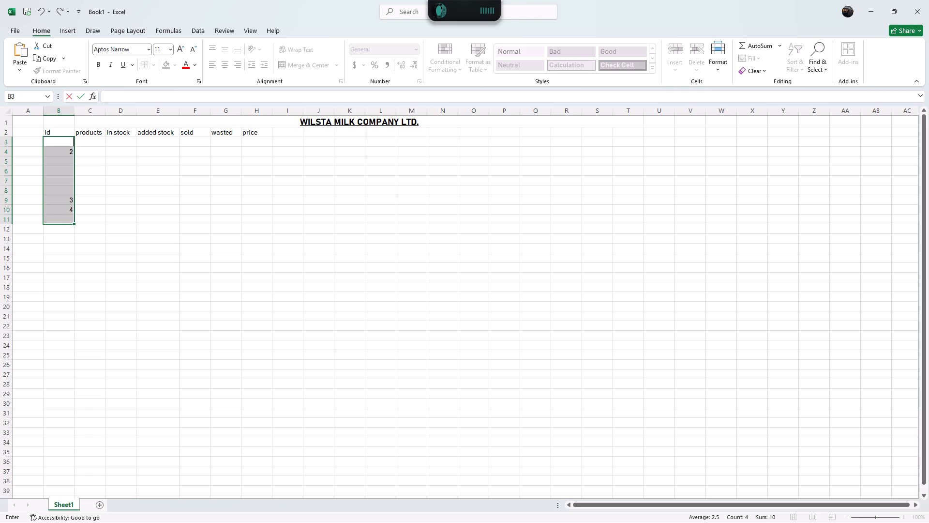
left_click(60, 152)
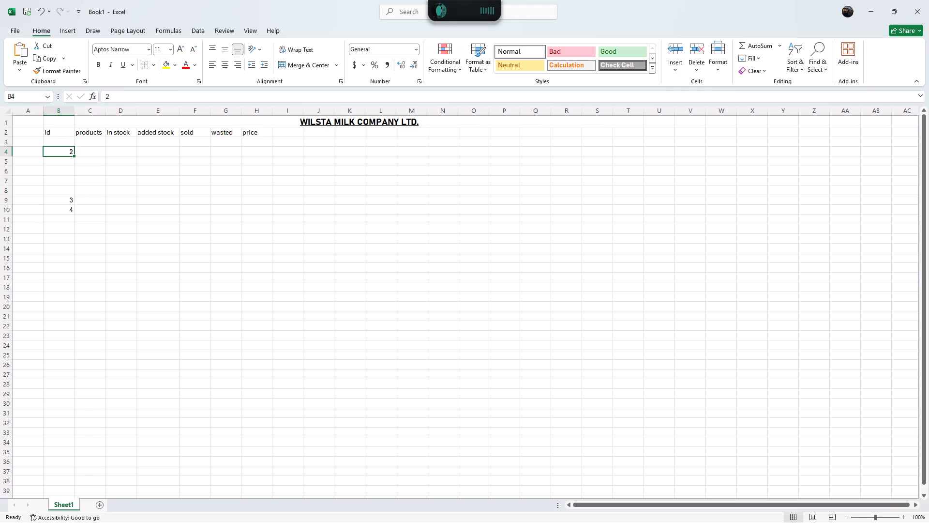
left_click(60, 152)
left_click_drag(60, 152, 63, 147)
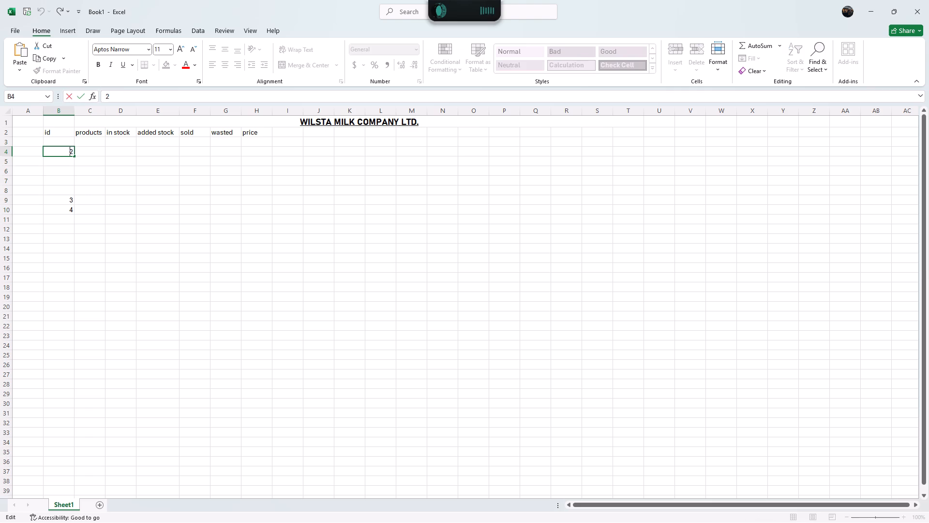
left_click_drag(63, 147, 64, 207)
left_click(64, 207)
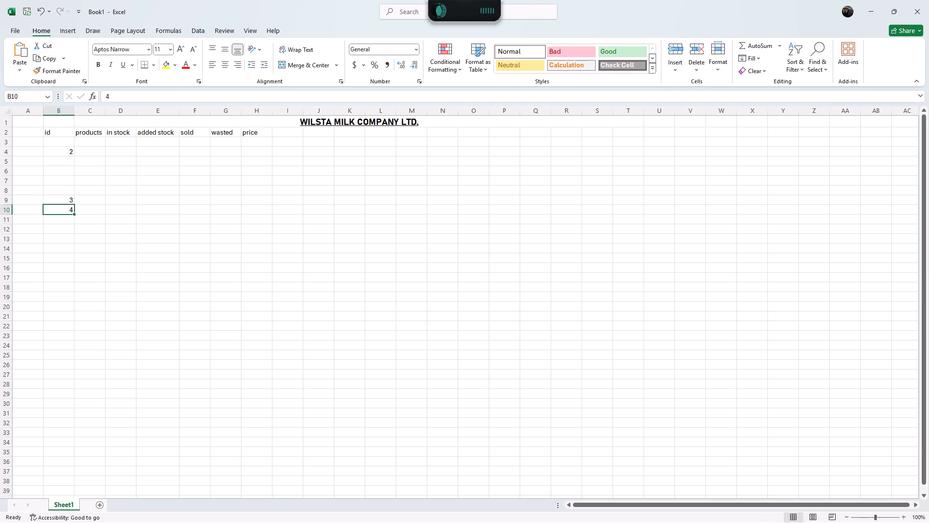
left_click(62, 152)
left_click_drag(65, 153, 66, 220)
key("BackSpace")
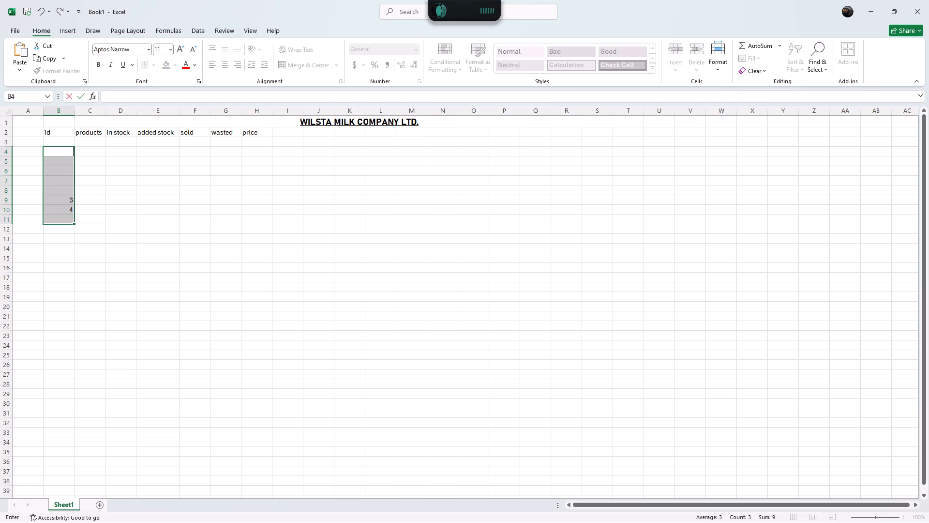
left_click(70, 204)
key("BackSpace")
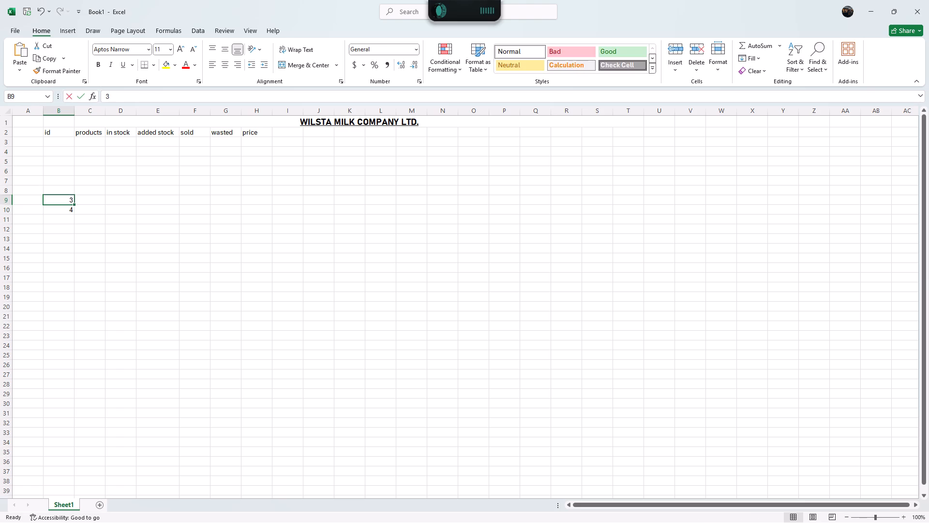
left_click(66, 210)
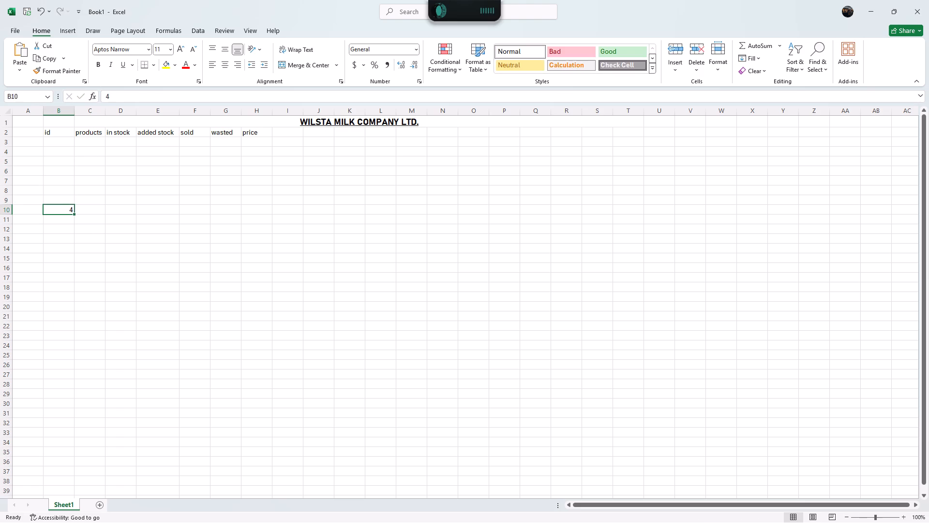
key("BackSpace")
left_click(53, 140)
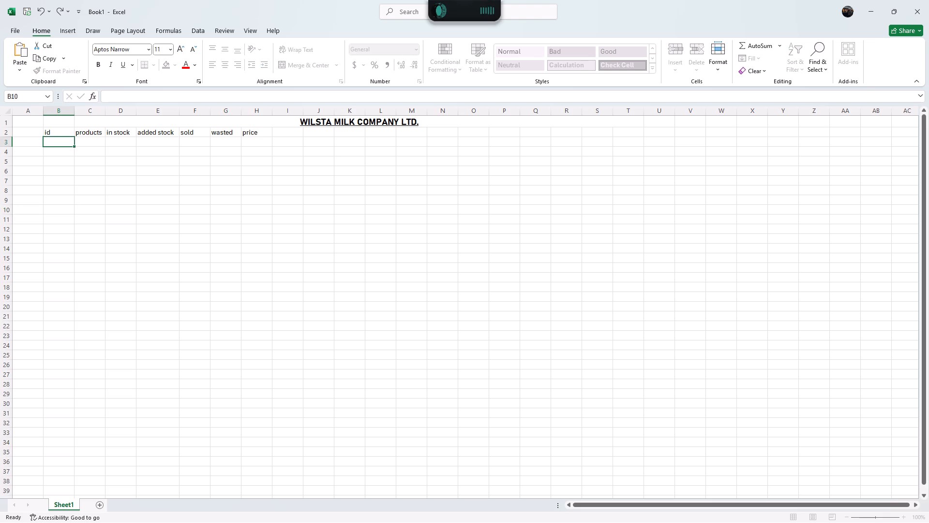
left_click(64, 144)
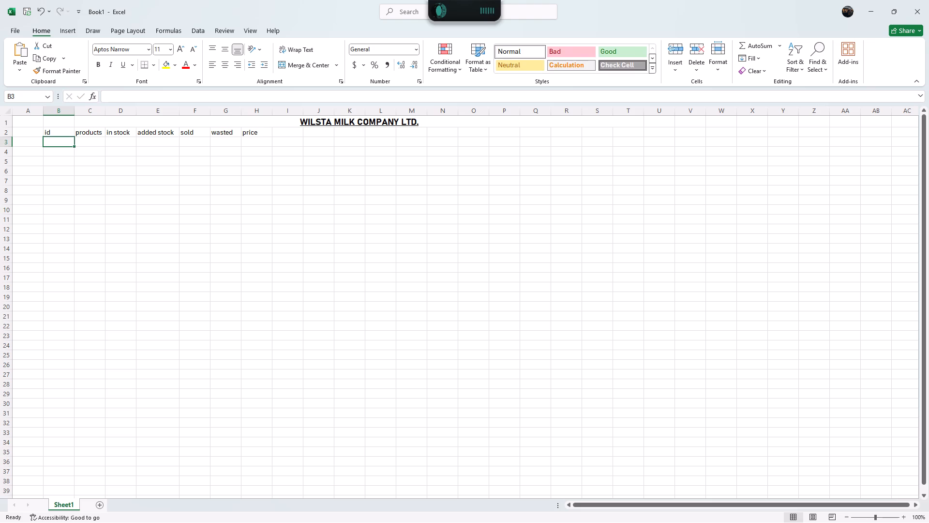
Enter the id 1 in cell B3 under the id header.
key("1")
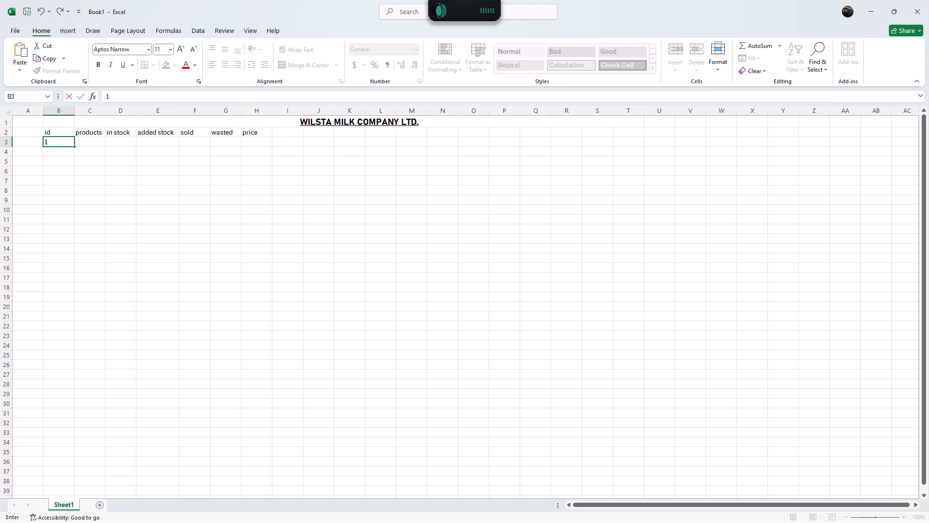
Add the column headers total sold in cell I2 and date in cell J2, after the price header.
left_click(281, 136)
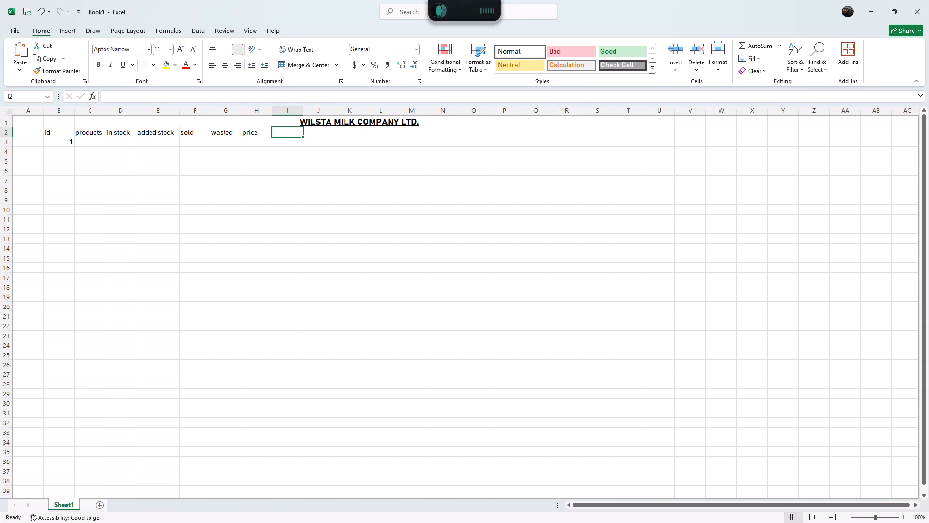
left_click(322, 132)
left_click(286, 134)
type("to")
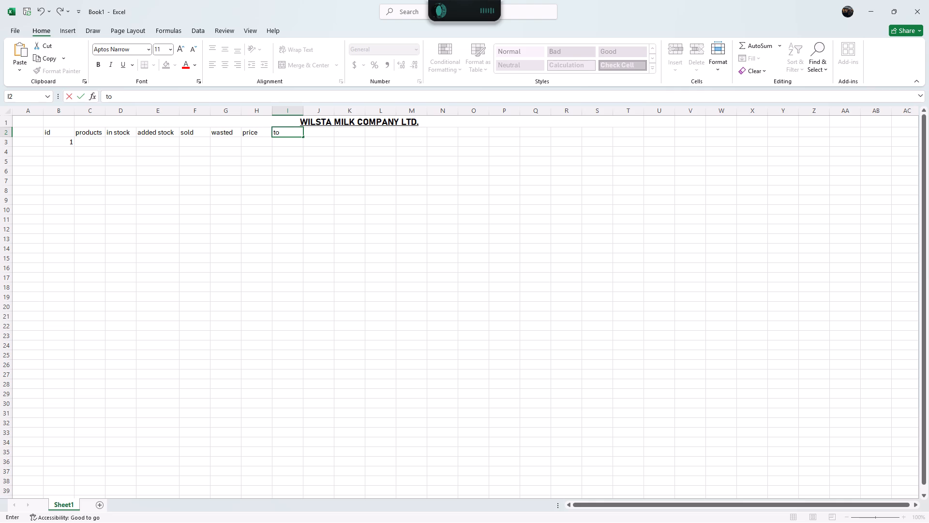
type("tal s")
type("od")
key("BackSpace")
type("ld")
left_click(313, 133)
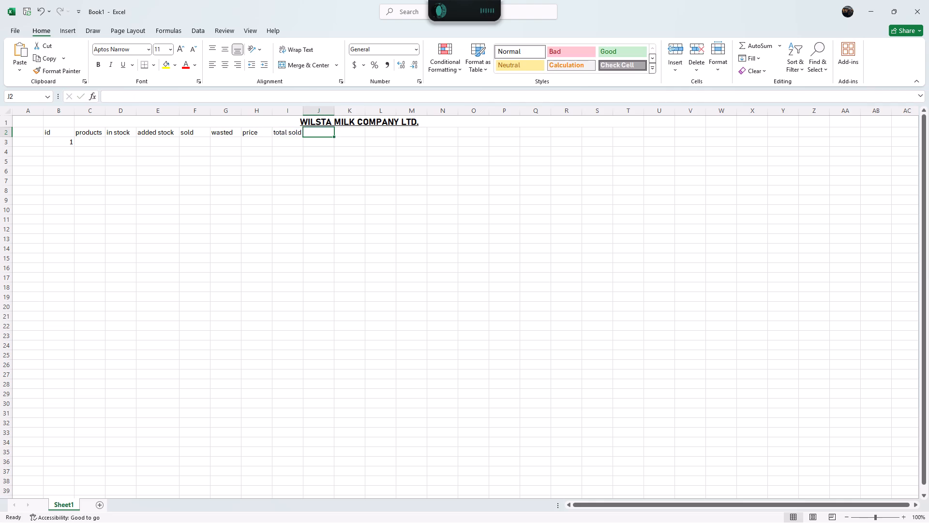
type("date")
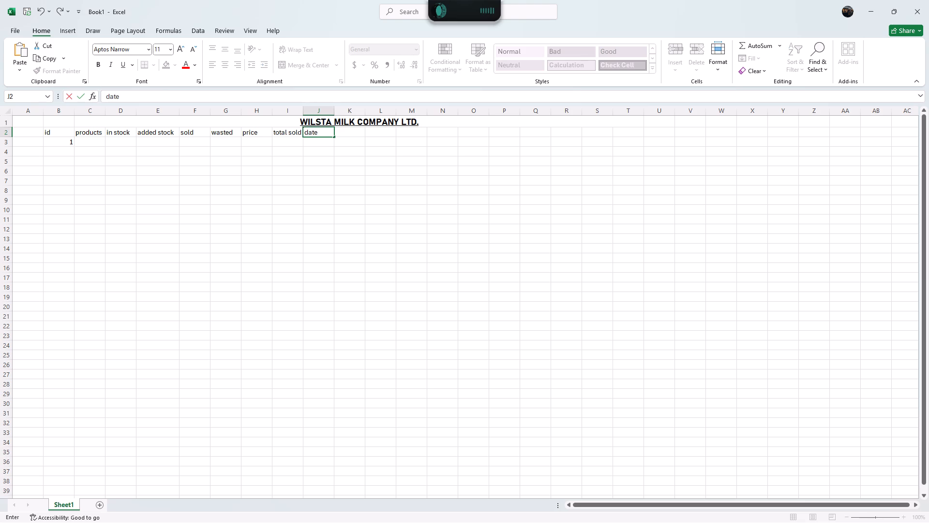
left_click(66, 144)
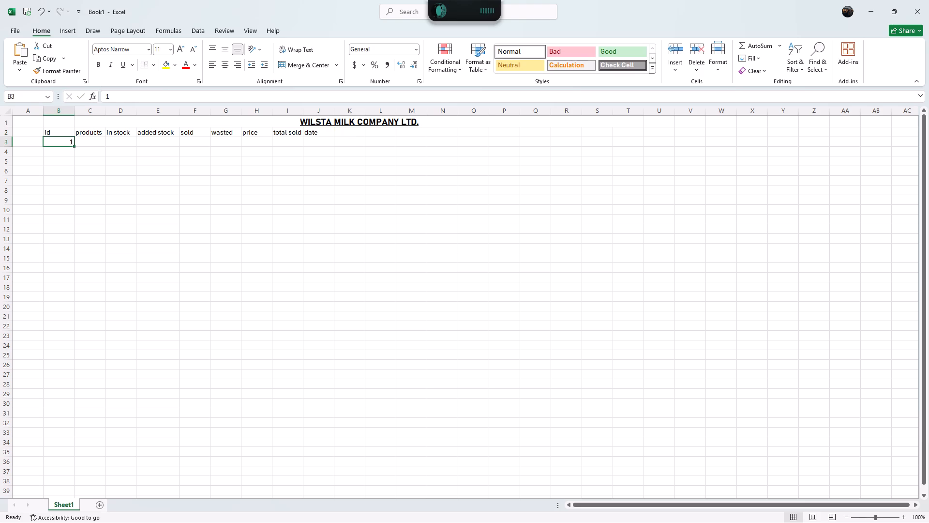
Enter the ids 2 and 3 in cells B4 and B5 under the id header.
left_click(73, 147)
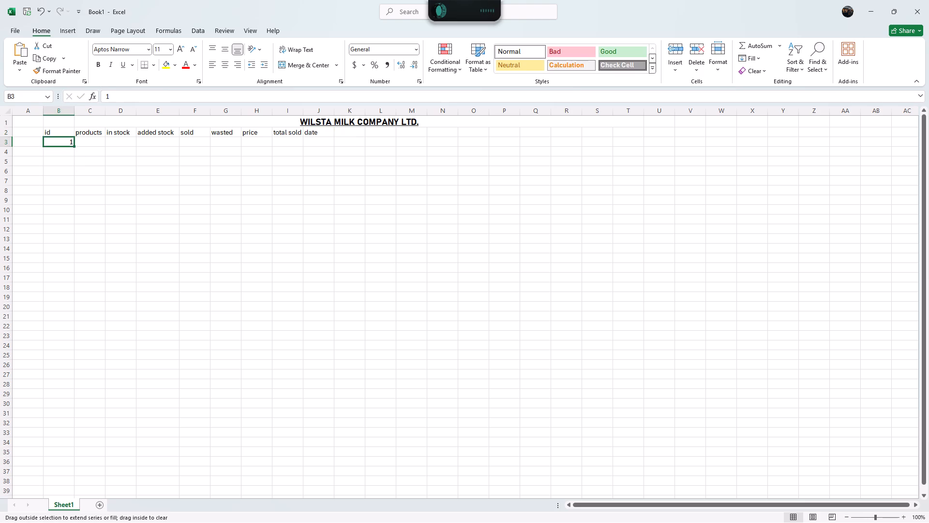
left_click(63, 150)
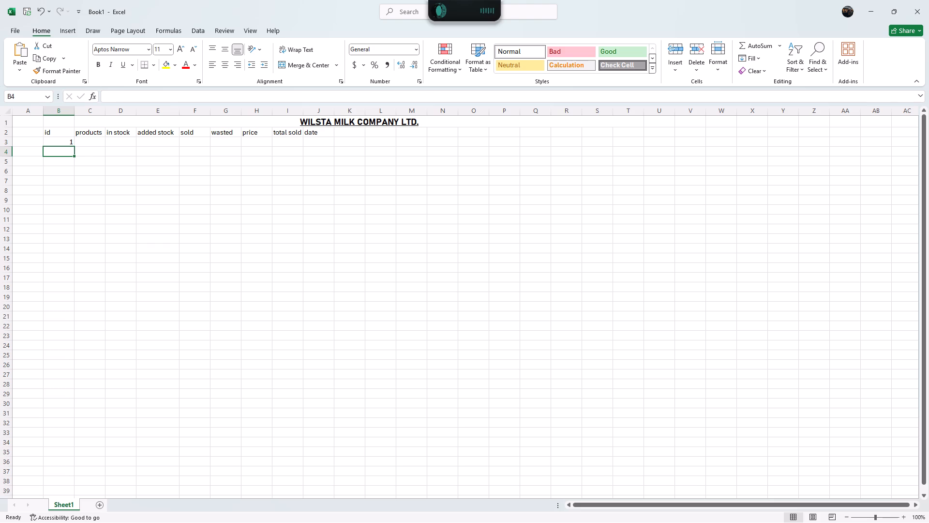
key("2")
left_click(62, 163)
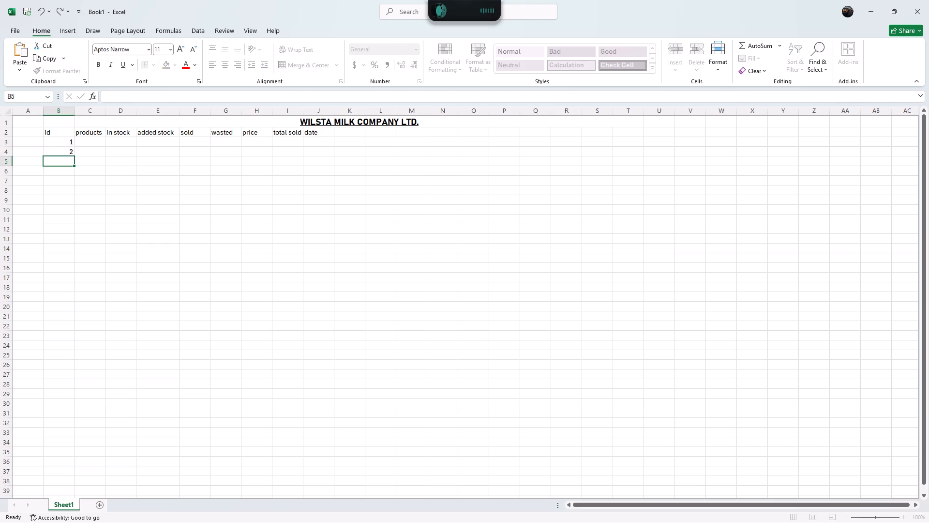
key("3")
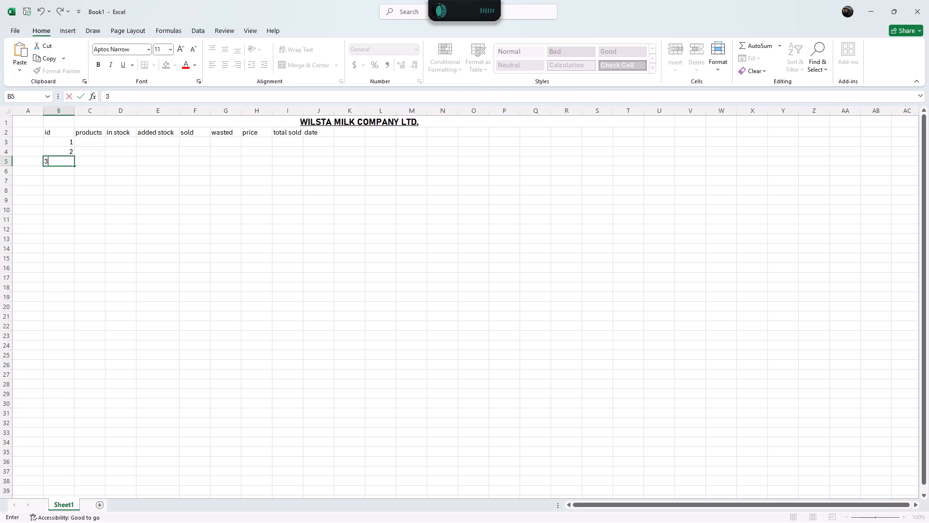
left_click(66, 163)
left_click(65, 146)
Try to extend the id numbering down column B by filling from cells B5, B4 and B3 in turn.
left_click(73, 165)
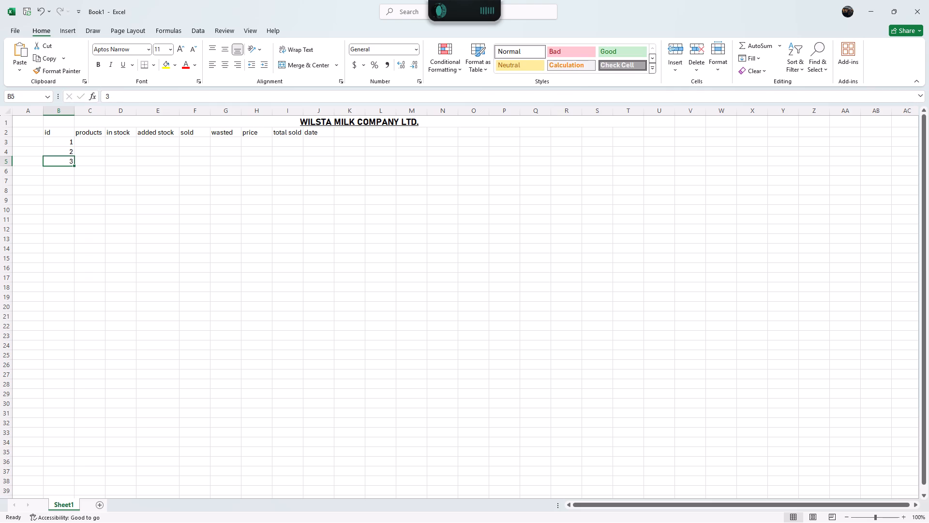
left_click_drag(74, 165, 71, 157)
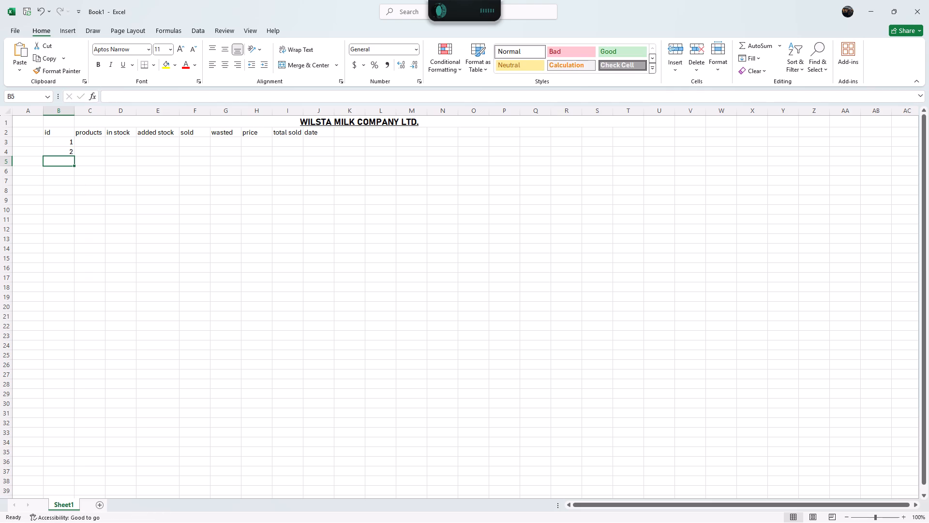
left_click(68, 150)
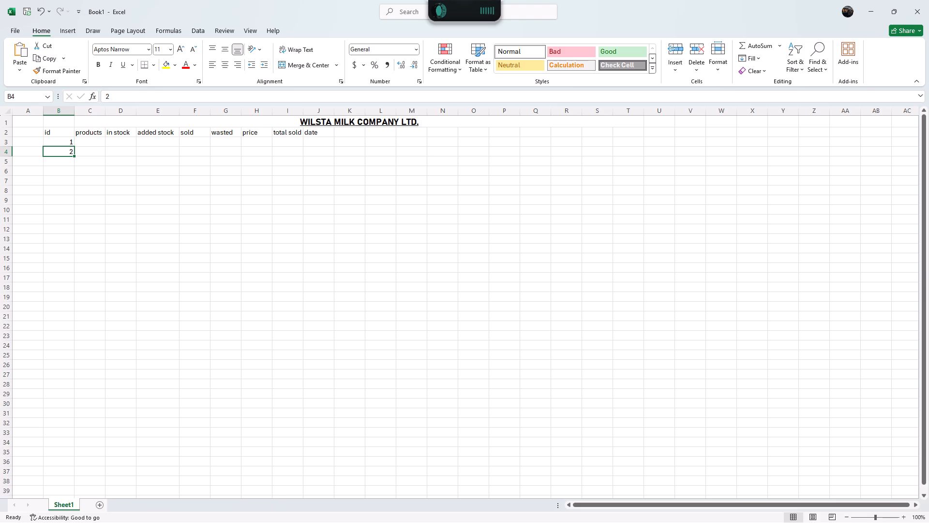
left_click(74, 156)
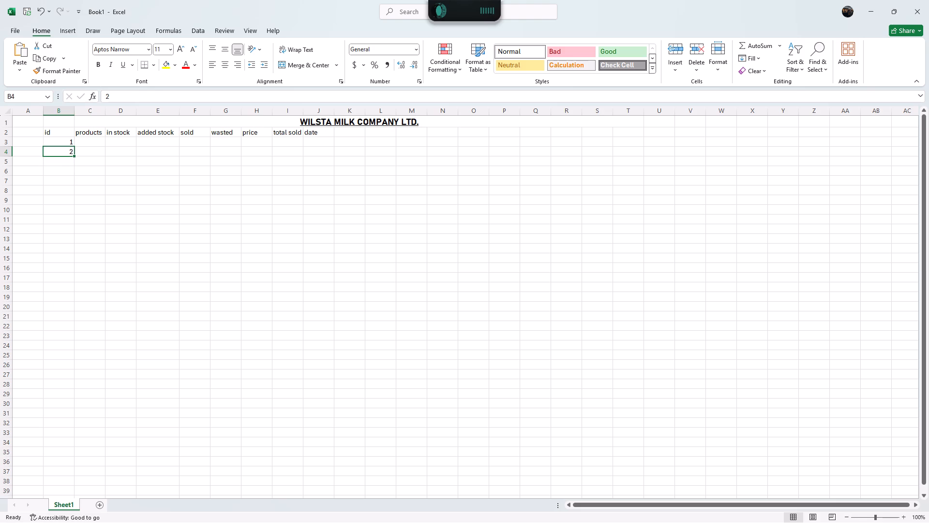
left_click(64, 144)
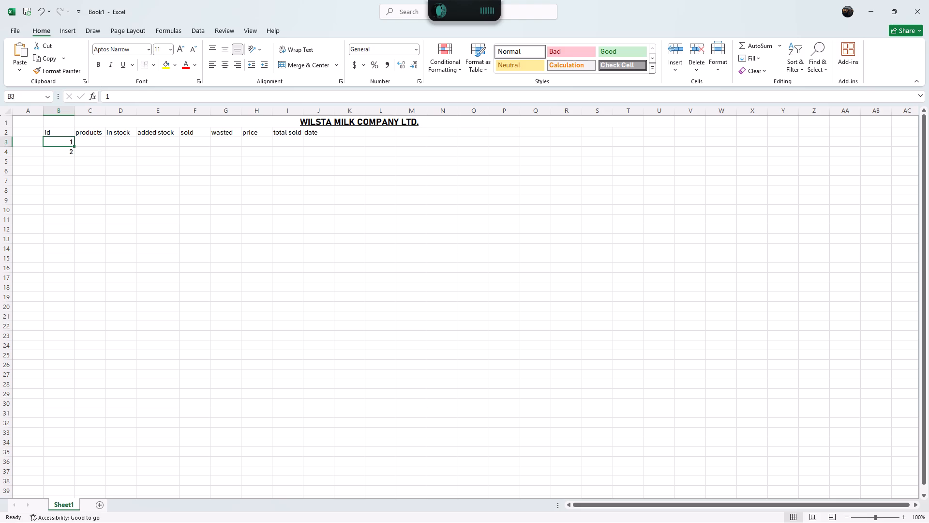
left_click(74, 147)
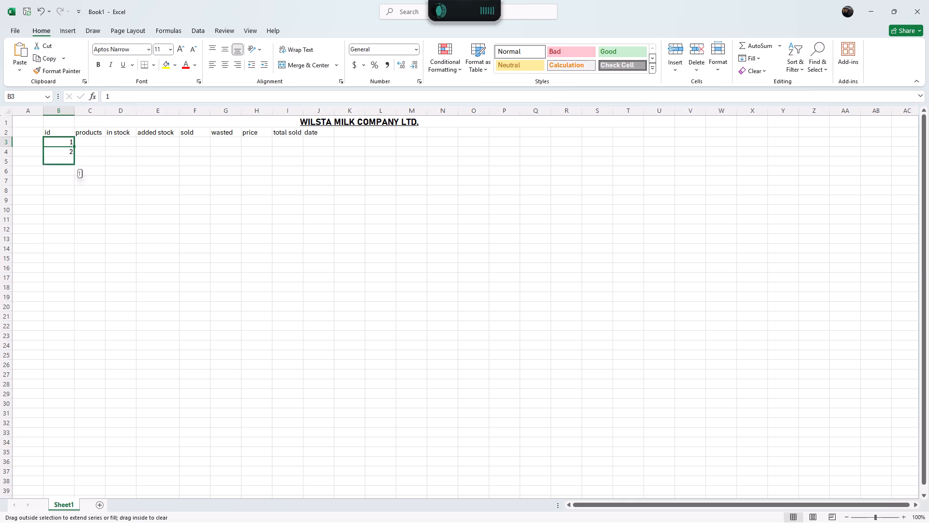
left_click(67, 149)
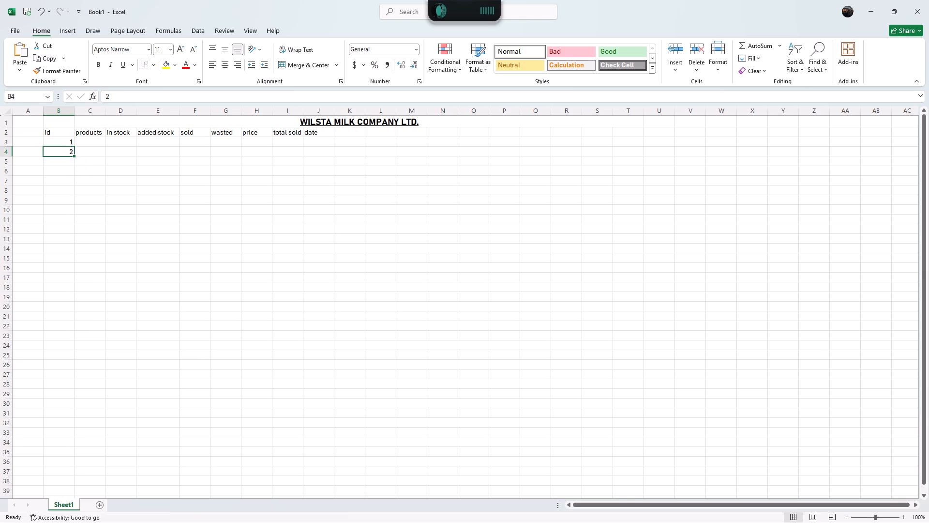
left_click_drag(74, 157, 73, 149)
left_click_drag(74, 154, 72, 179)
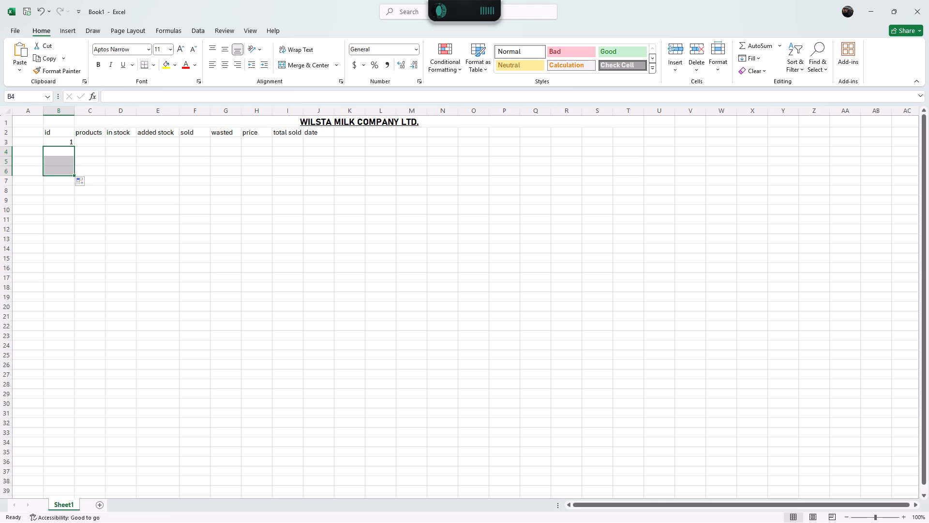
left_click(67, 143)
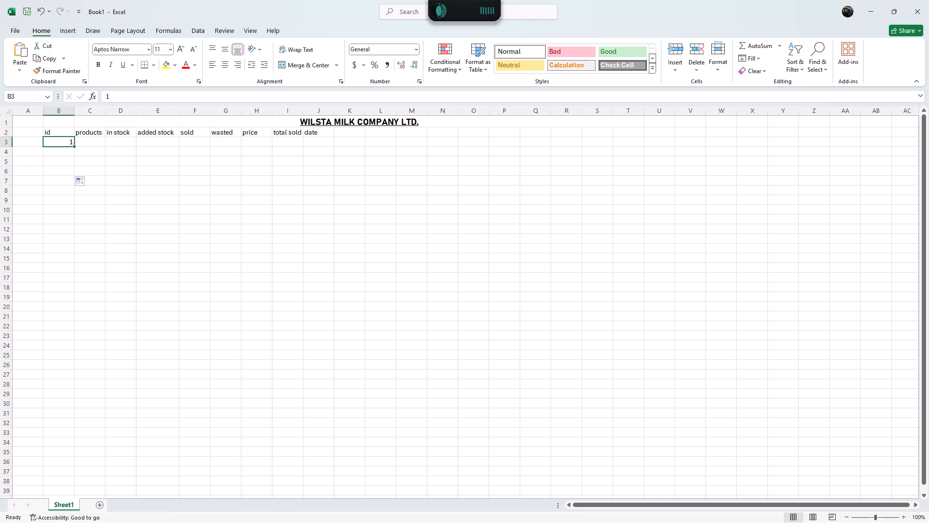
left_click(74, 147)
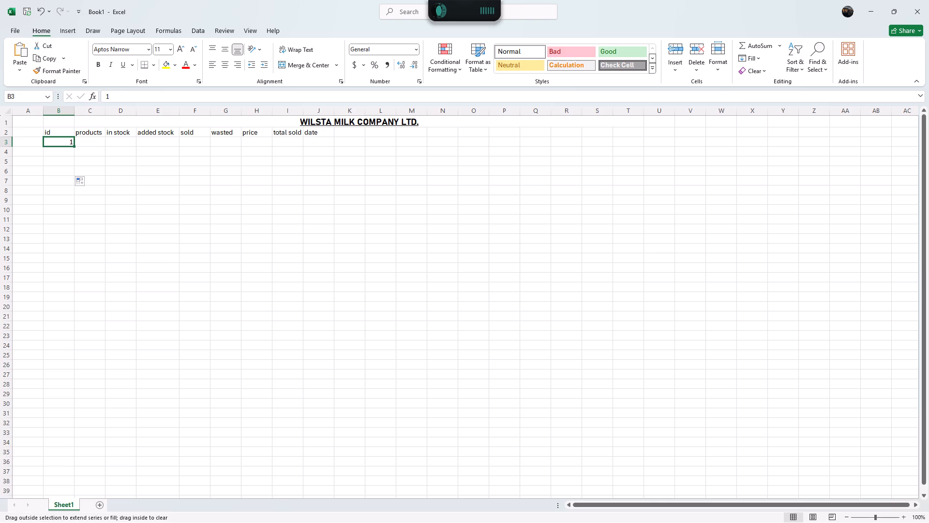
Enter the id 2 in cell B4.
left_click(62, 156)
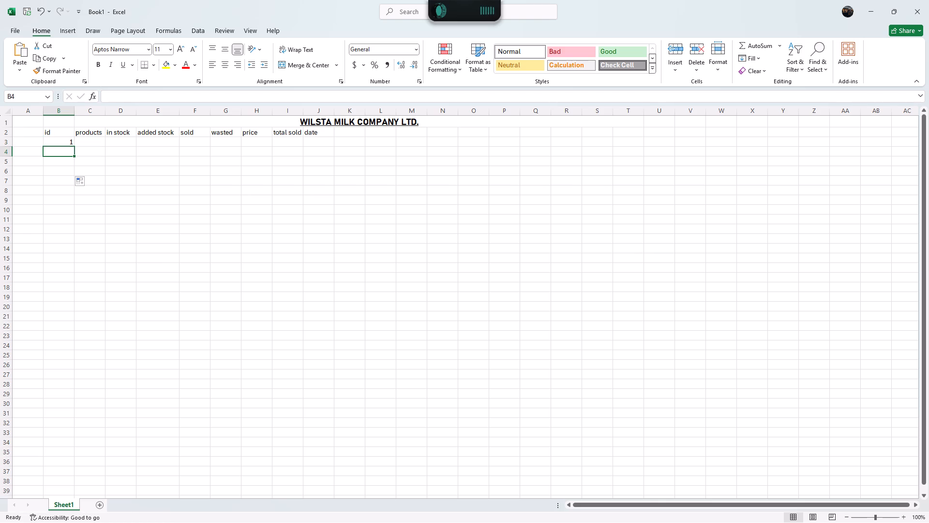
key("2")
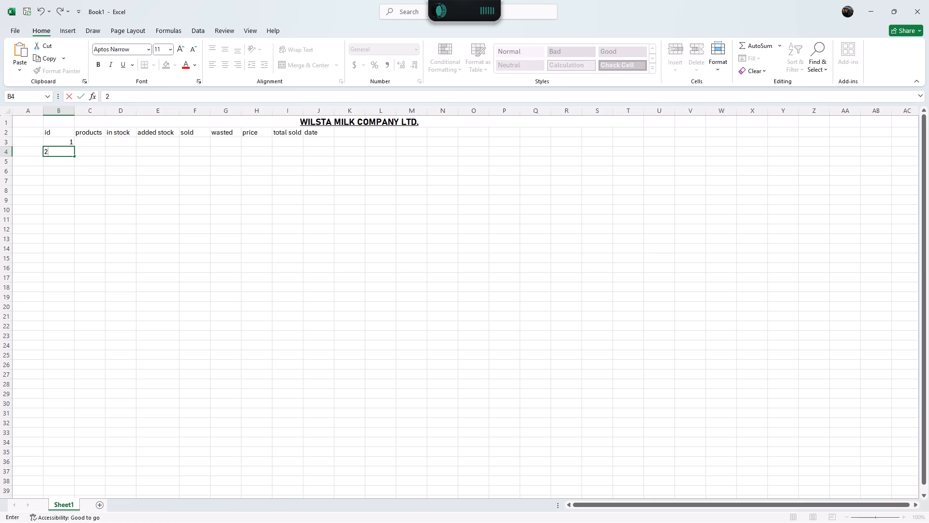
left_click(67, 161)
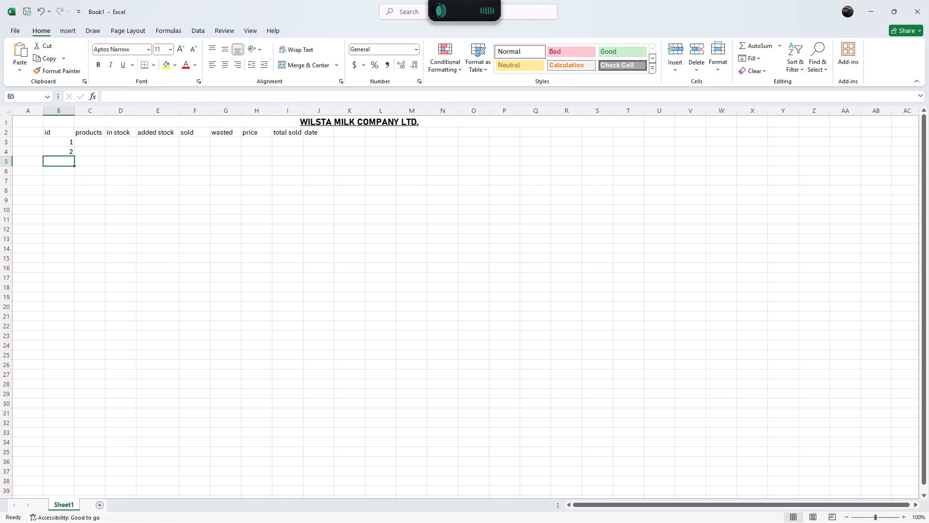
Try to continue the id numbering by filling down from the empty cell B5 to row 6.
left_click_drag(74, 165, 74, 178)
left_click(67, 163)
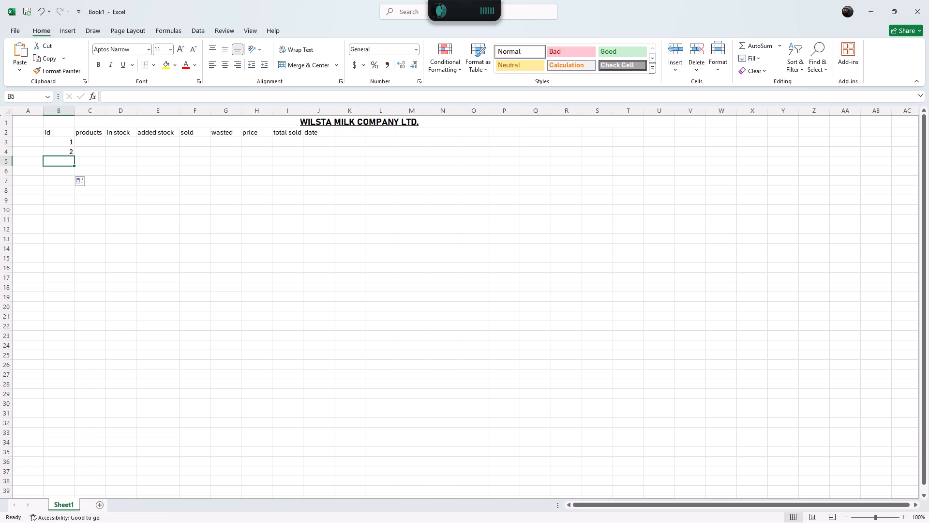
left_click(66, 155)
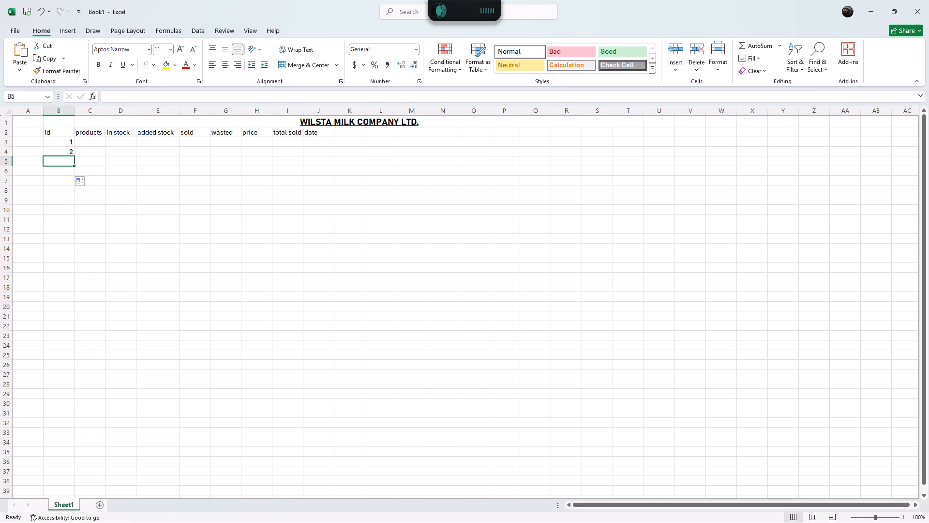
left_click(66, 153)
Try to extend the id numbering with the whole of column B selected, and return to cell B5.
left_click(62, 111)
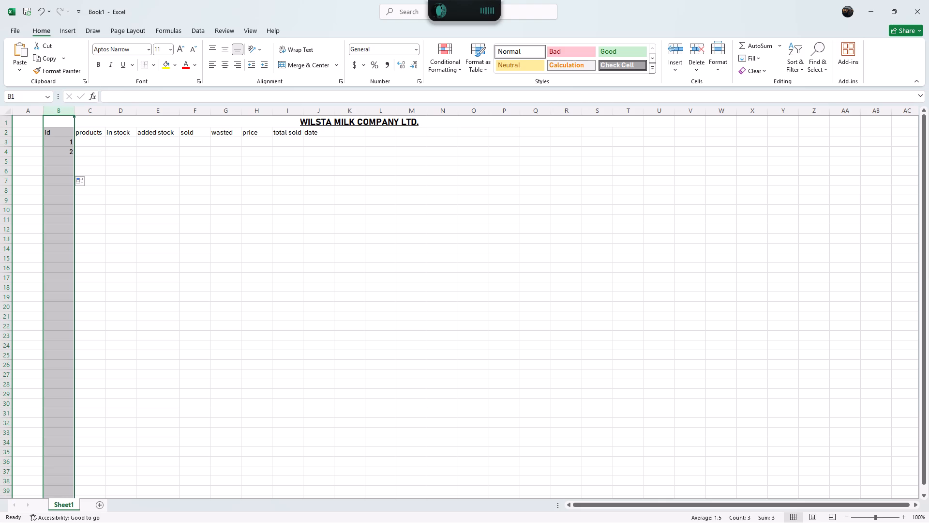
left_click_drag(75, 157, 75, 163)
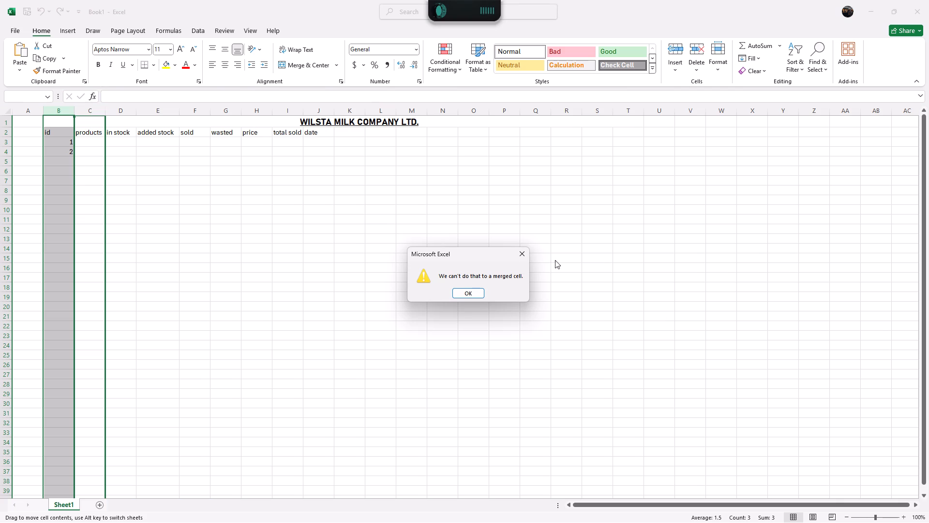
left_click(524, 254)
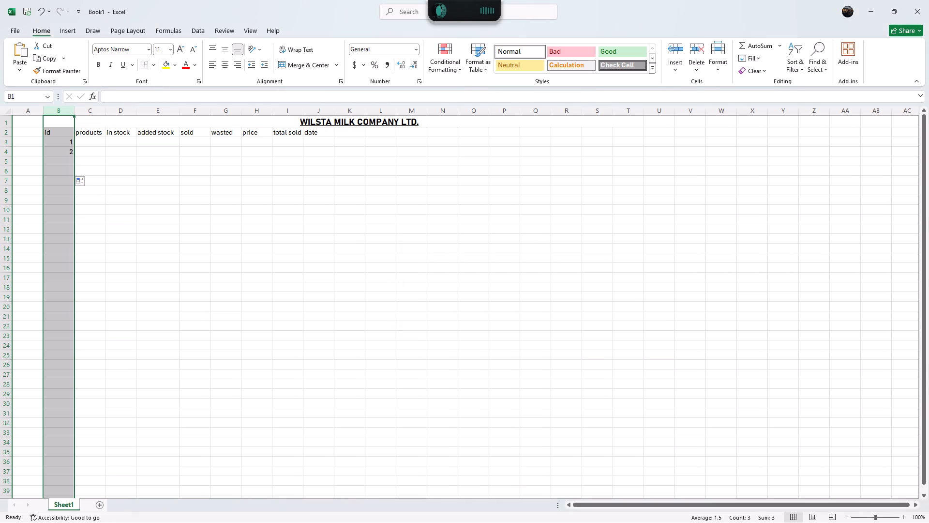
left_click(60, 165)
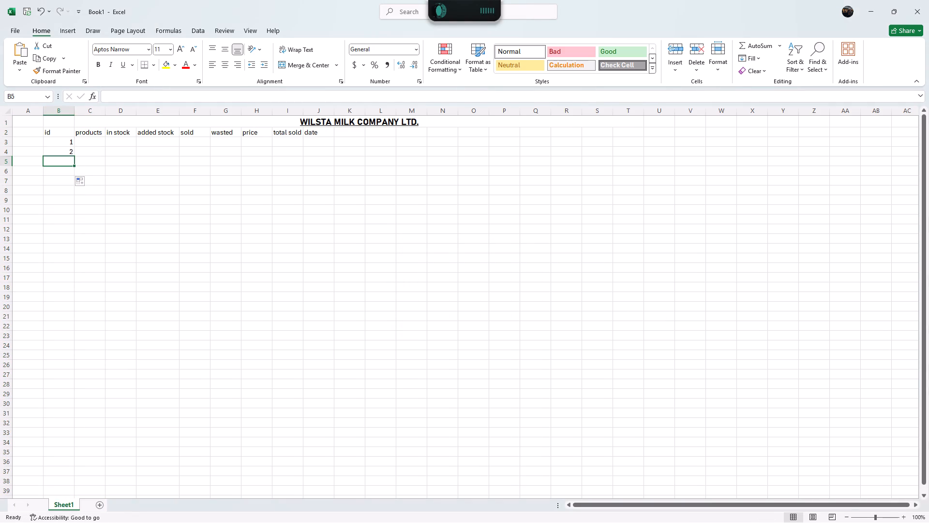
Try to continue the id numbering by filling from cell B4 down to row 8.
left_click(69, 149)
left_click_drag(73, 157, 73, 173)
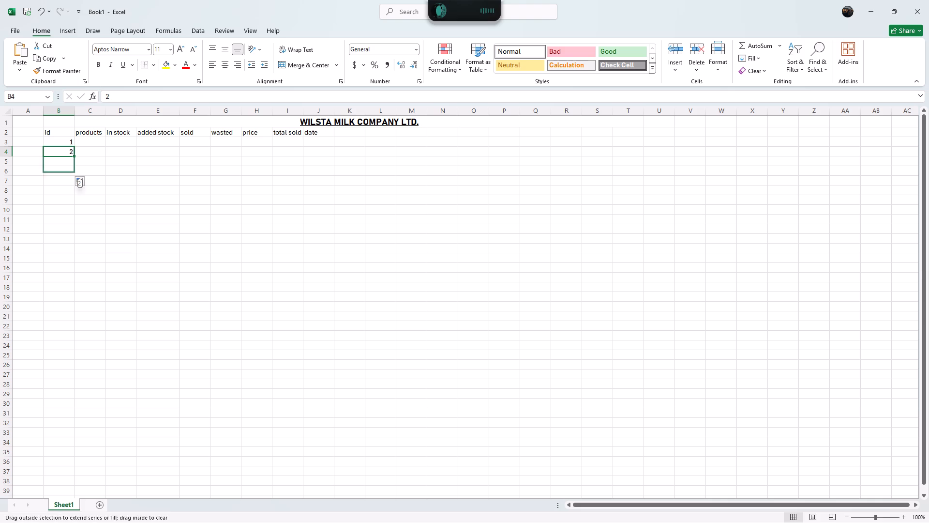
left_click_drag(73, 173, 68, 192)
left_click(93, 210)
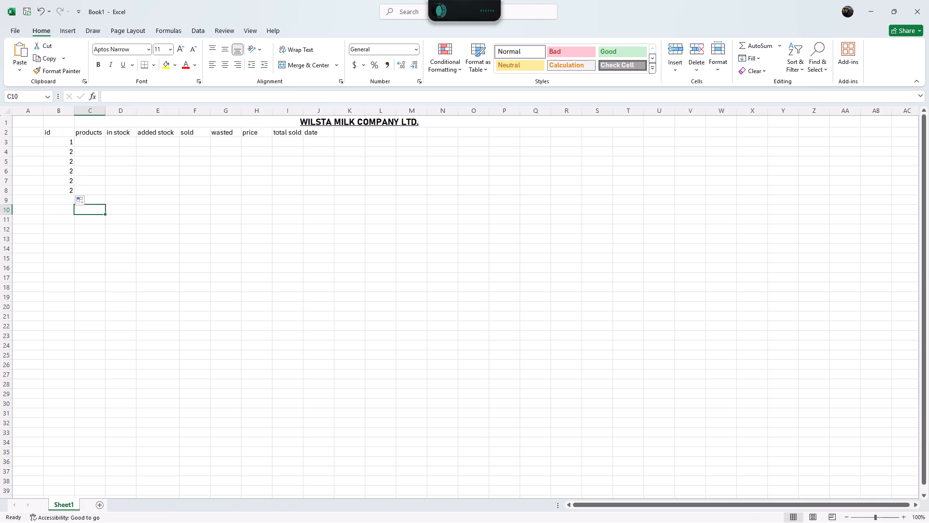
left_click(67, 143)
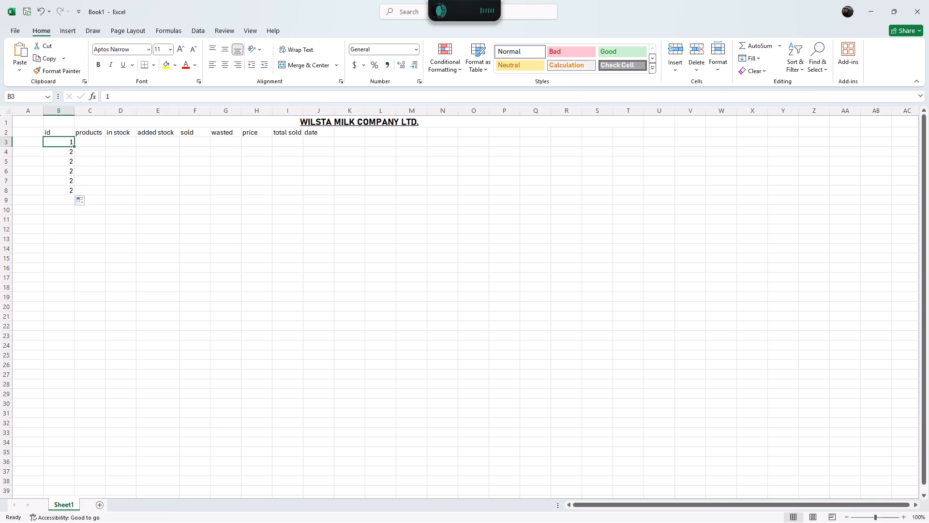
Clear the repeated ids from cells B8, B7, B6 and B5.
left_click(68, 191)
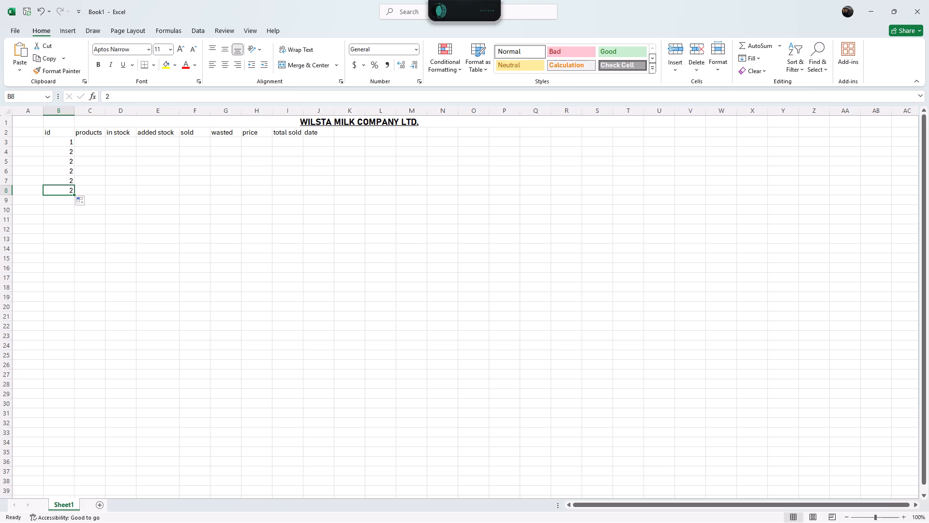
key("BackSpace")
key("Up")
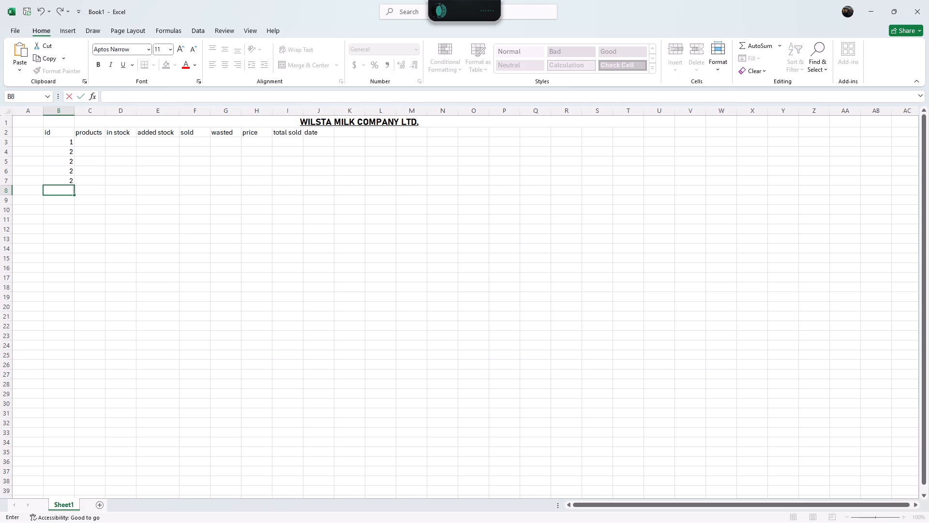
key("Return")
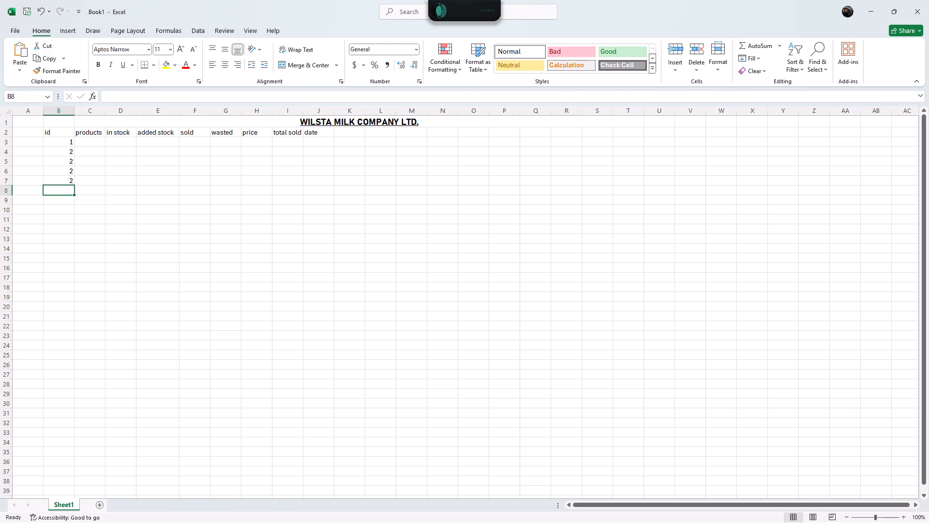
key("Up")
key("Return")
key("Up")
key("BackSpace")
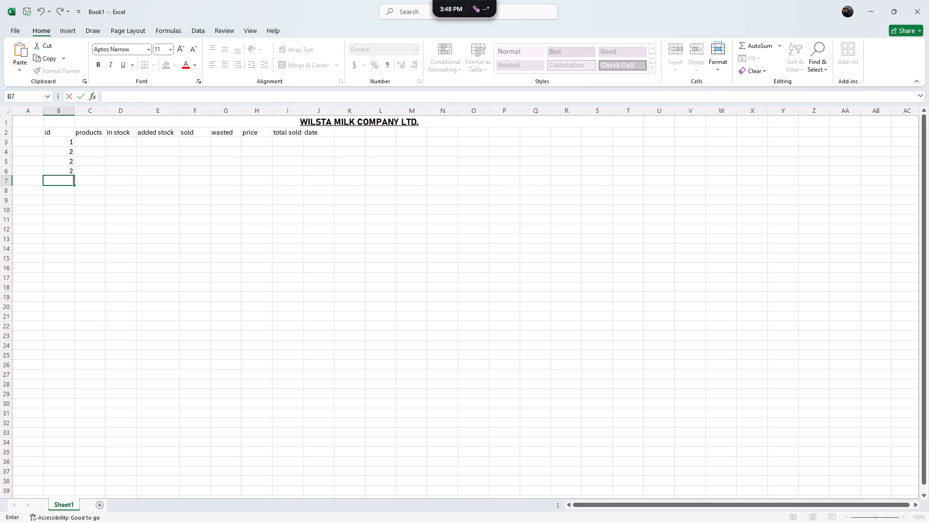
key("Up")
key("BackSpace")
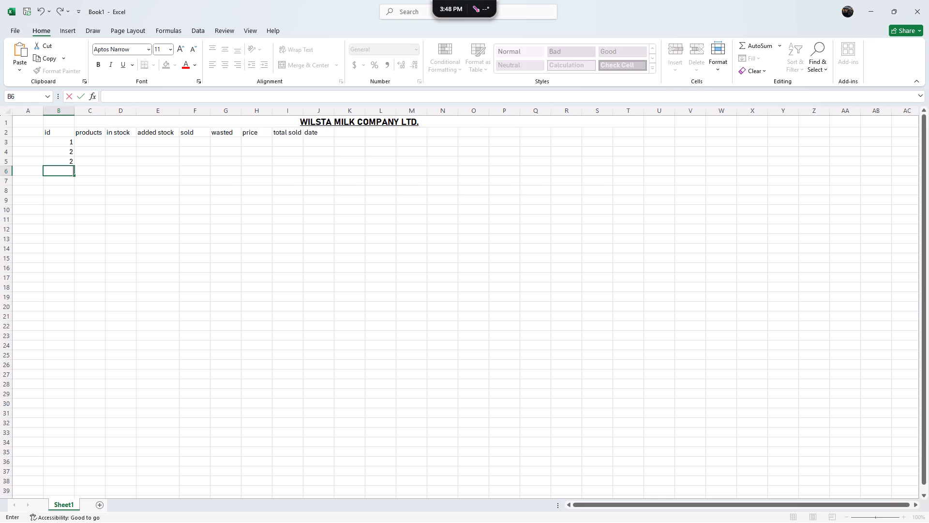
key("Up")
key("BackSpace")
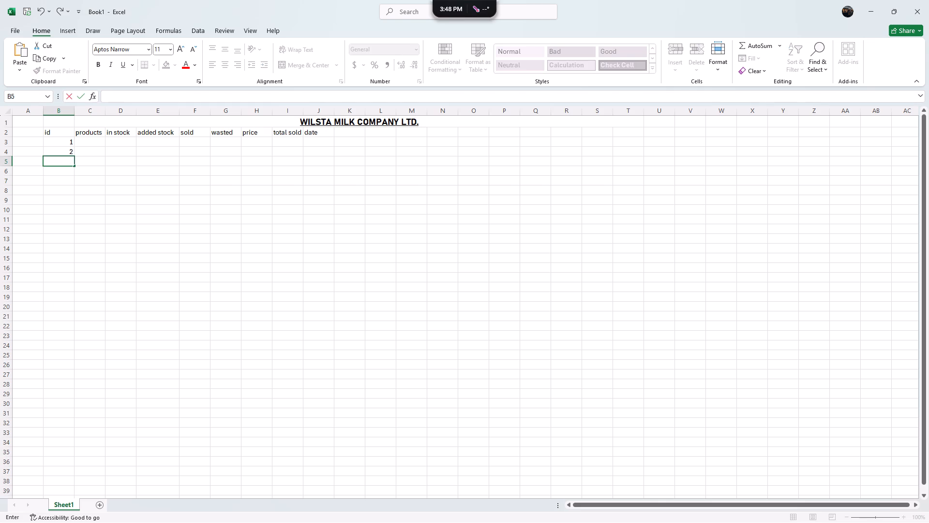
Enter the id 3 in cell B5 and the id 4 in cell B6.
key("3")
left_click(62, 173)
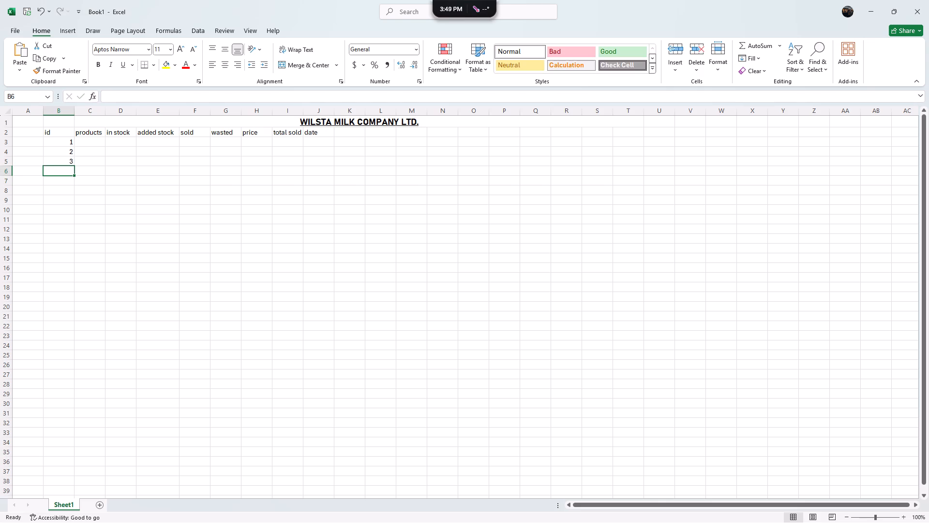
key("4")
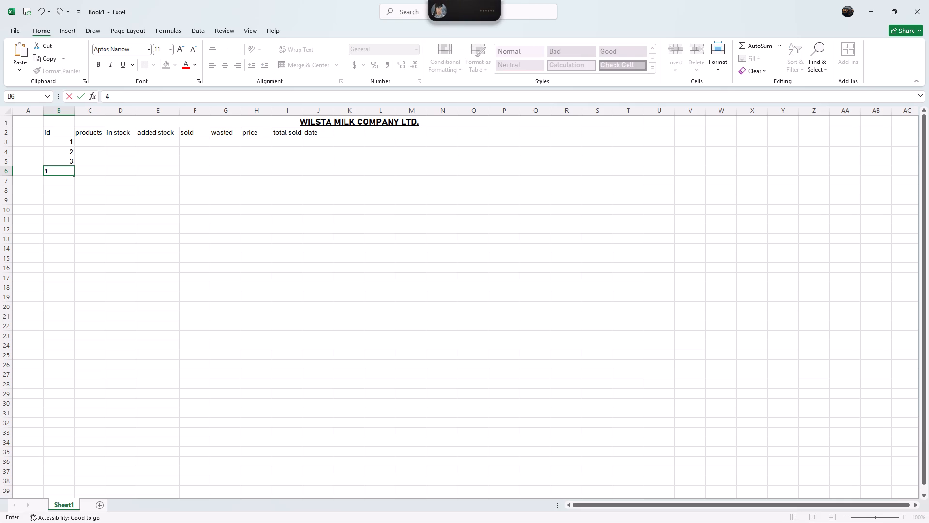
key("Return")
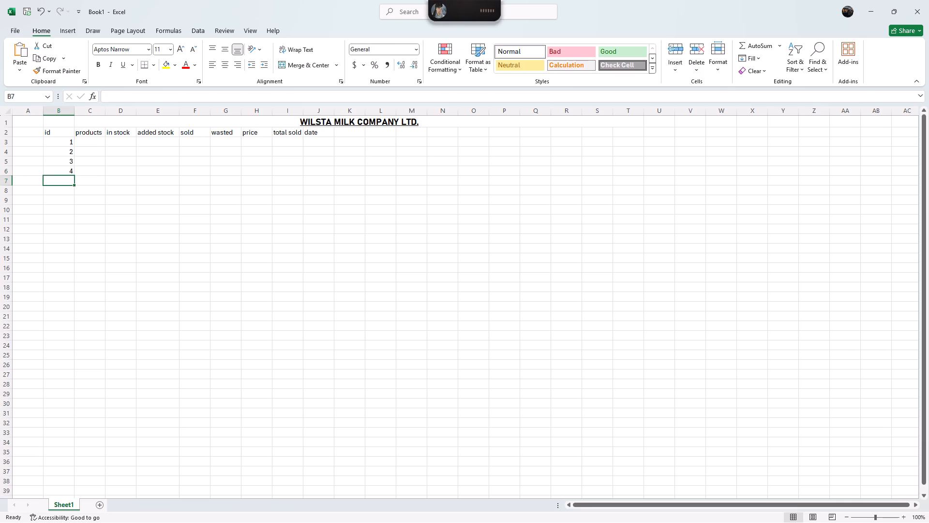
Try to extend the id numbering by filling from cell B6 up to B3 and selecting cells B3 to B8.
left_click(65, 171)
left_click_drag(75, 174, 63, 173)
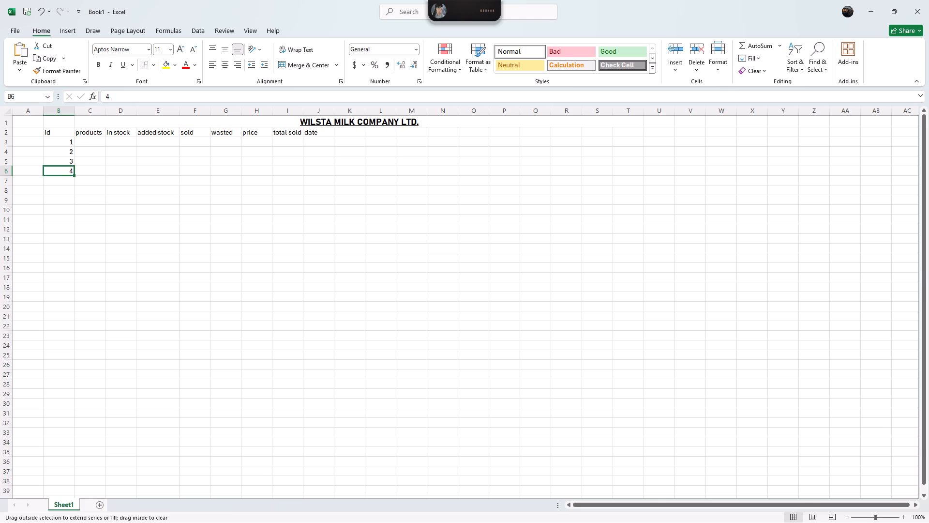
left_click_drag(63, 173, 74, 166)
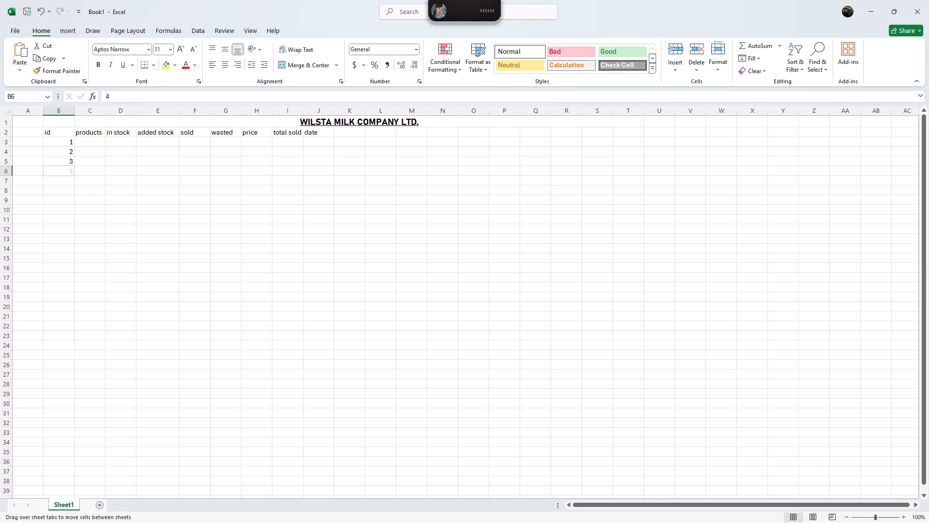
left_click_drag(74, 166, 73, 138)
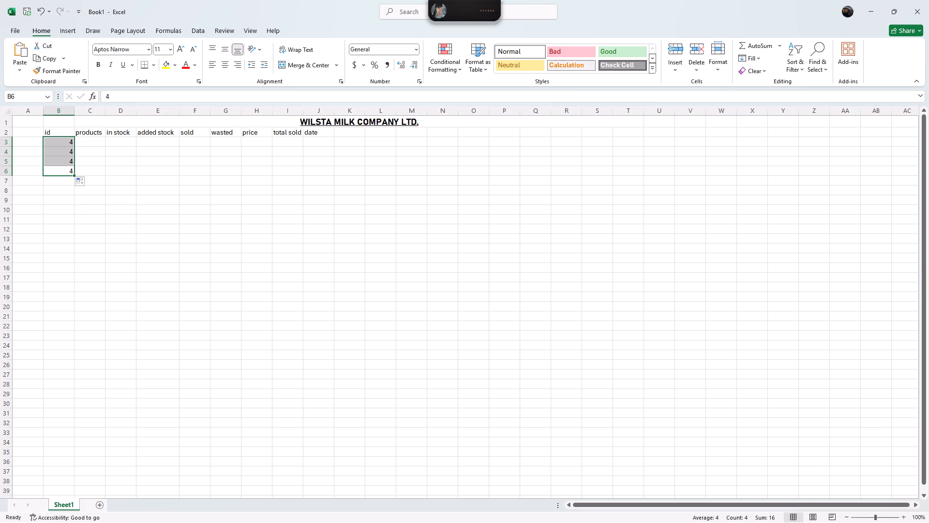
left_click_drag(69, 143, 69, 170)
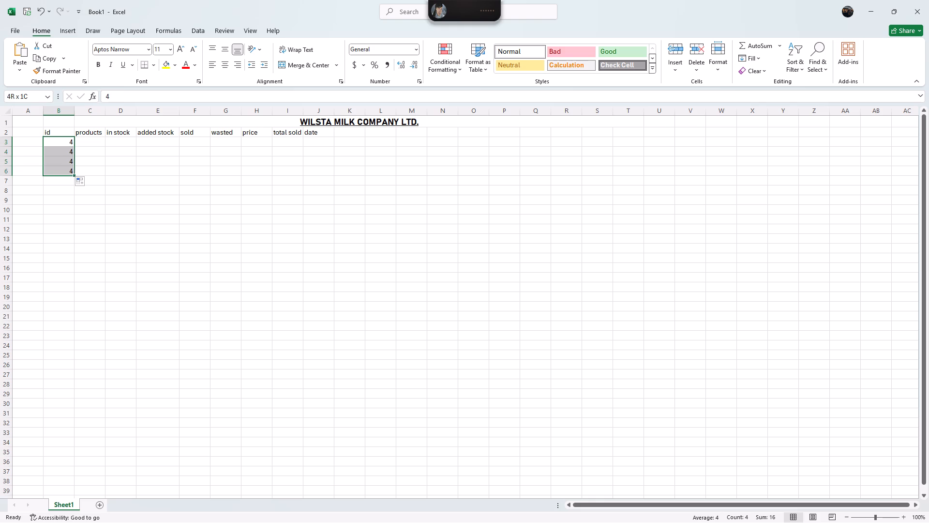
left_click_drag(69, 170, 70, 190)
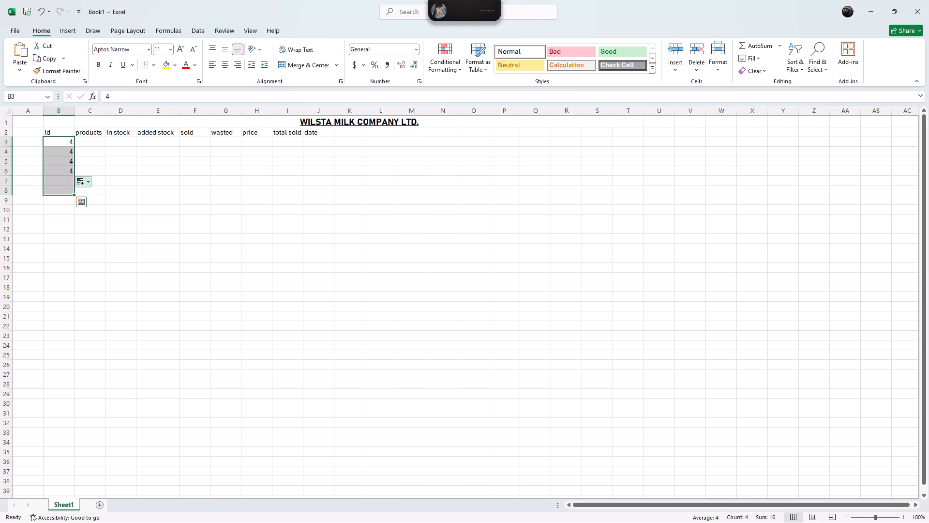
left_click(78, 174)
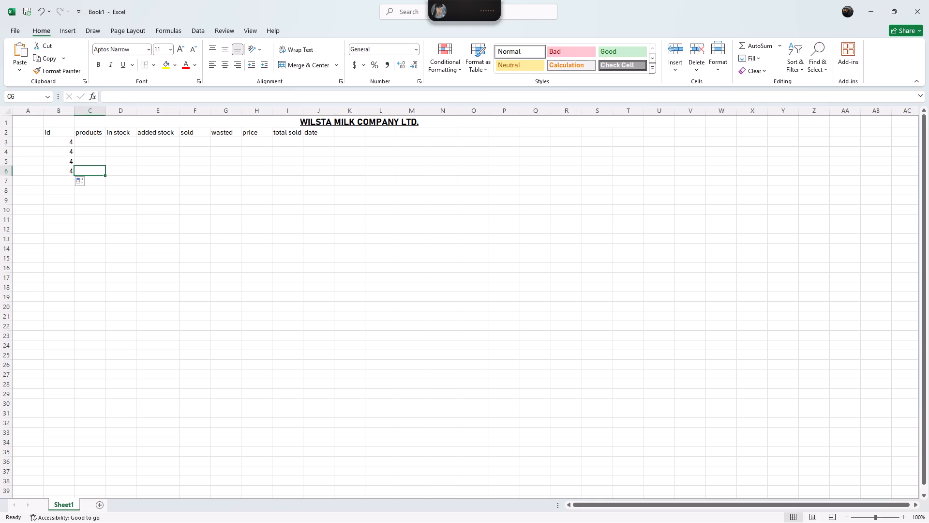
Re-enter the ids 1, 2 and 3 in cells B3, B4 and B5.
left_click(66, 147)
left_click(67, 140)
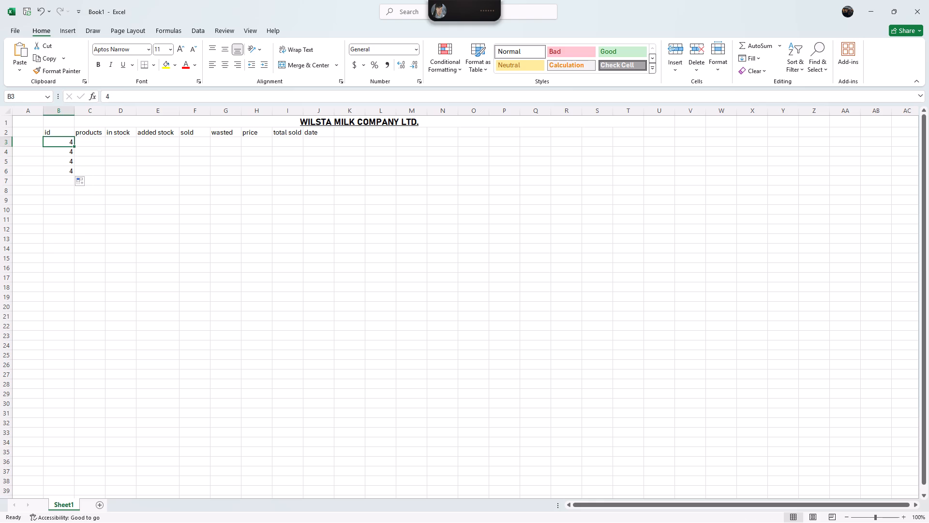
left_click(120, 98)
key("BackSpace")
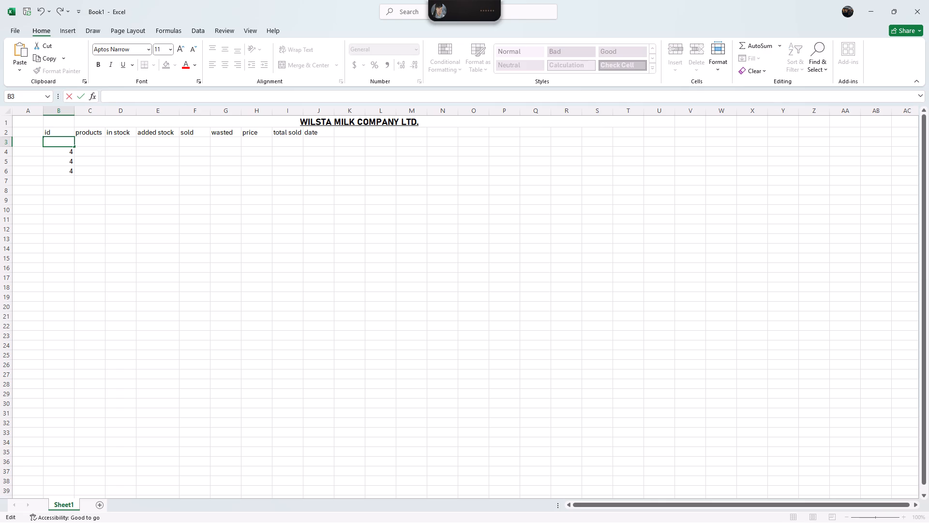
key("1")
key("Return")
key("2")
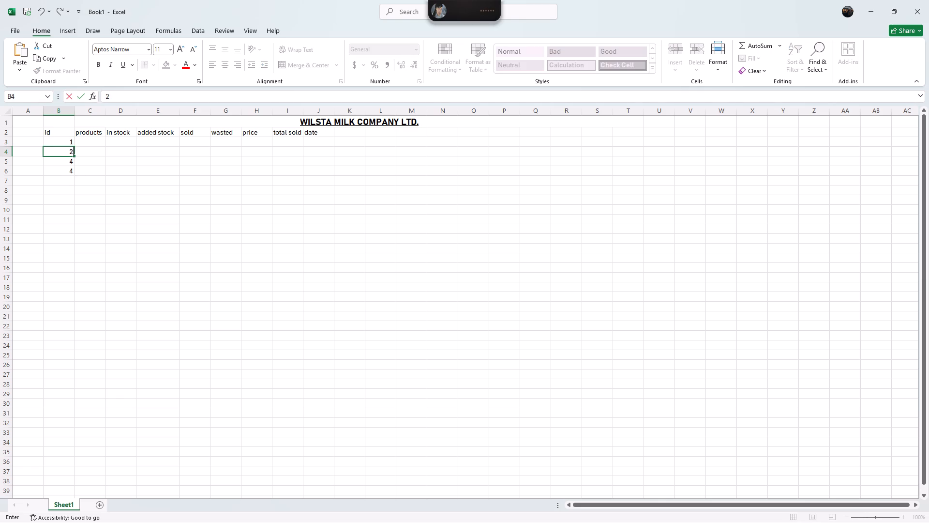
key("Return")
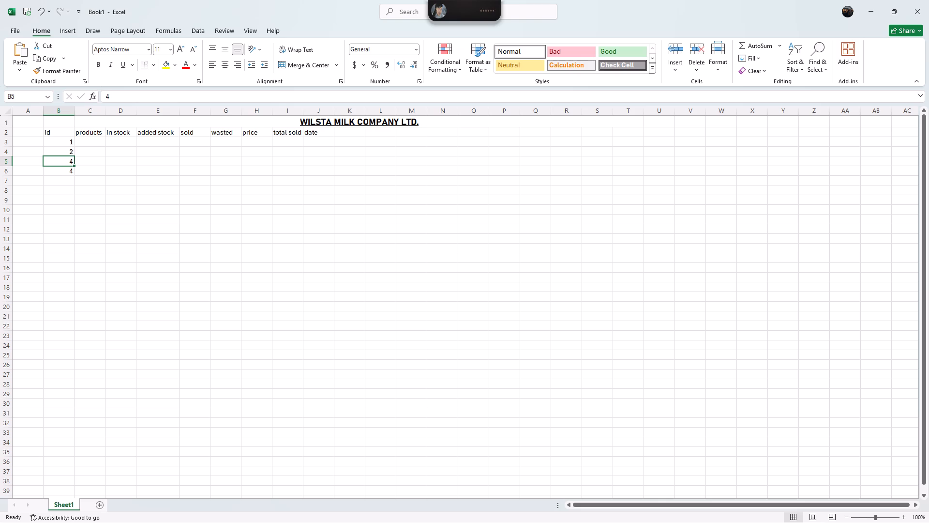
key("3")
key("Return")
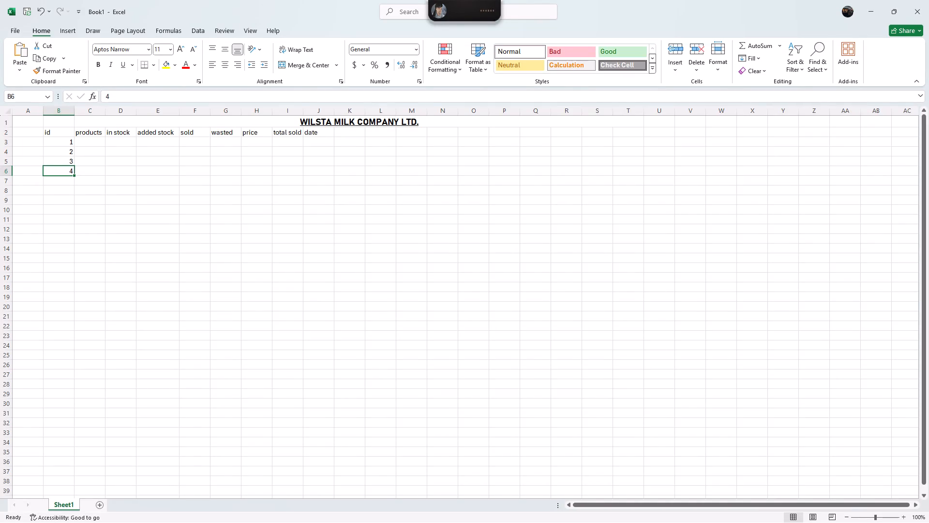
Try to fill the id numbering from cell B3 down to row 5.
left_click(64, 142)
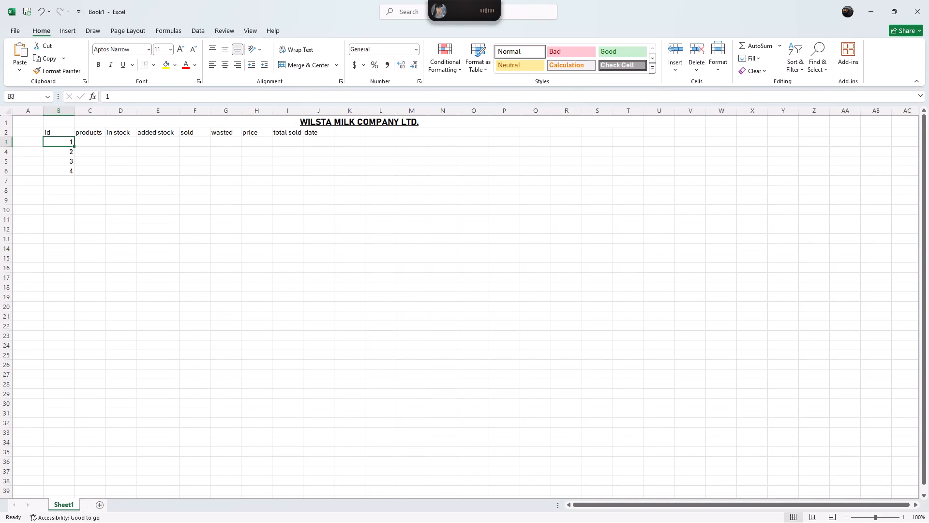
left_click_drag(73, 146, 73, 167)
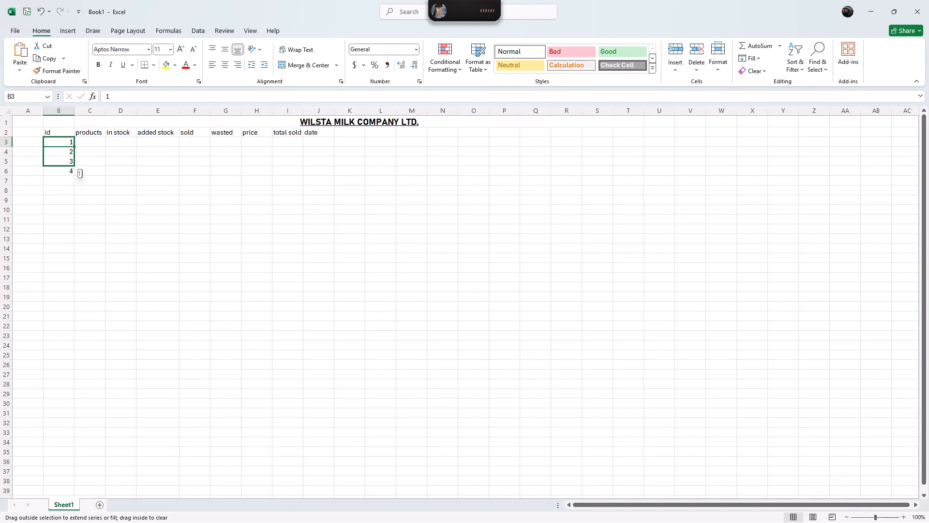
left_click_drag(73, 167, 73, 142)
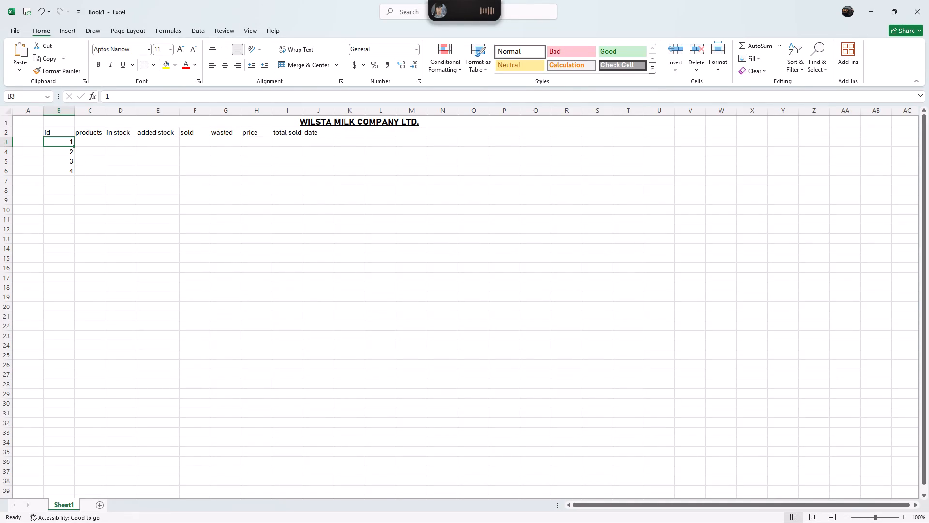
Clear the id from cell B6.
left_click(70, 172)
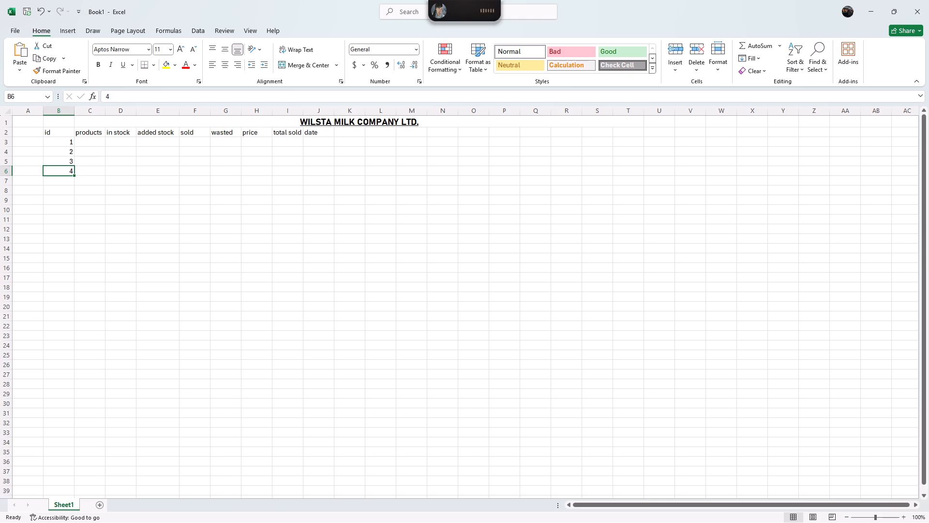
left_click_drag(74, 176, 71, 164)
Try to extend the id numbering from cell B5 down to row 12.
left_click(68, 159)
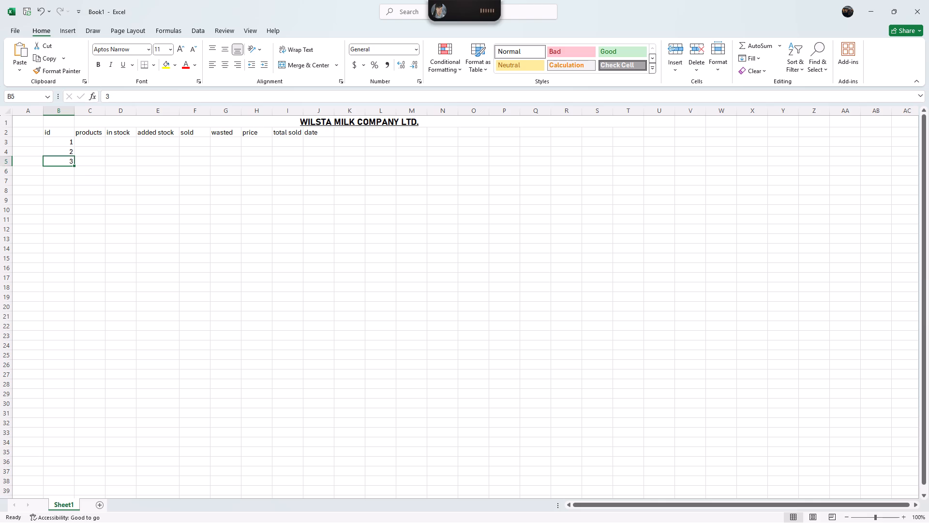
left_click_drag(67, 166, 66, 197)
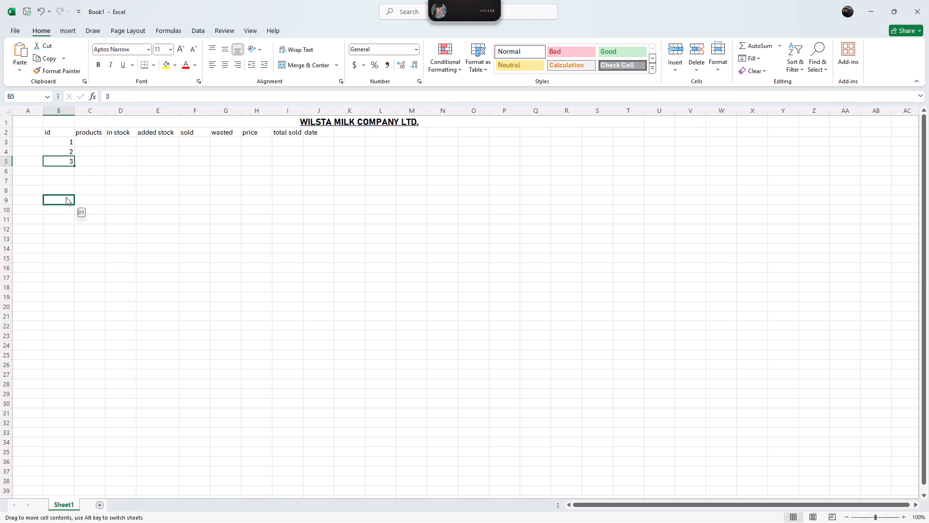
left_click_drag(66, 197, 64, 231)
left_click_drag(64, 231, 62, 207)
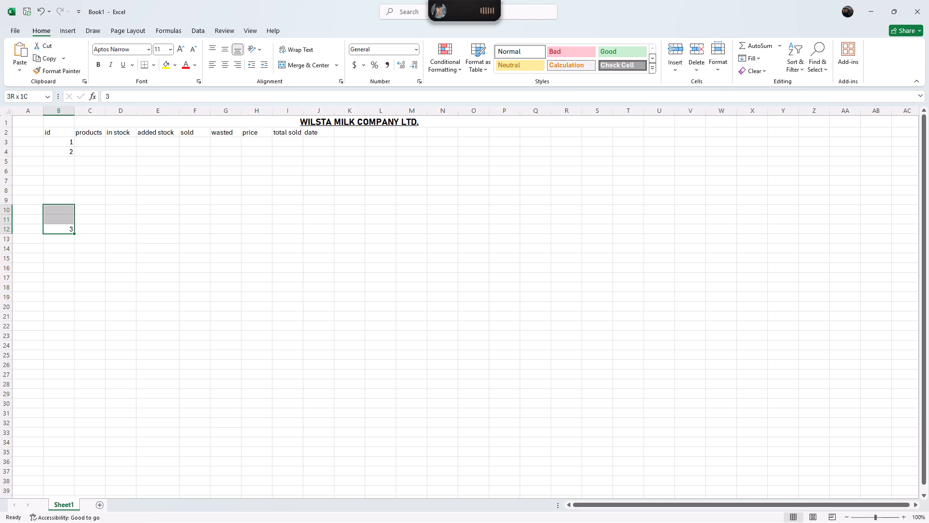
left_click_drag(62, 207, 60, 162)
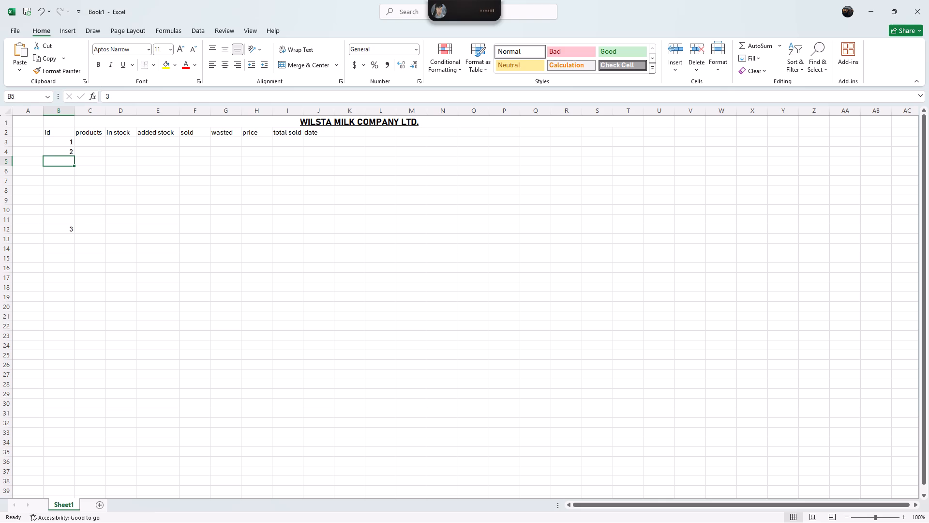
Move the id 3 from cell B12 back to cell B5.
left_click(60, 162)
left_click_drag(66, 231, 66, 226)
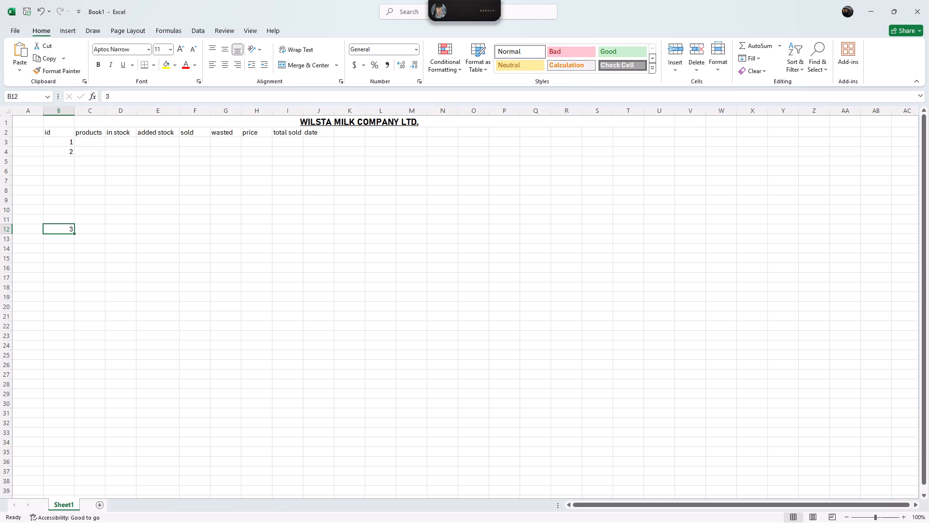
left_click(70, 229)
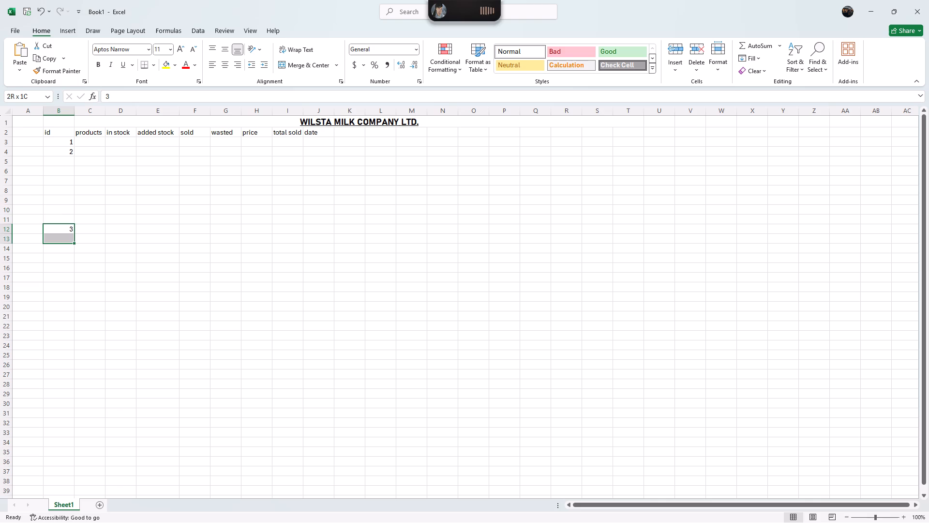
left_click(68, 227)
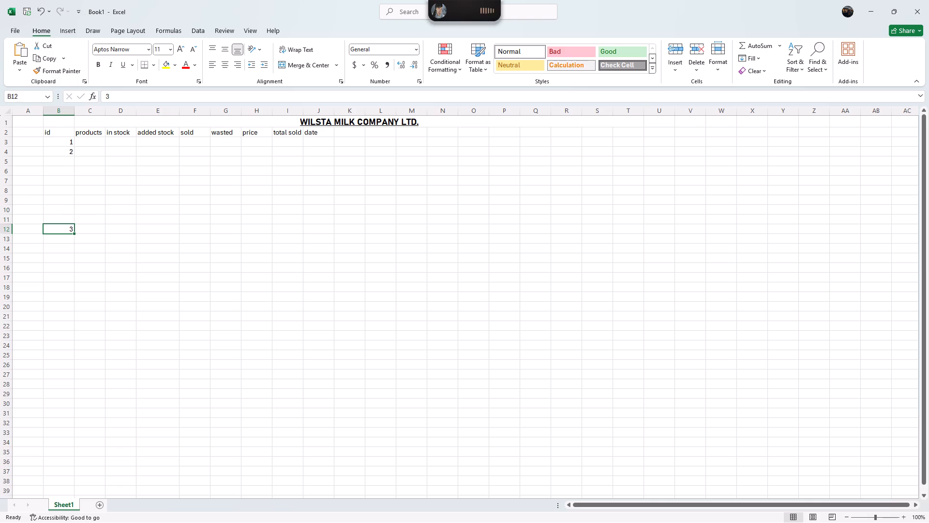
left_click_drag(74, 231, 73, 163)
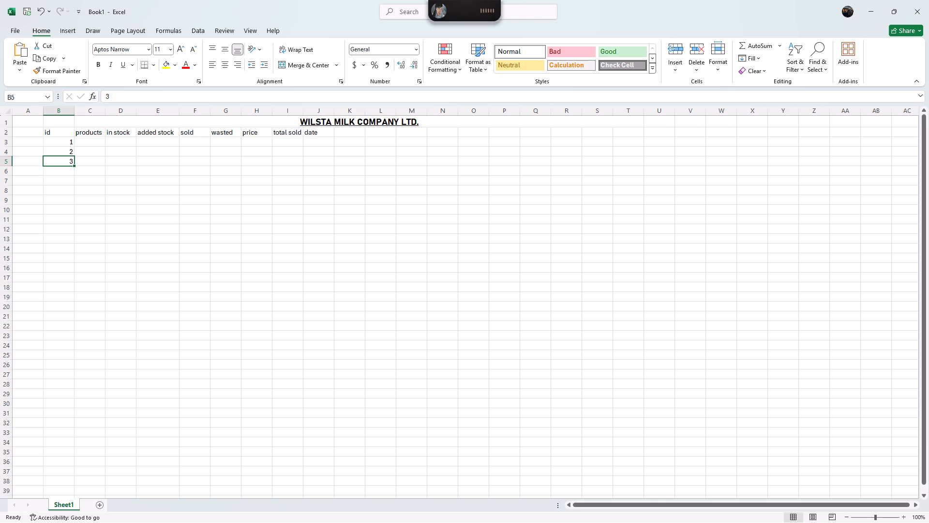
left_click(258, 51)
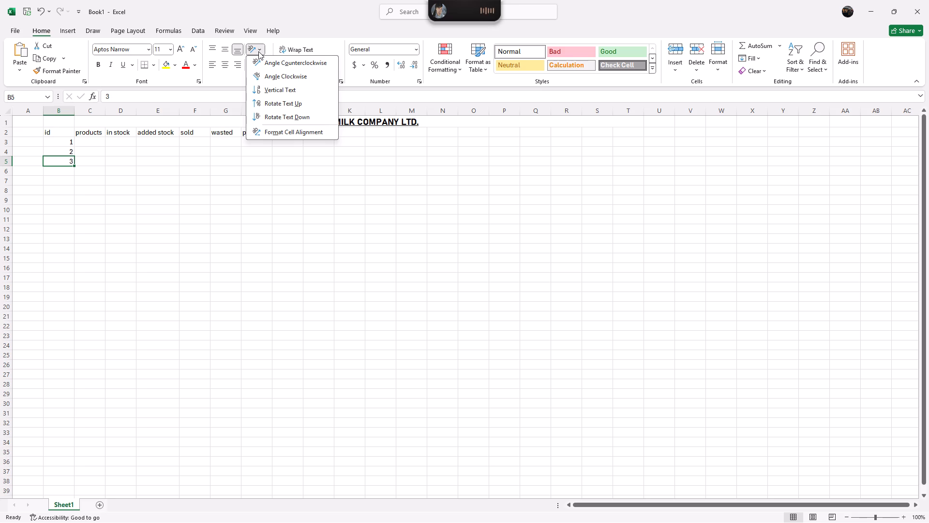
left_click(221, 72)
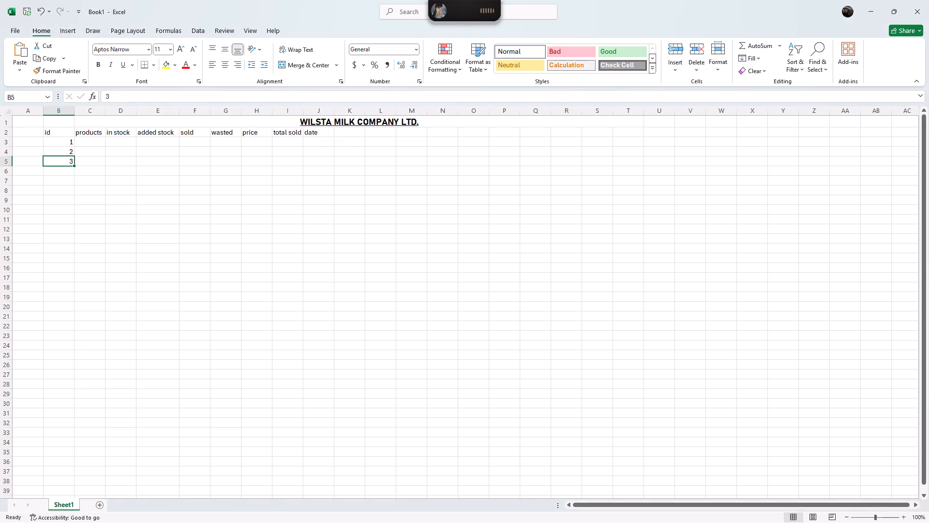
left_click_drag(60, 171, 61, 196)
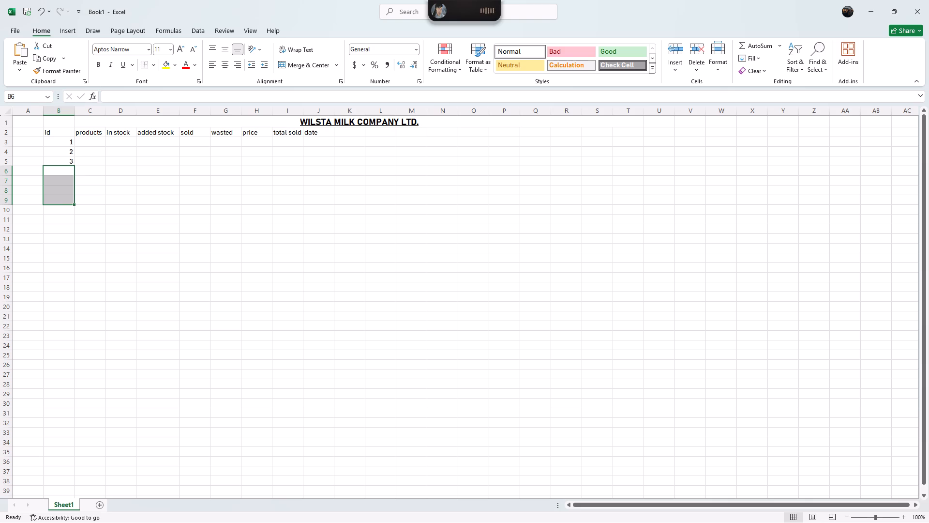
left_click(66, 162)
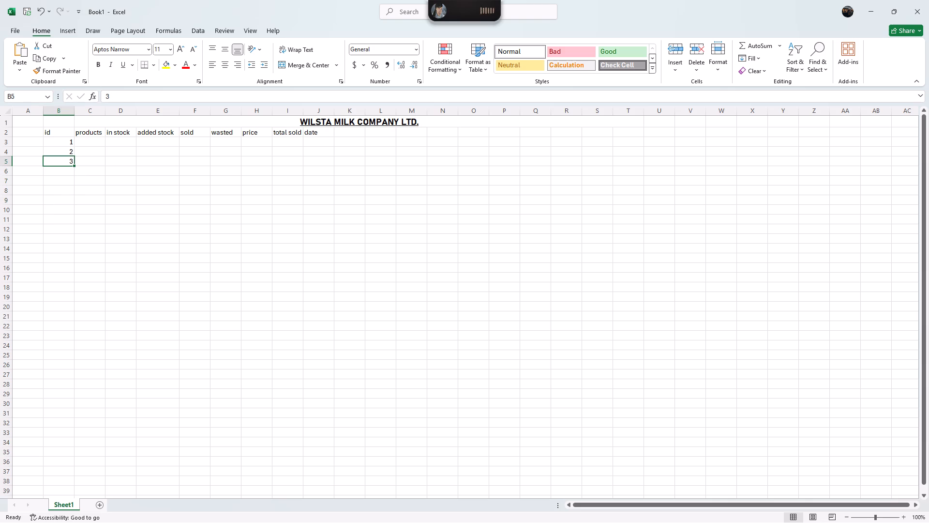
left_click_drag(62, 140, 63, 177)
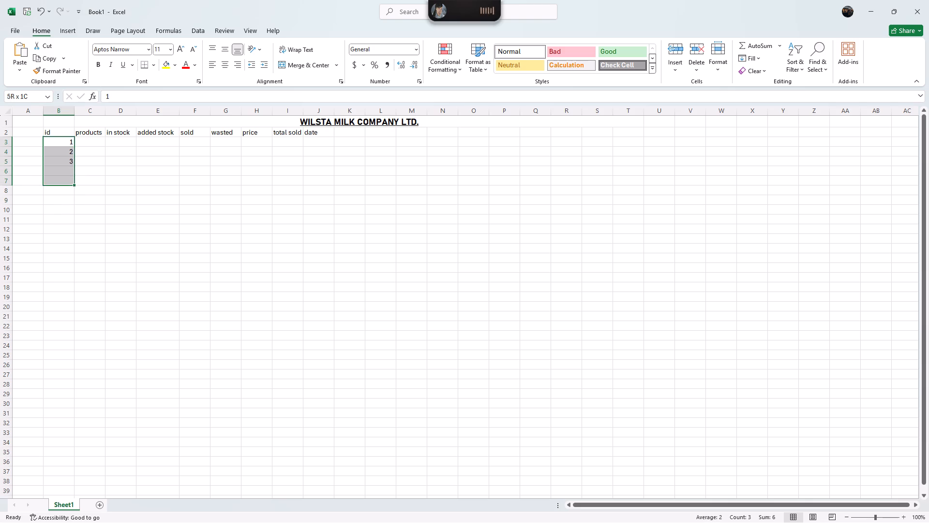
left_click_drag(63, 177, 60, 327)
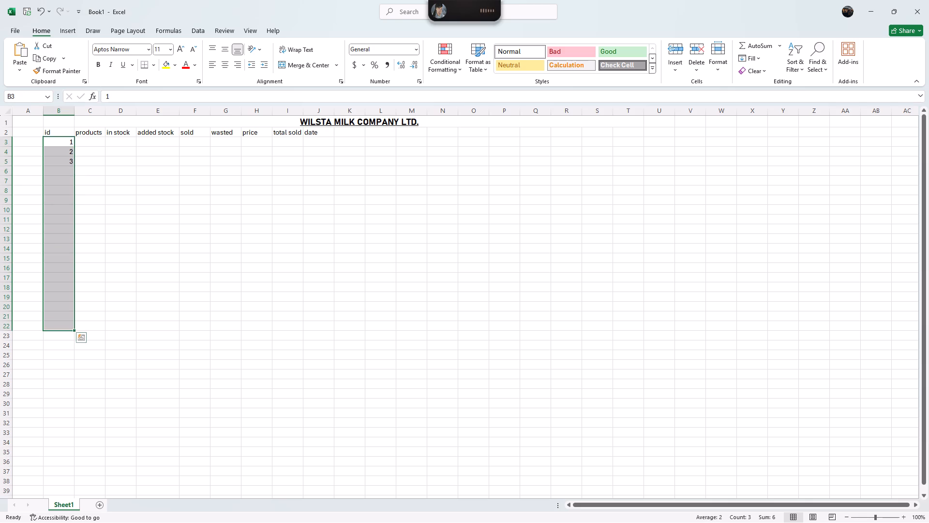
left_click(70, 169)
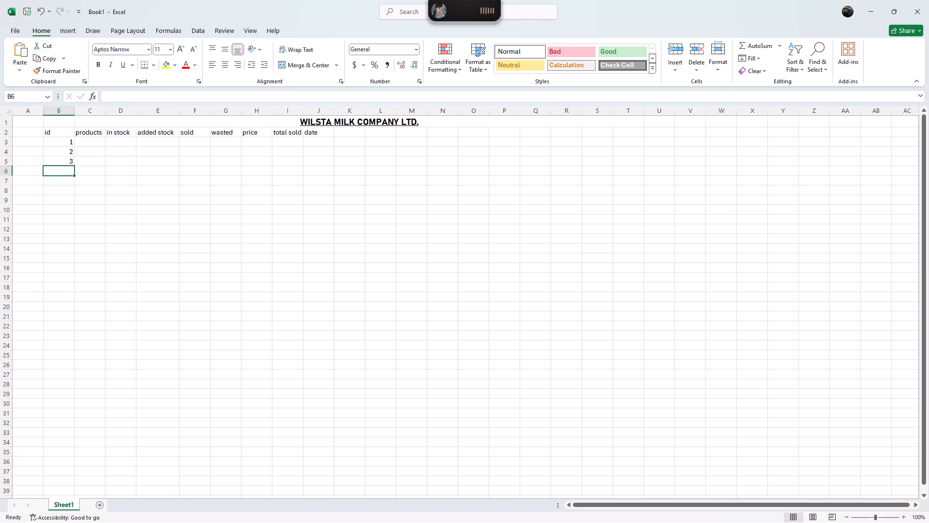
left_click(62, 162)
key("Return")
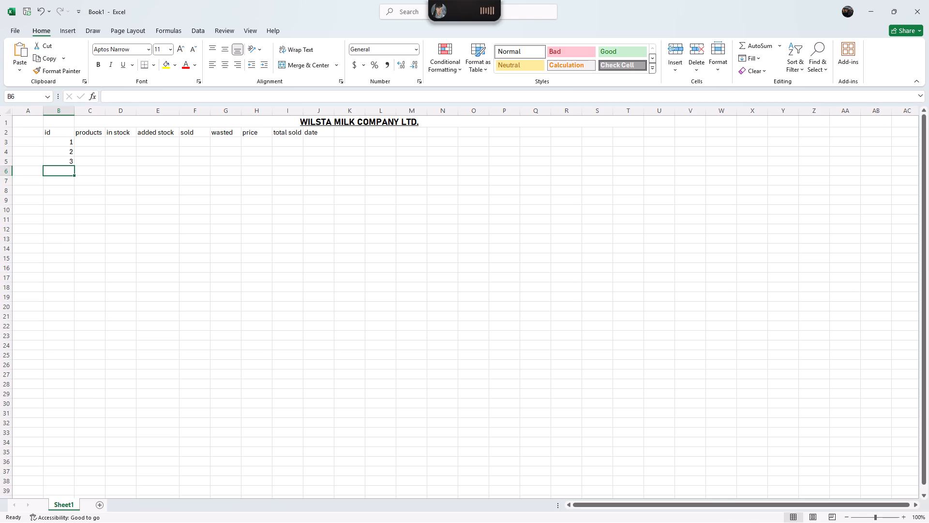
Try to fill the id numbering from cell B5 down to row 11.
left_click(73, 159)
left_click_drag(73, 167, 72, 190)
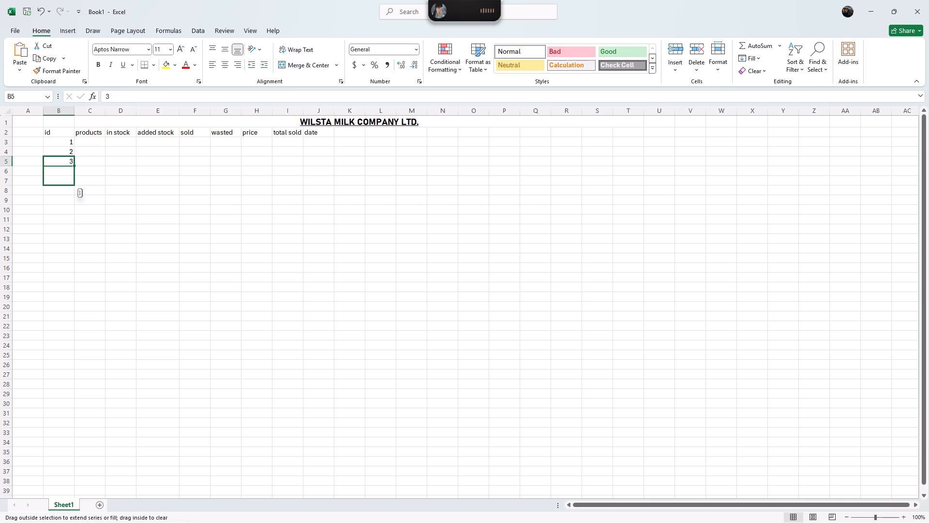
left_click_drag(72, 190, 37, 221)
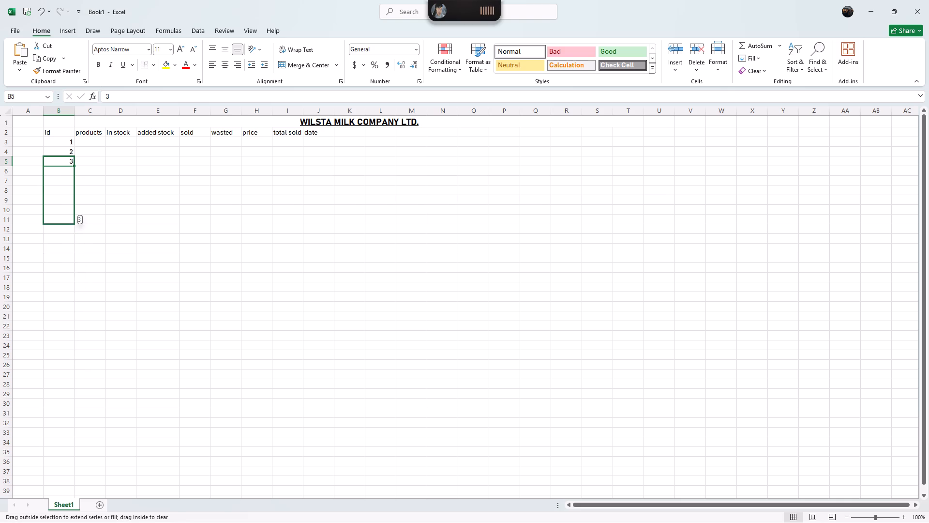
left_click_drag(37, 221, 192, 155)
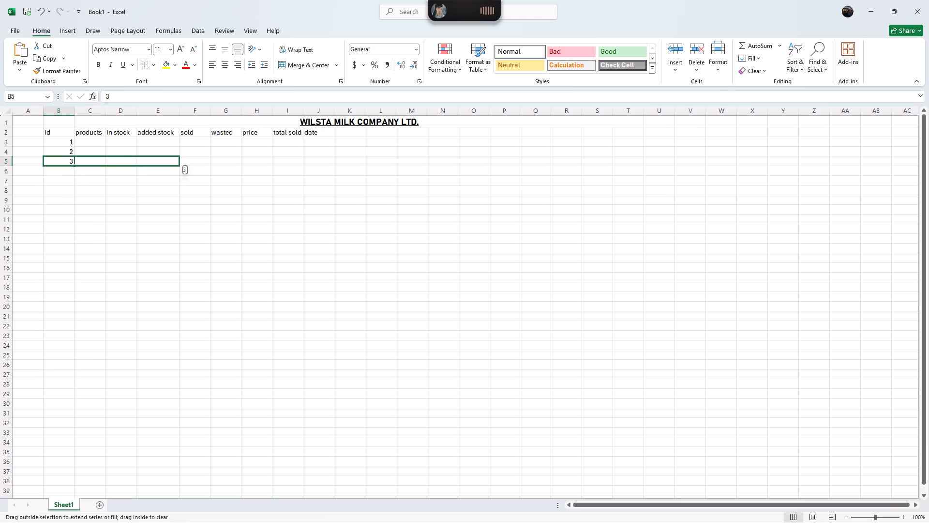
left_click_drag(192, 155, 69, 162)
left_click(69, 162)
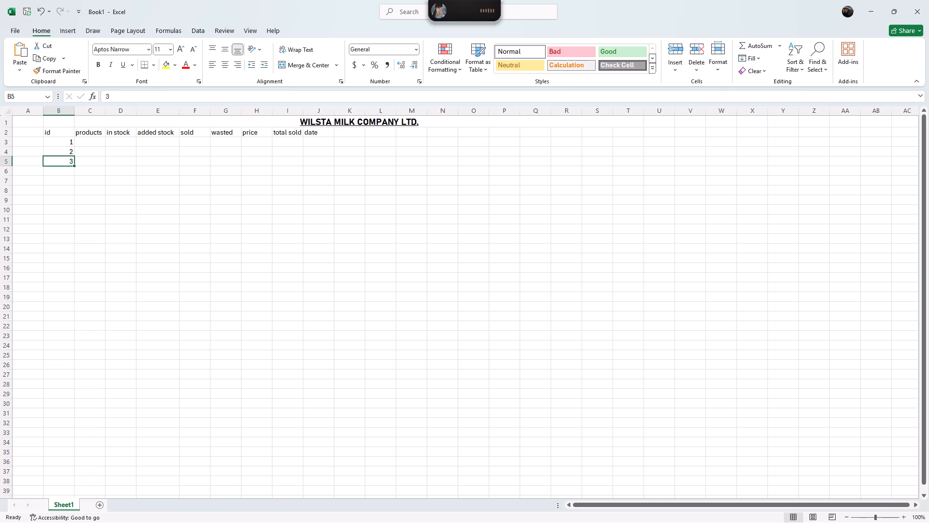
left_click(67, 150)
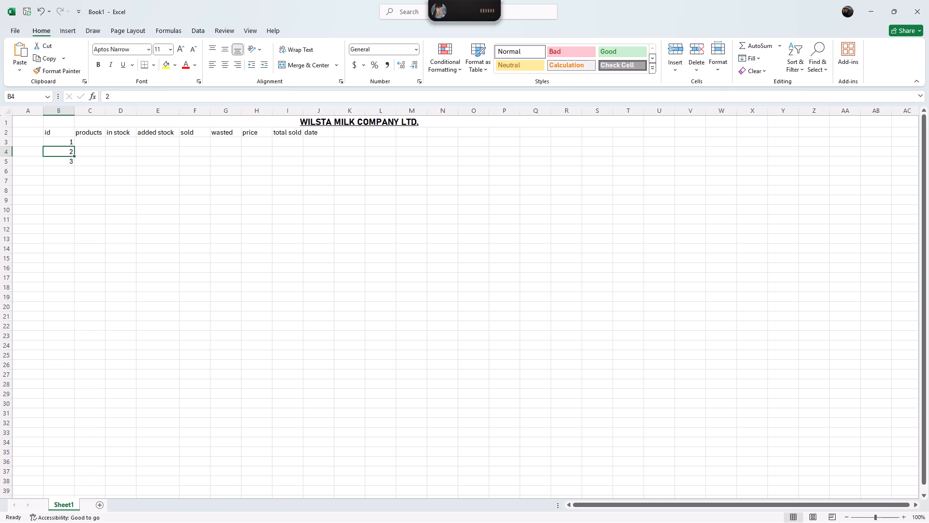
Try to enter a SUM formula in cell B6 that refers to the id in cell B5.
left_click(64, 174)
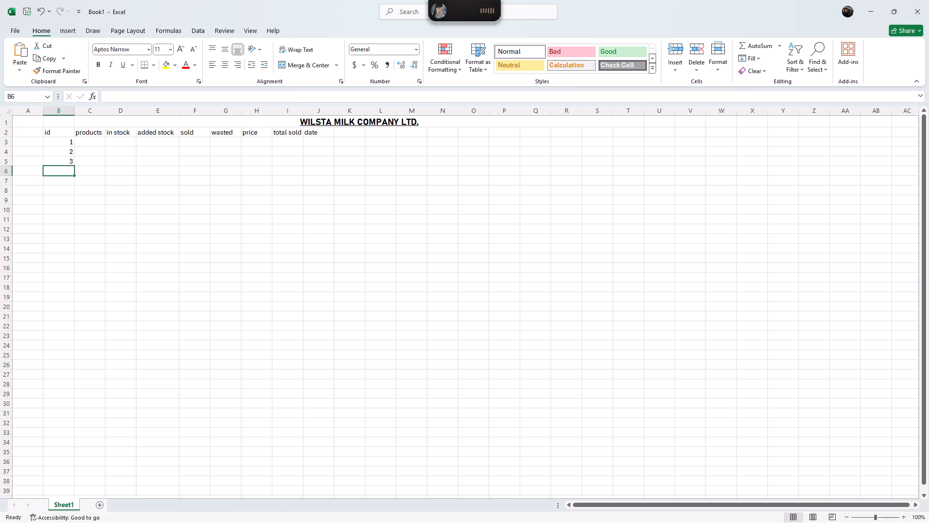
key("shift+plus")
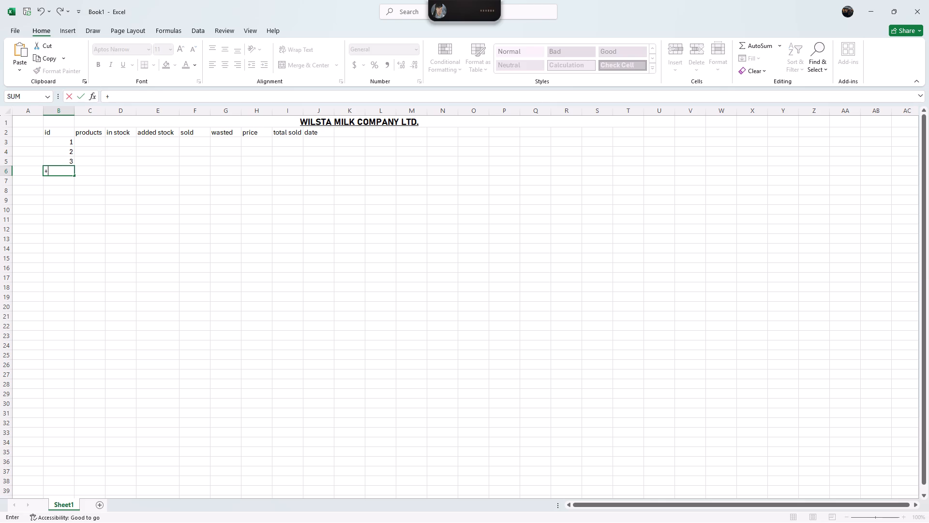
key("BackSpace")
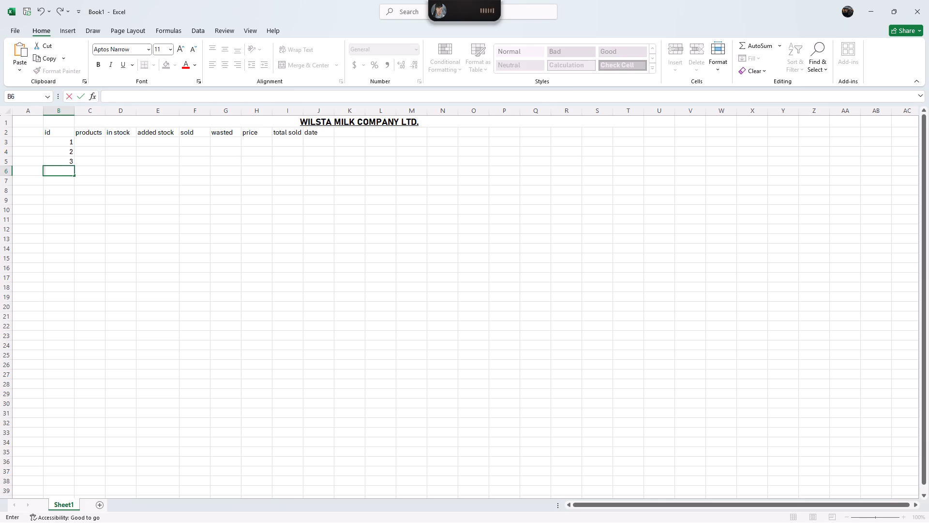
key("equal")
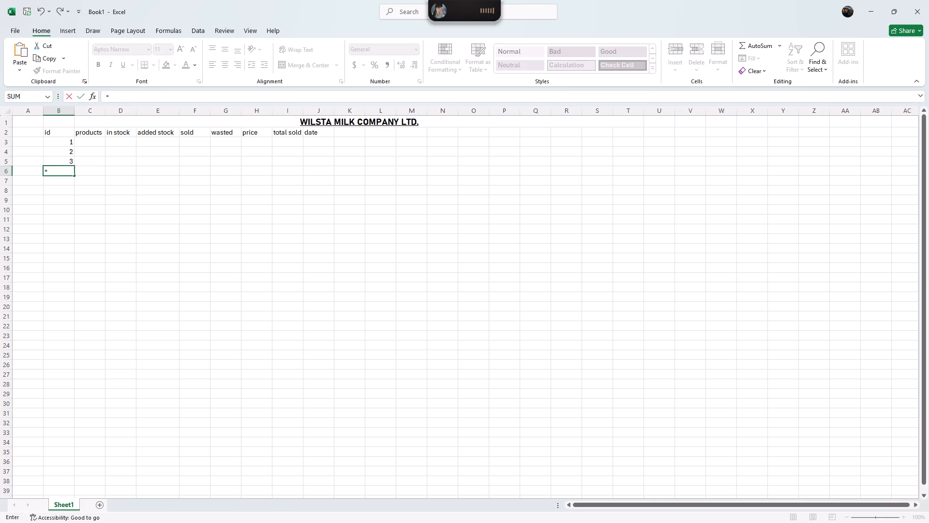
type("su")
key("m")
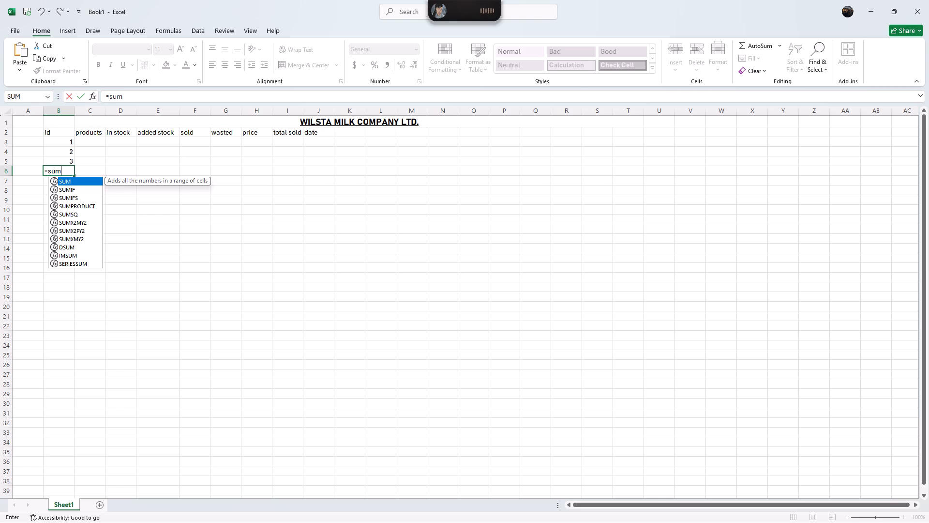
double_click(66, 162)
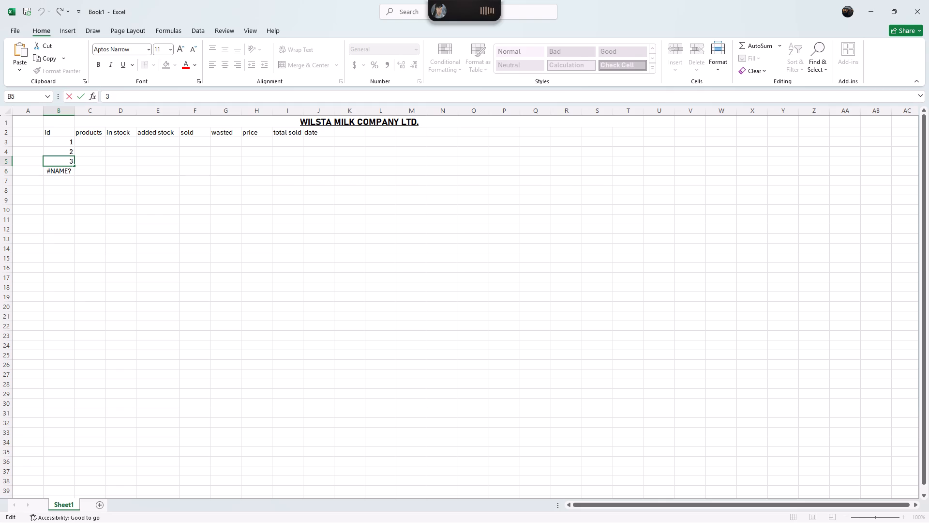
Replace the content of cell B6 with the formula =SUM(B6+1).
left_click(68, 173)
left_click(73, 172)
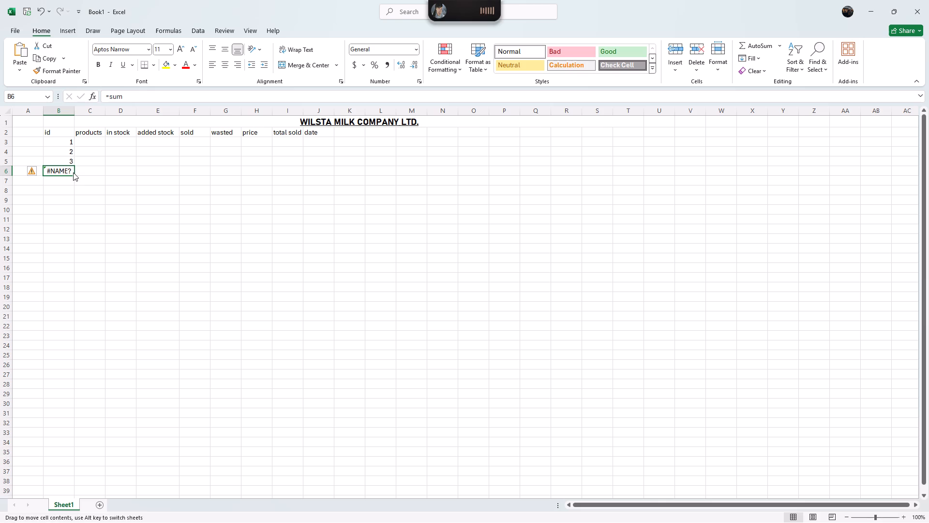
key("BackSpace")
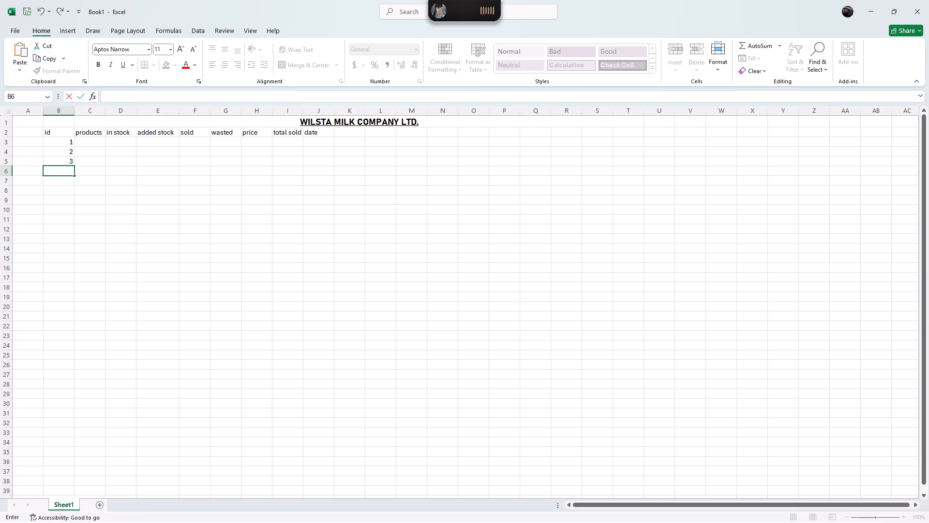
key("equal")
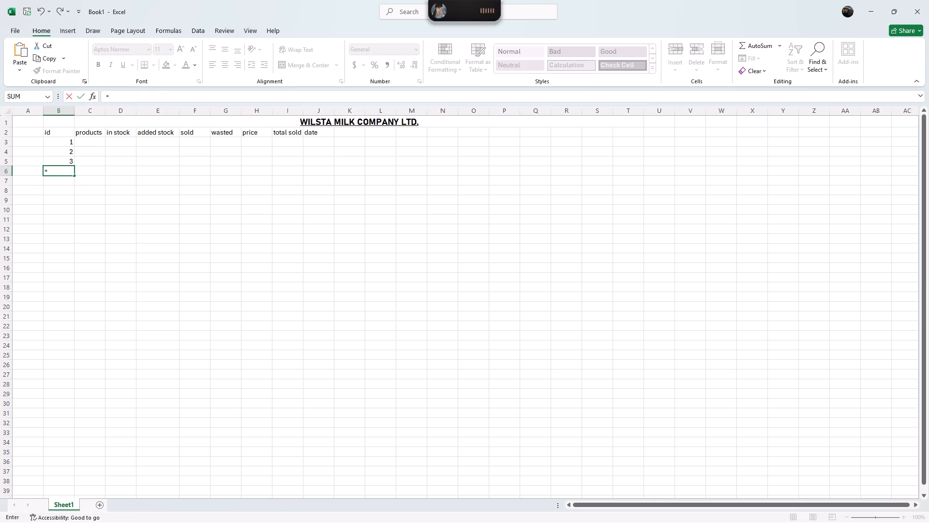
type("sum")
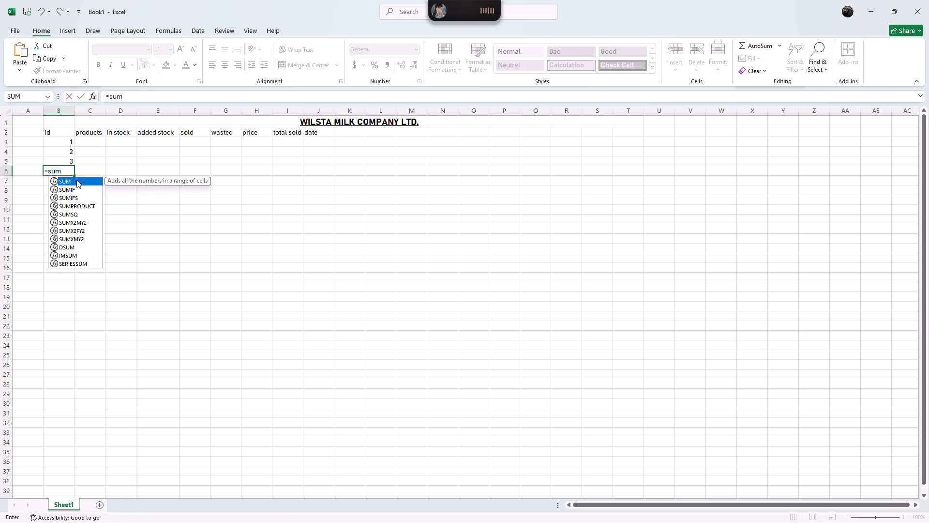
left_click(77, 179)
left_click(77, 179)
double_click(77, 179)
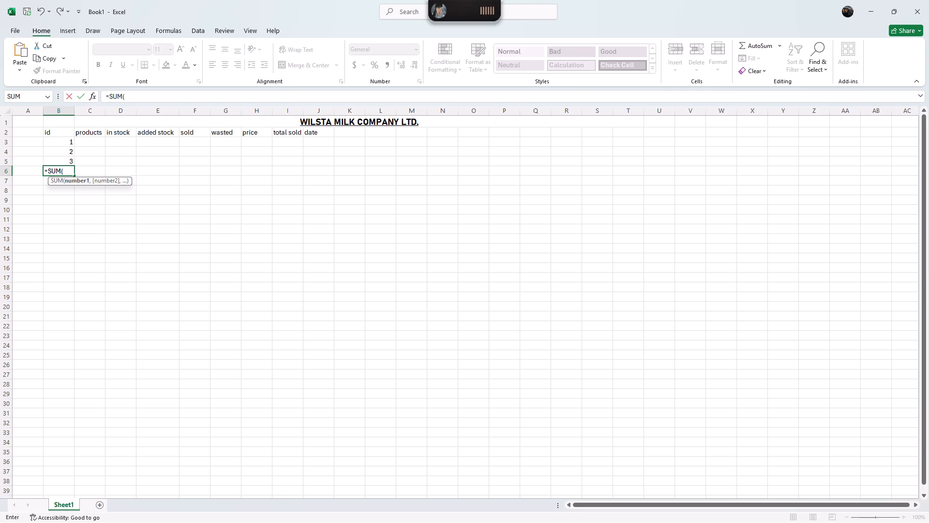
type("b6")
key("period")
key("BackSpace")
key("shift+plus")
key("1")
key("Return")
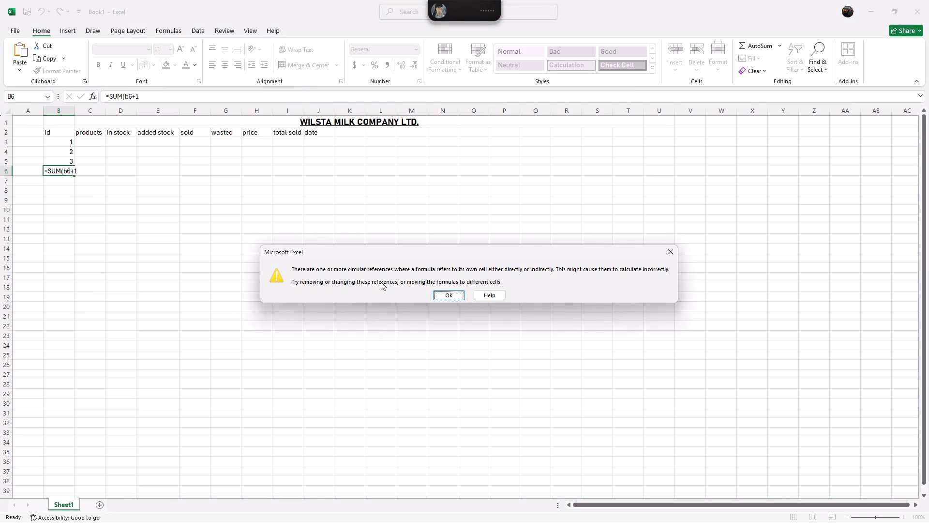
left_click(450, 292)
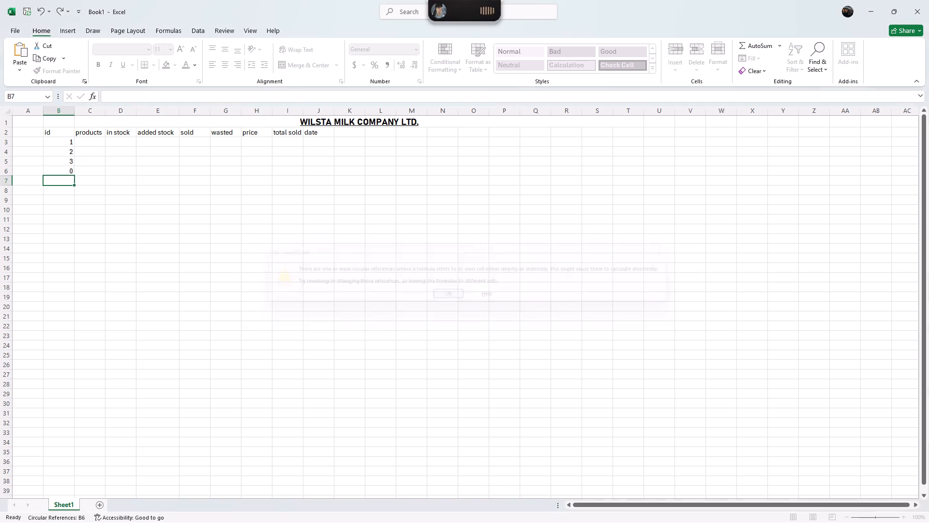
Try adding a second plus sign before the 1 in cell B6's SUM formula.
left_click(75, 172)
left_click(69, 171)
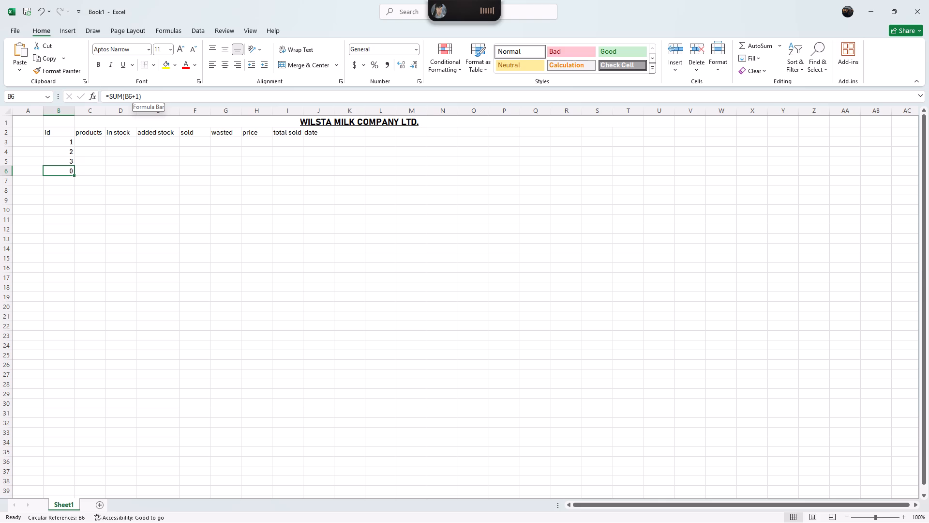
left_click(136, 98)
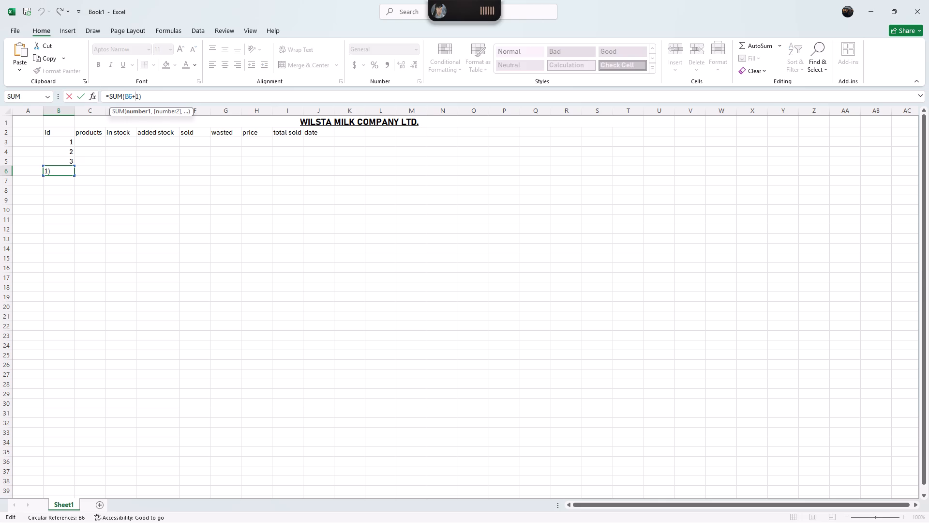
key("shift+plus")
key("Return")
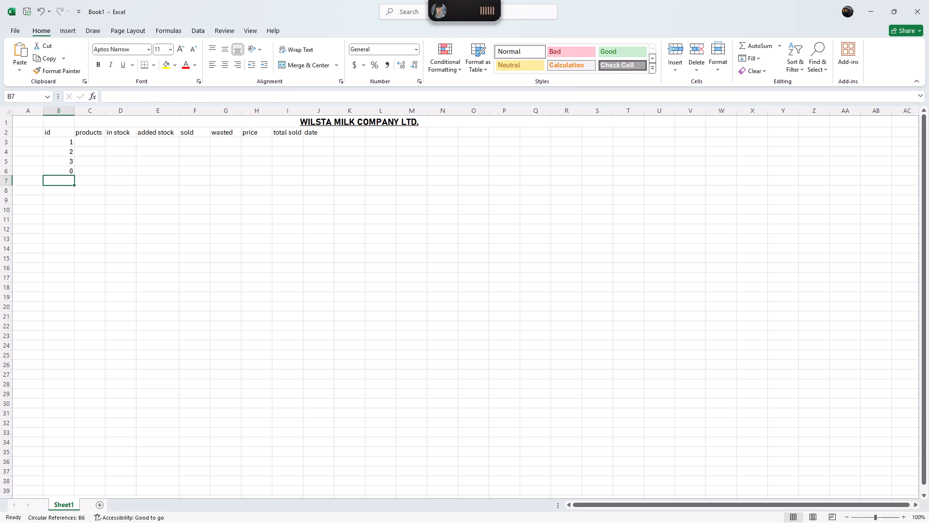
Clear the SUM formula from cell B6.
left_click(64, 175)
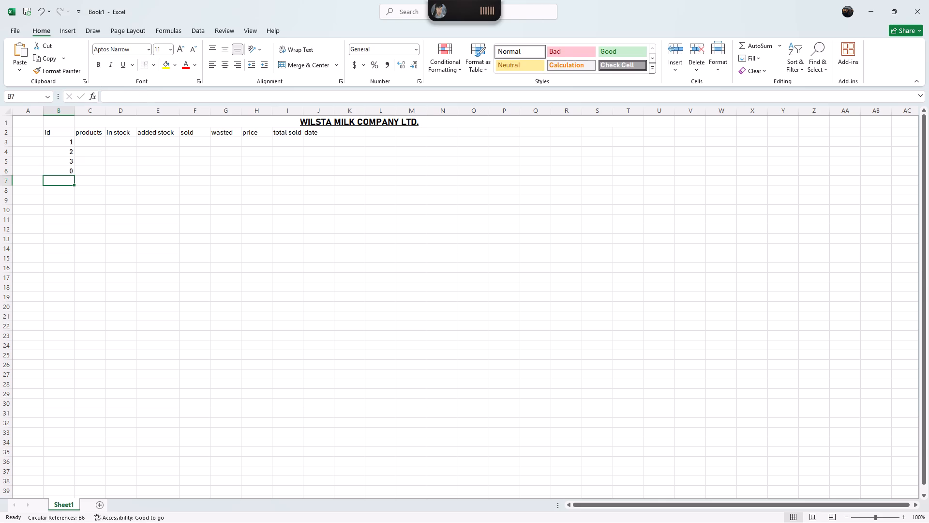
left_click(66, 172)
left_click(151, 100)
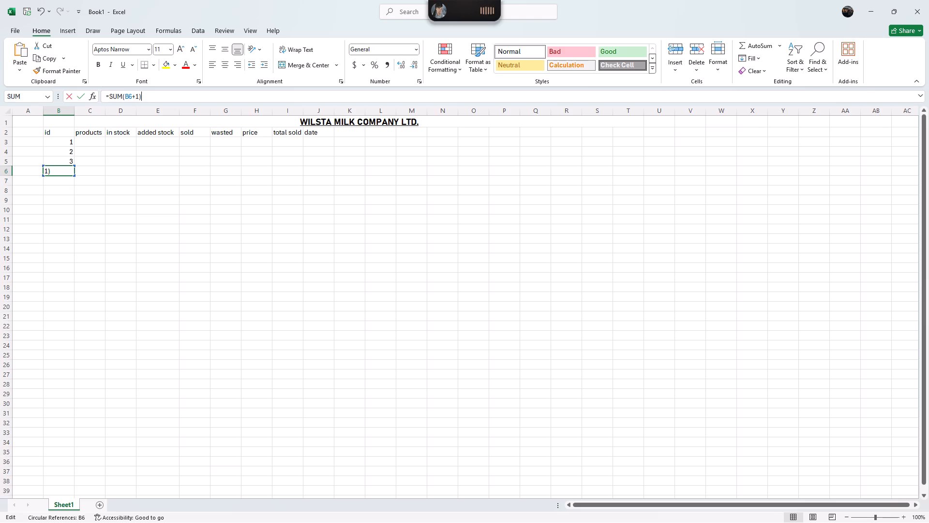
key("BackSpace")
key("BackSpace")
key("BackSpace")
key("BackSpace")
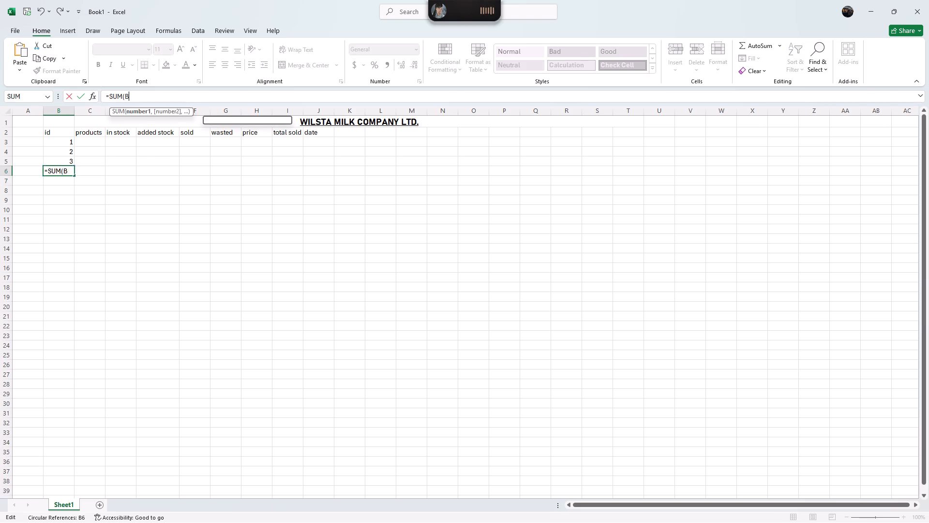
key("BackSpace")
key("BackSpace")
key("BackSpace")
key("BackSpace")
key("BackSpace")
key("BackSpace")
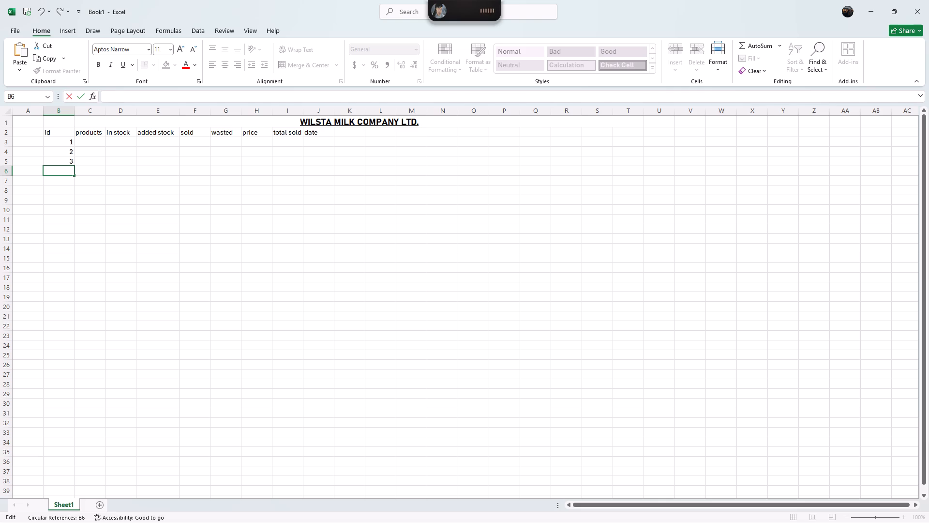
Enter mon in J3 and tue in J4 under the date heading, and fill the weekday series from J4 down to row 18.
left_click(322, 142)
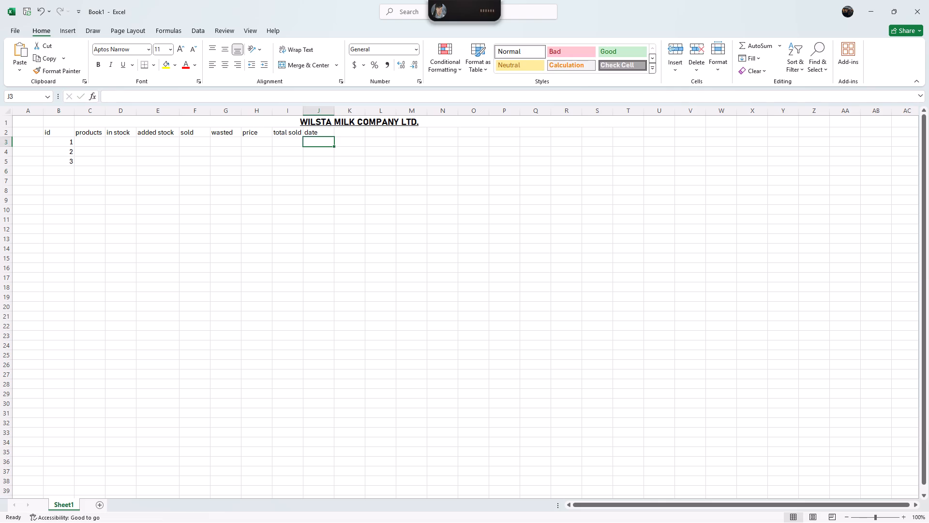
type("mon")
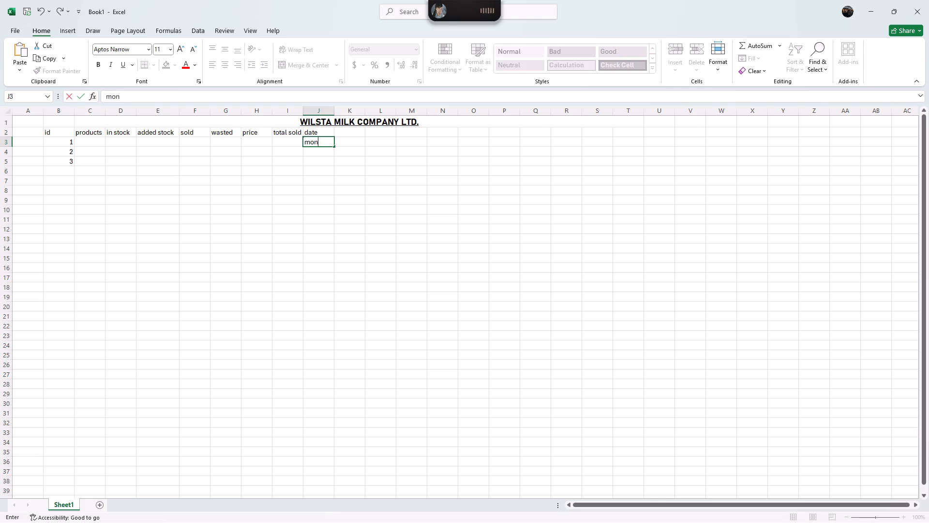
left_click(321, 151)
type("tue")
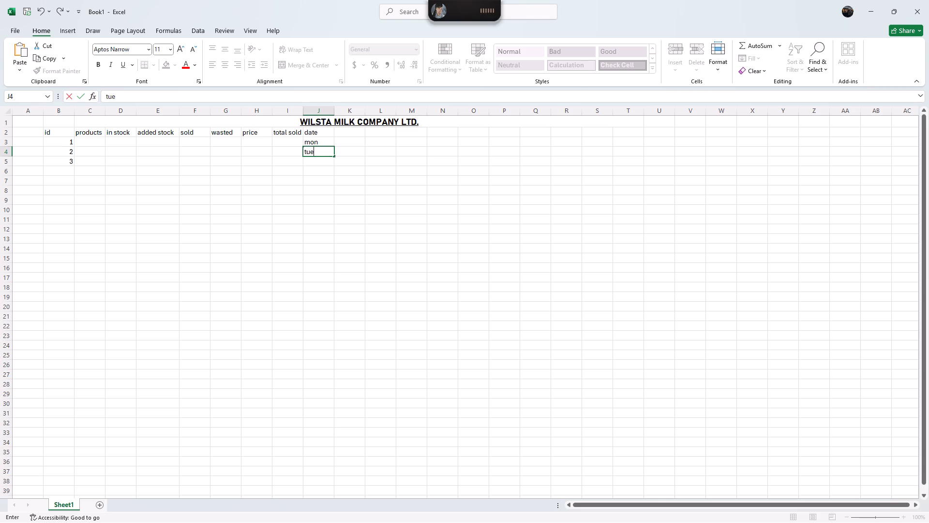
left_click_drag(333, 156, 333, 216)
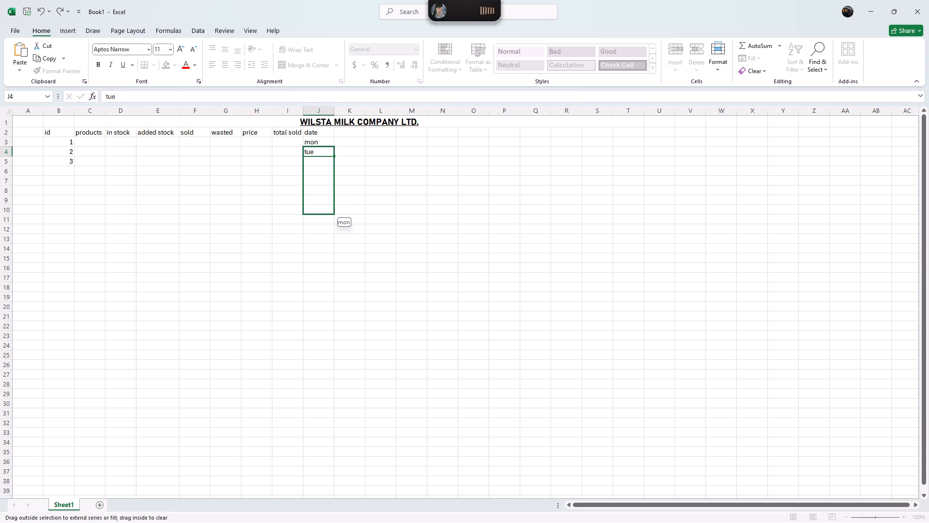
left_click_drag(333, 216, 331, 290)
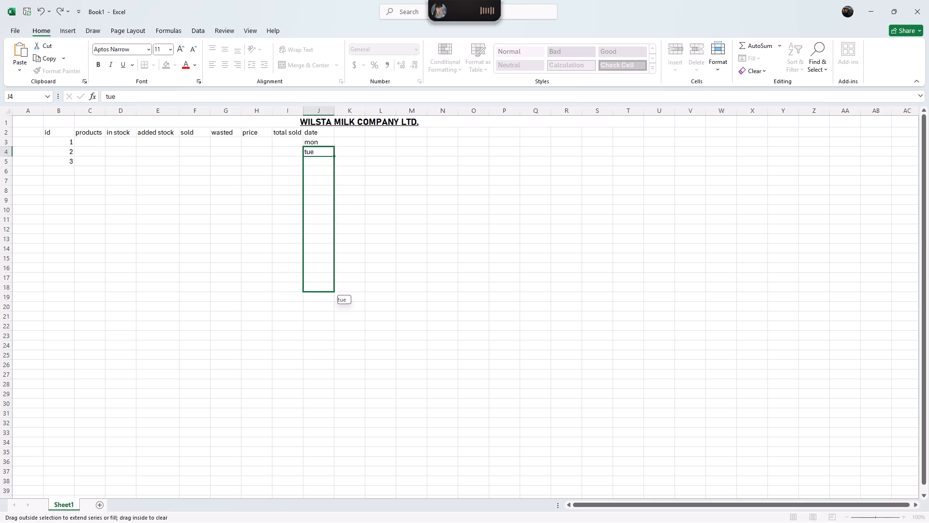
left_click_drag(331, 290, 331, 293)
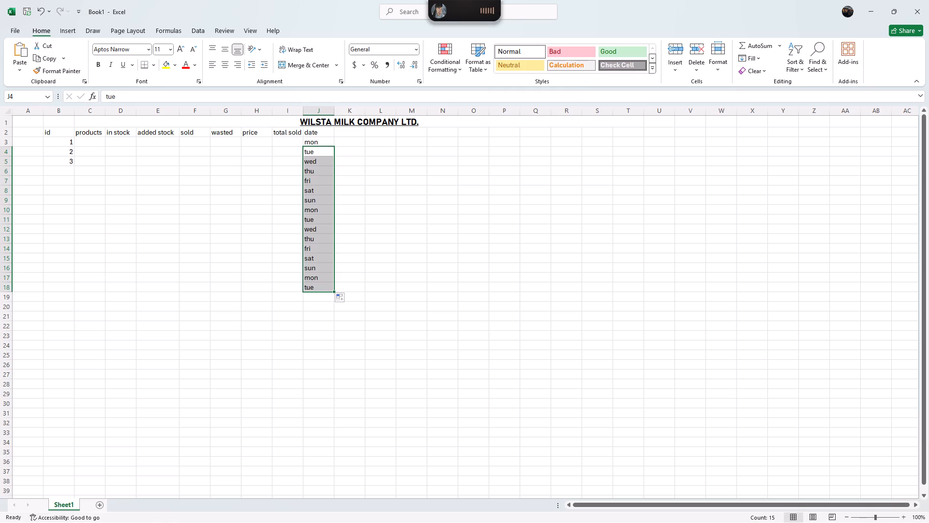
Clear the ids from cells B5, B4 and B3.
left_click(68, 152)
left_click(69, 158)
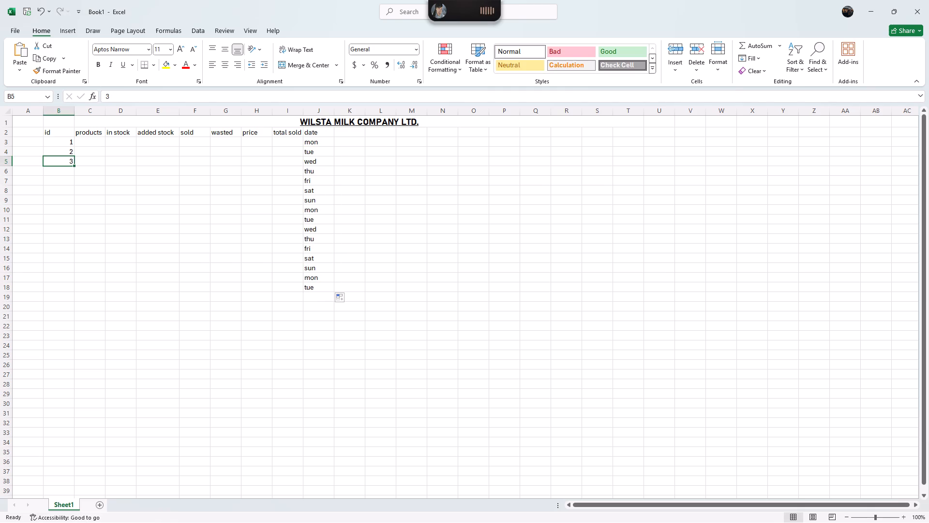
key("BackSpace")
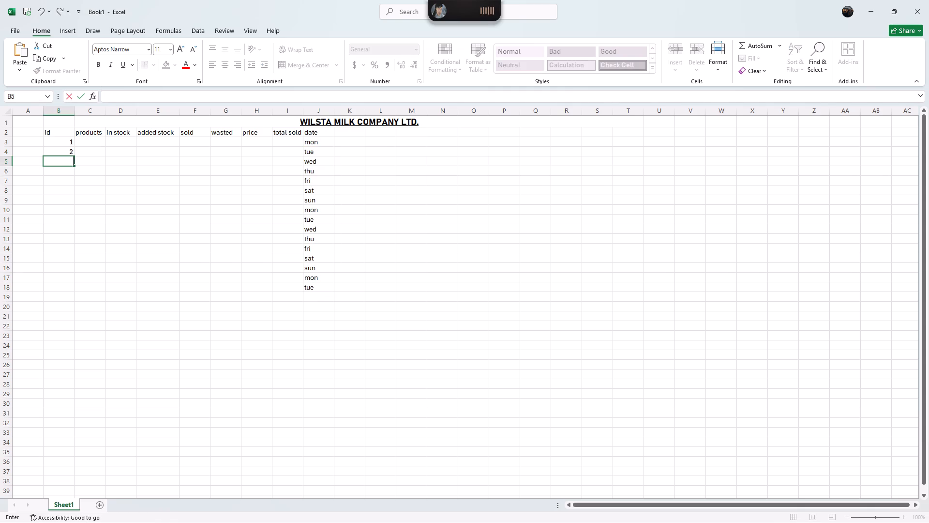
left_click(68, 150)
key("BackSpace")
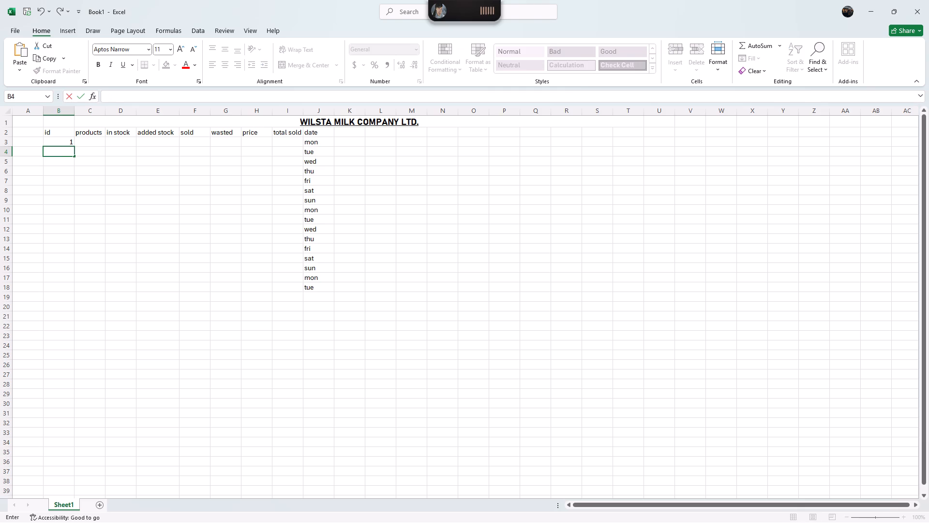
left_click(69, 142)
key("BackSpace")
Enter 1 in B3 and 2 in B4 under the id heading.
key("1")
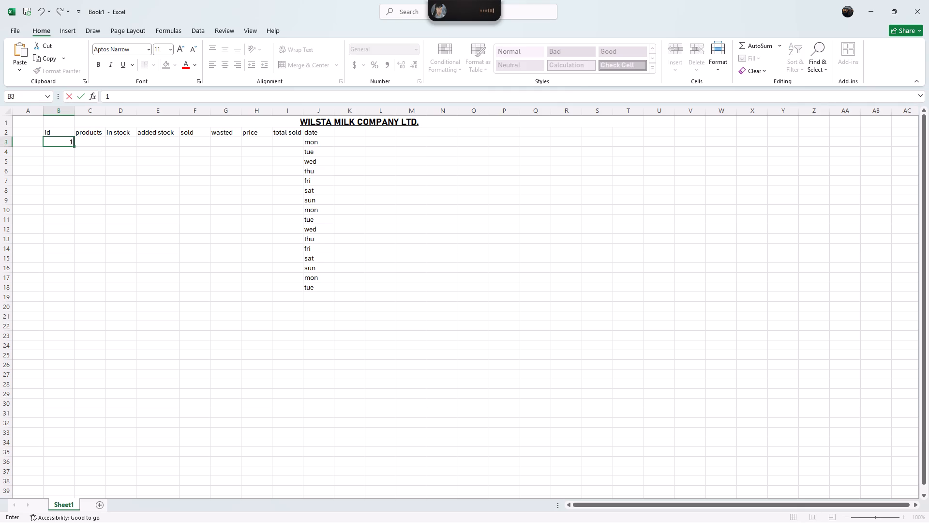
key("Return")
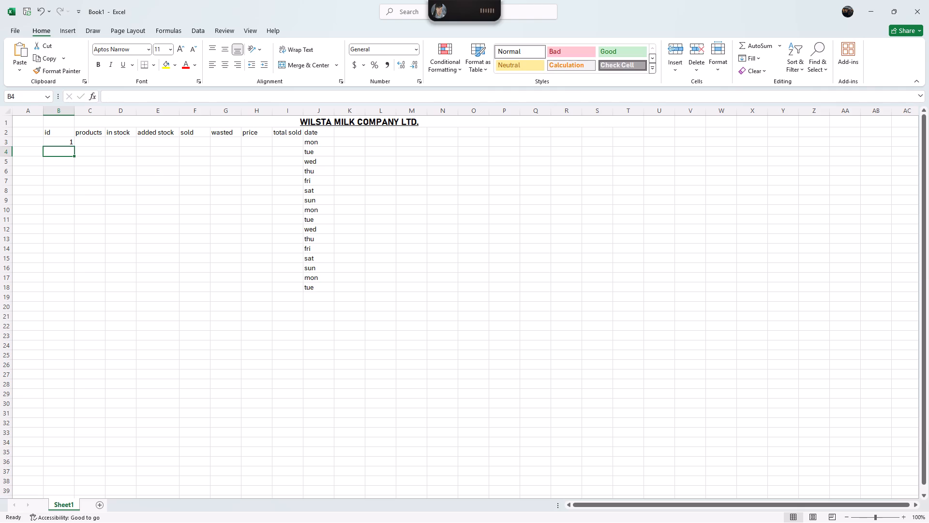
key("2")
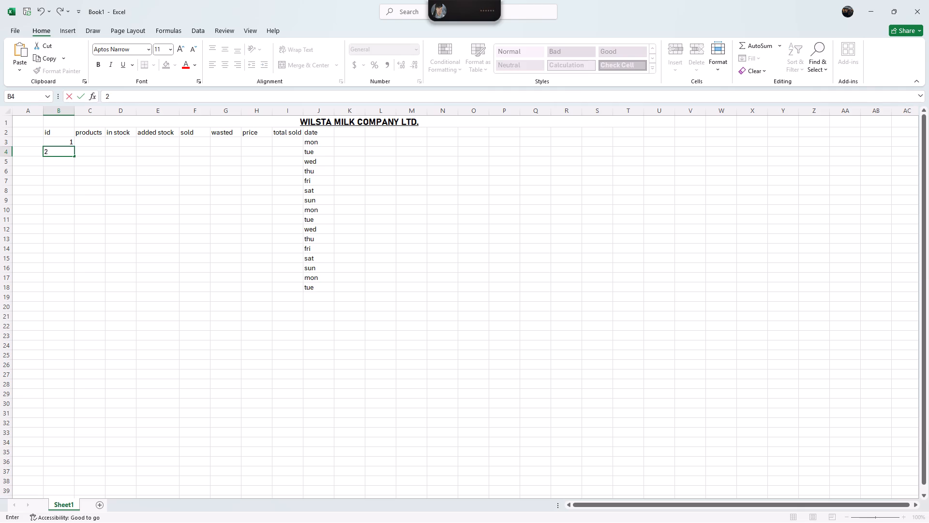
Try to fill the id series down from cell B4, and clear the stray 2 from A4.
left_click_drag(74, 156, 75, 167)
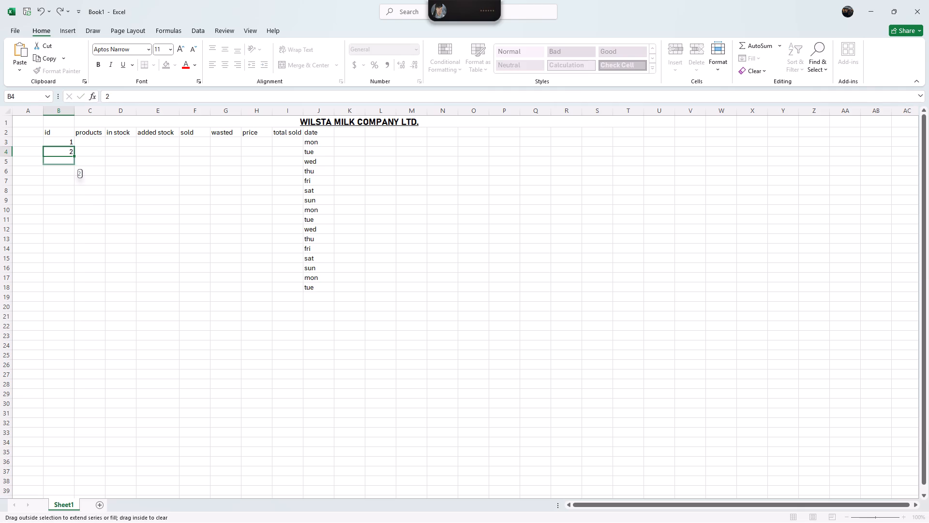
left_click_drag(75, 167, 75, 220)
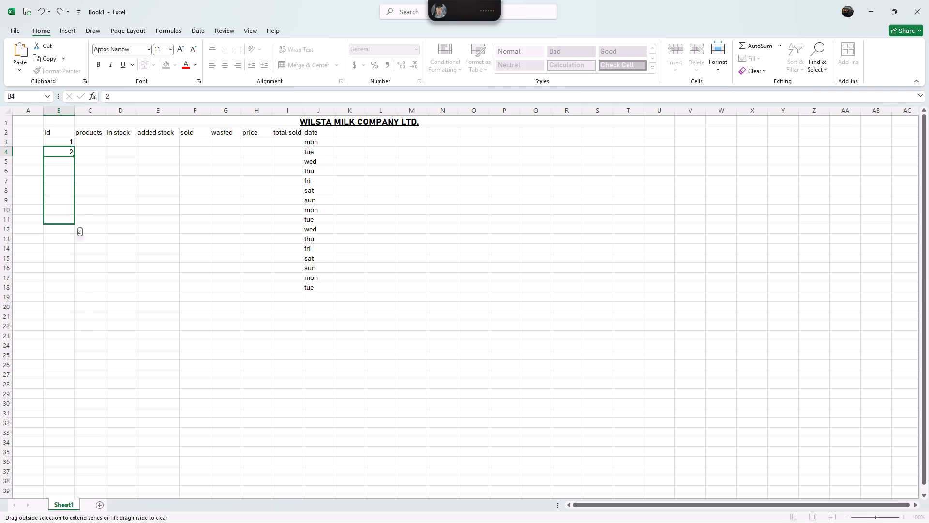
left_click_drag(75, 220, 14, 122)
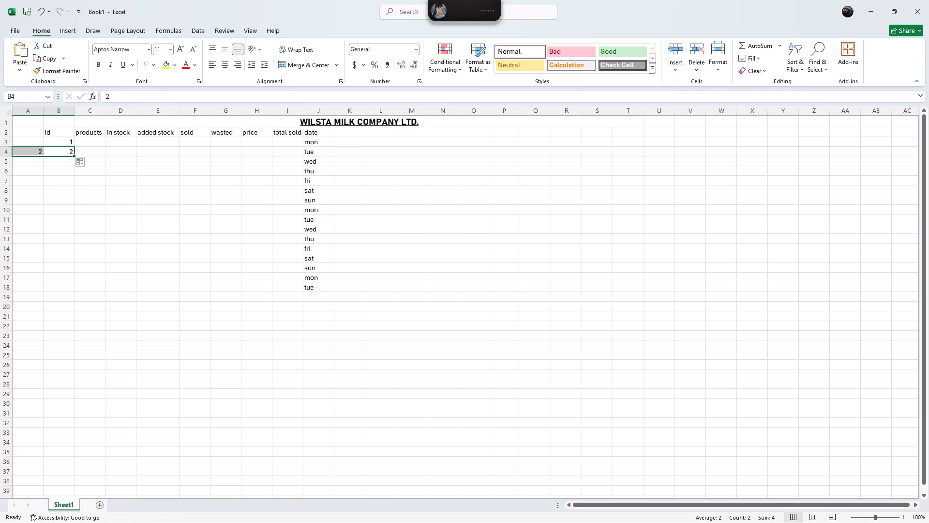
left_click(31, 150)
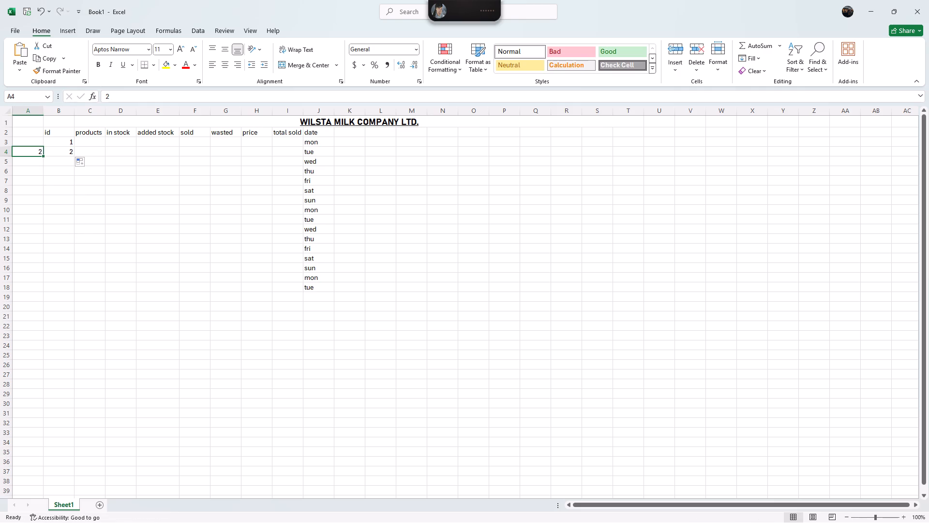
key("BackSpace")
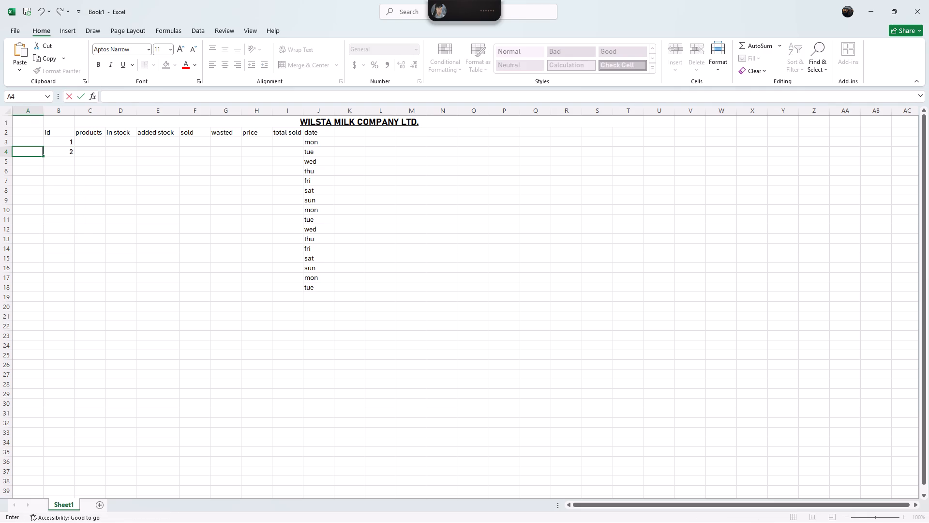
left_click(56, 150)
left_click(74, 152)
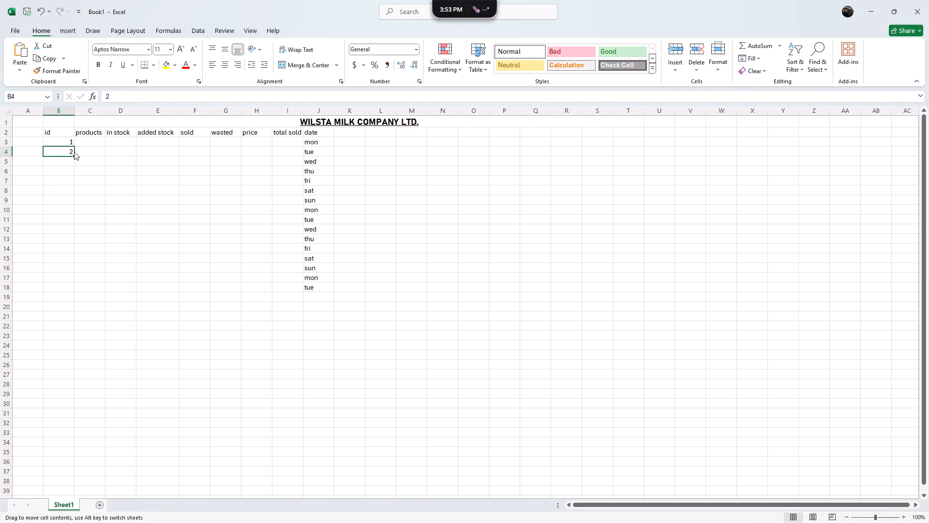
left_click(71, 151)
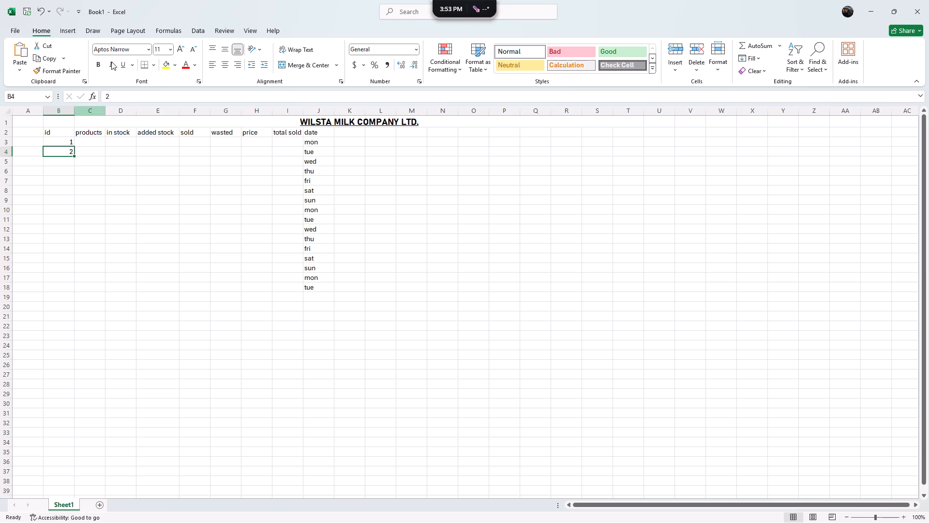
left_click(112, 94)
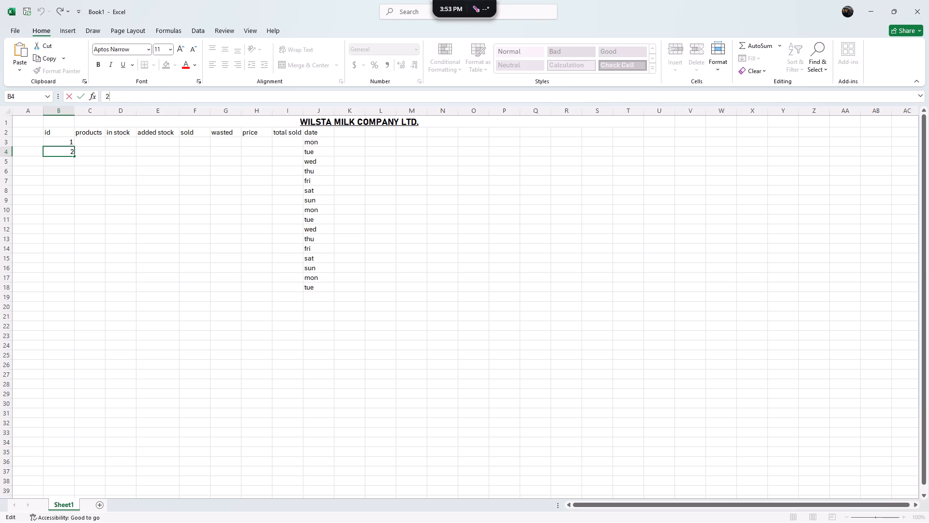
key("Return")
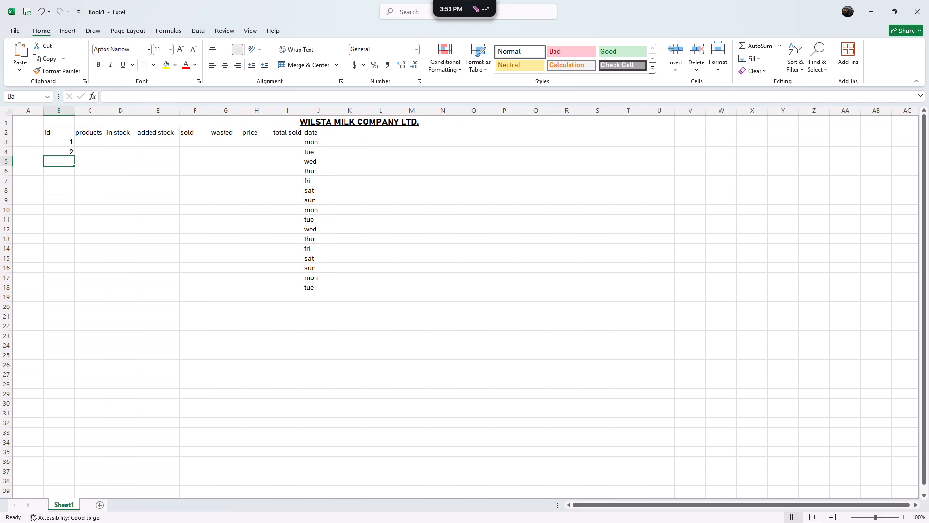
Enter 3 in cell B5 of the id column.
left_click(63, 158)
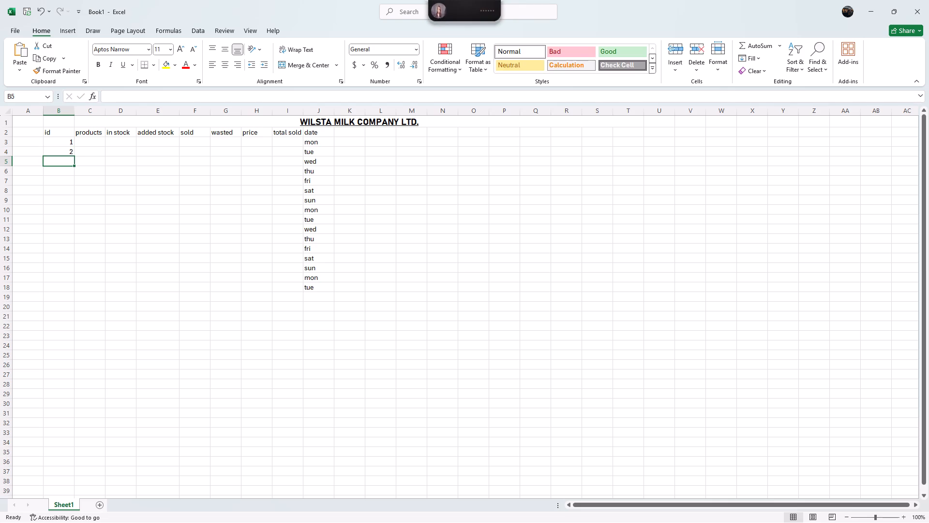
left_click(68, 164)
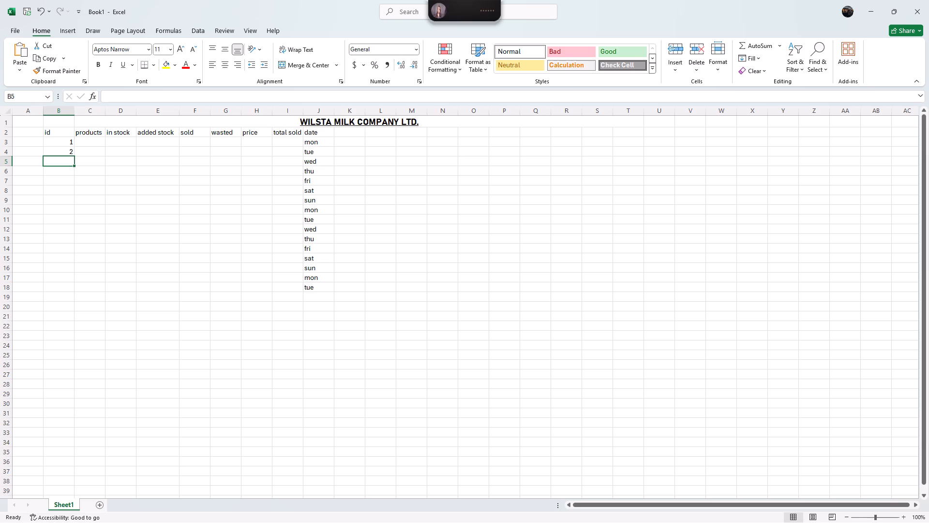
left_click(67, 161)
left_click(67, 161)
key("3")
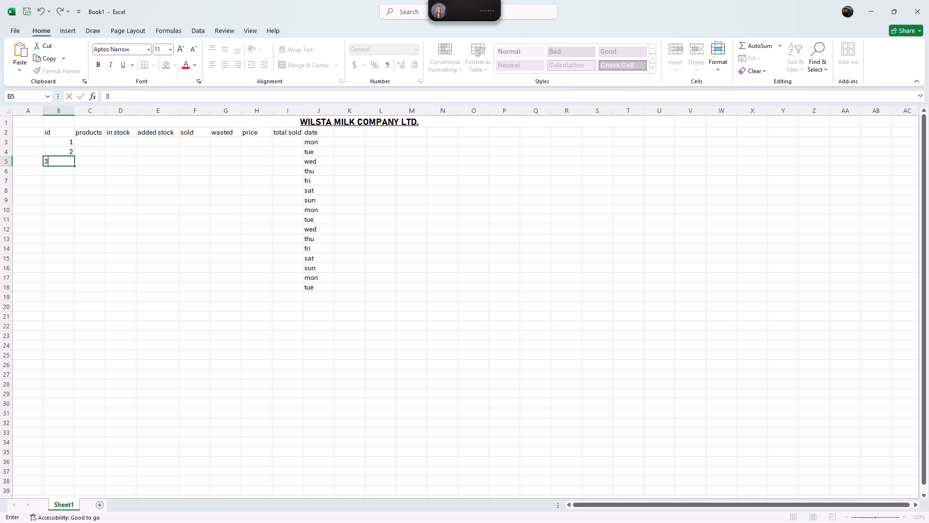
key("Return")
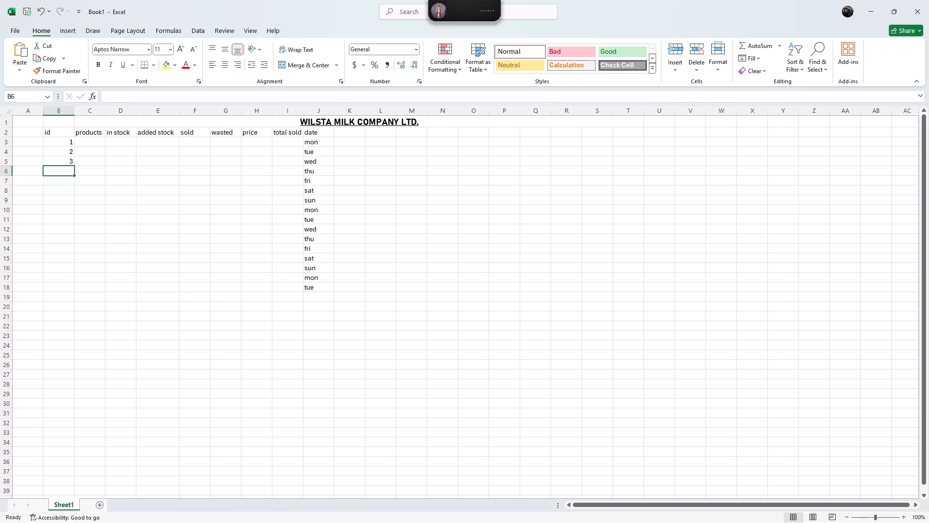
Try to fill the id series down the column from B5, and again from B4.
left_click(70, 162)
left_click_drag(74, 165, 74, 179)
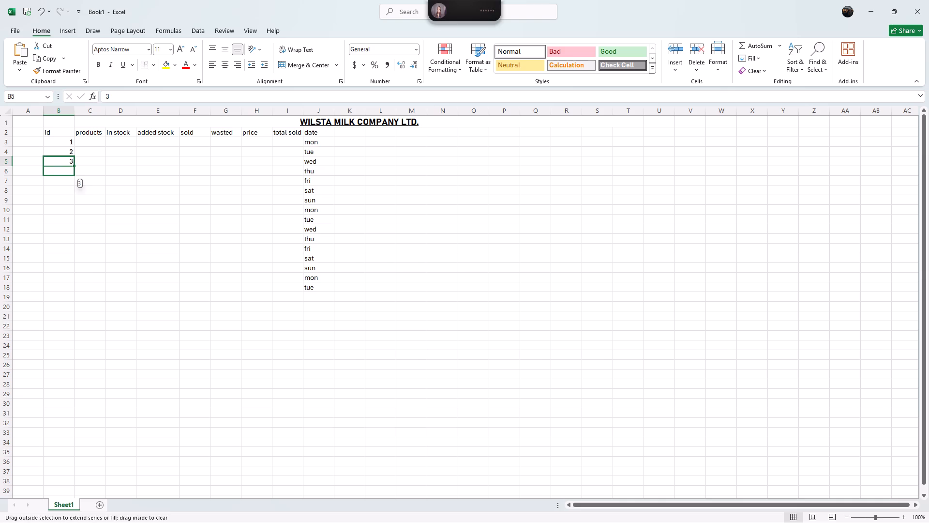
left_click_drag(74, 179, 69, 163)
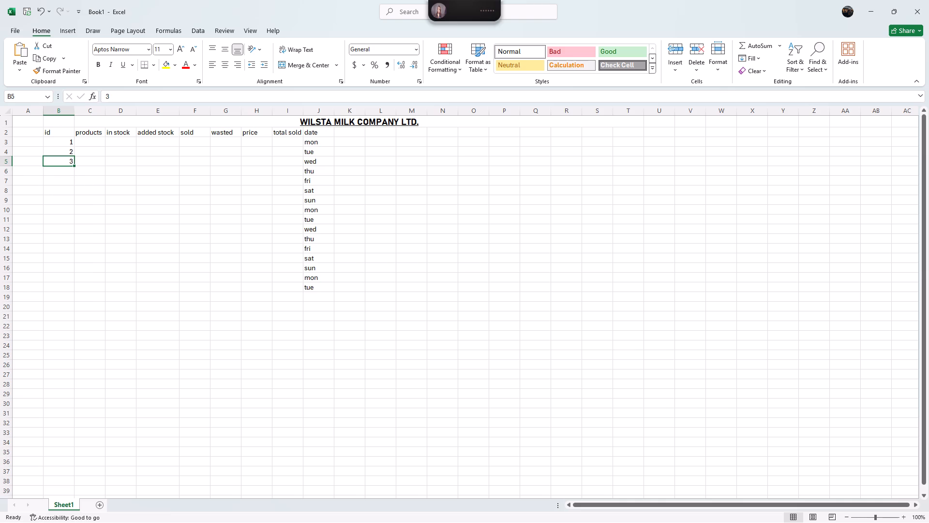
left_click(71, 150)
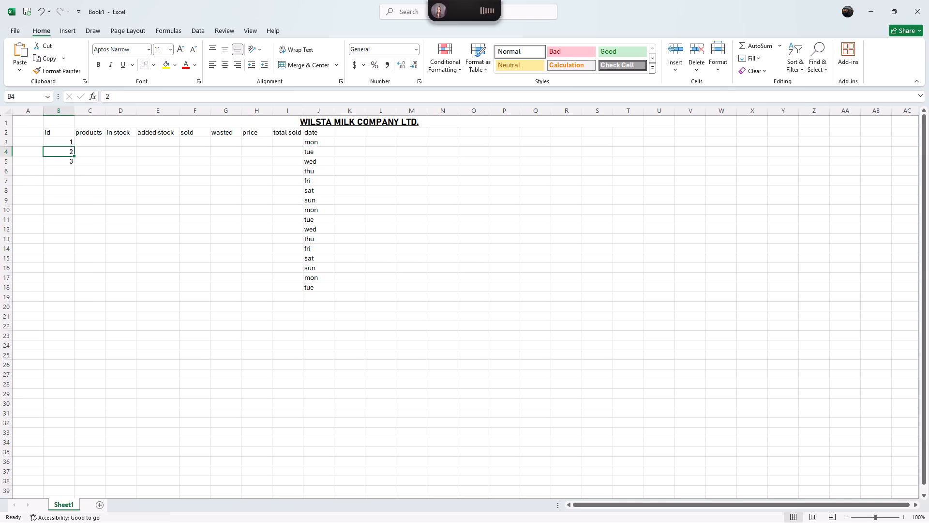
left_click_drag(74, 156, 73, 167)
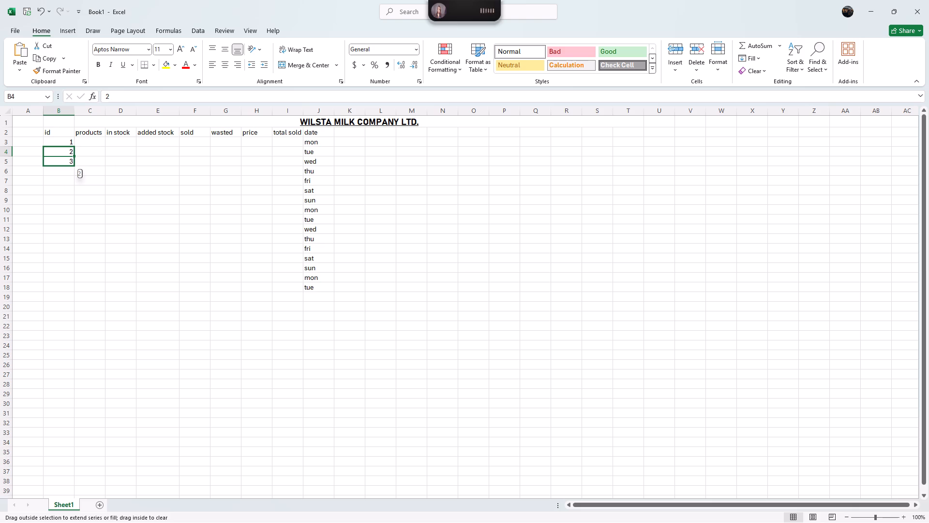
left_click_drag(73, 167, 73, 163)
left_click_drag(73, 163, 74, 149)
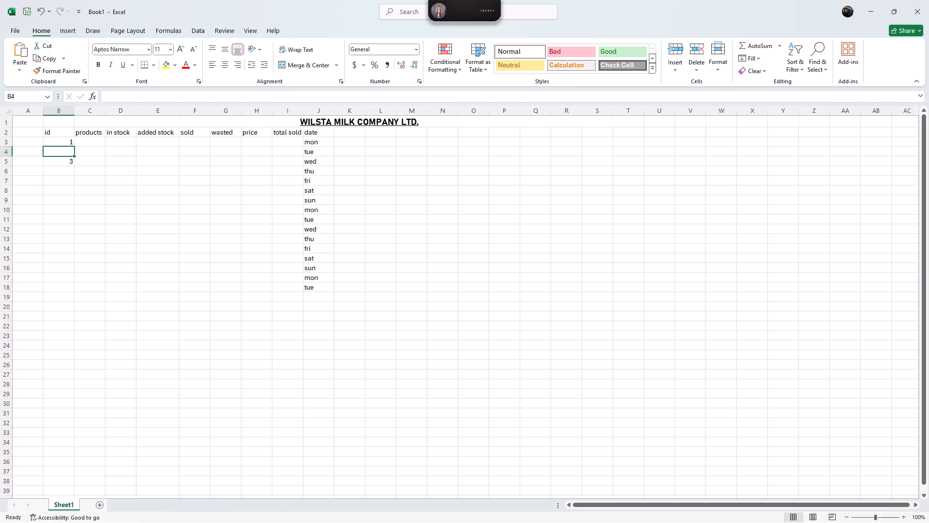
Enter 2 in cell B4 of the id column again.
left_click(67, 150)
key("2")
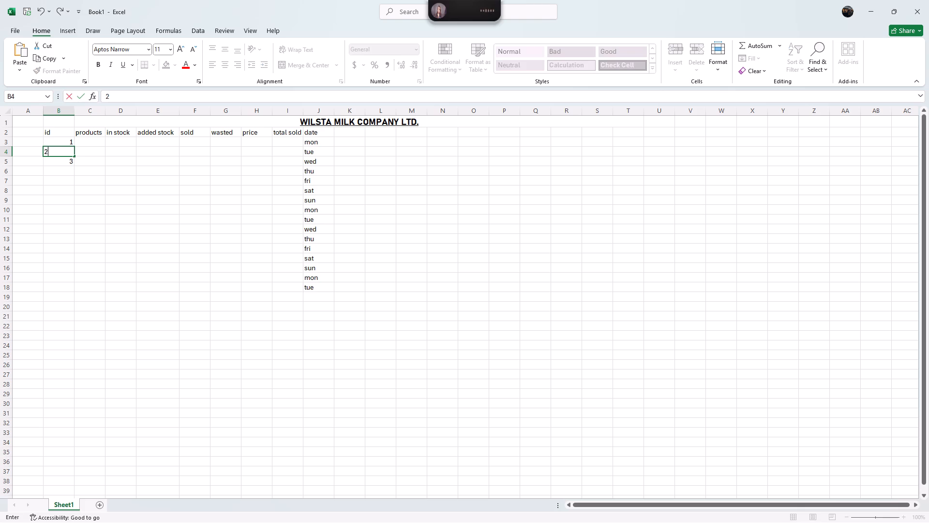
key("Return")
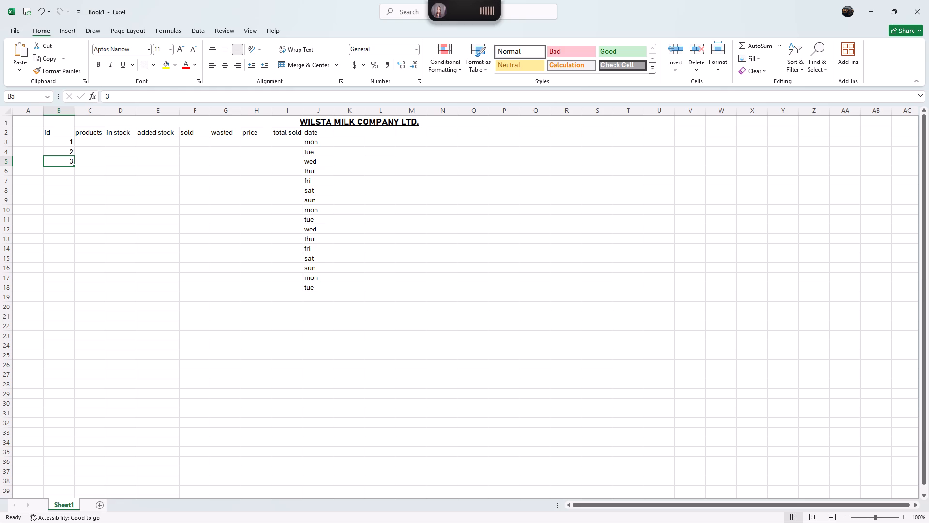
Clear the weekday from J18, the last filled cell of the date column.
left_click_drag(330, 287, 317, 150)
key("BackSpace")
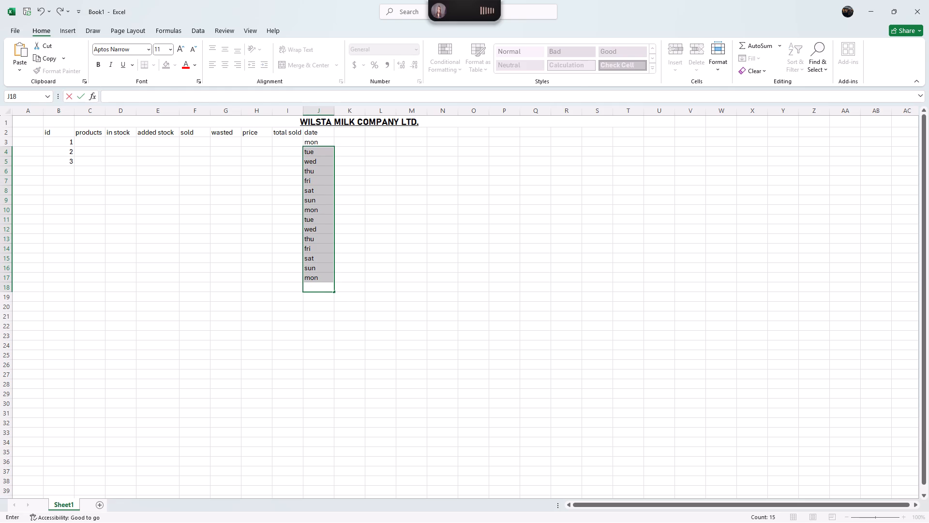
key("BackSpace")
left_click_drag(337, 290, 315, 152)
key("BackSpace")
key("BackSpace")
key("BackSpace")
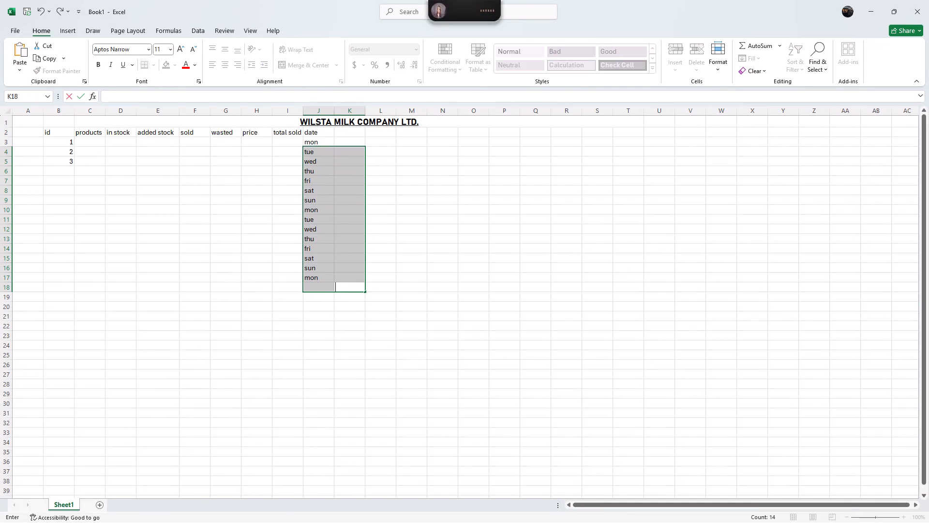
left_click(318, 159)
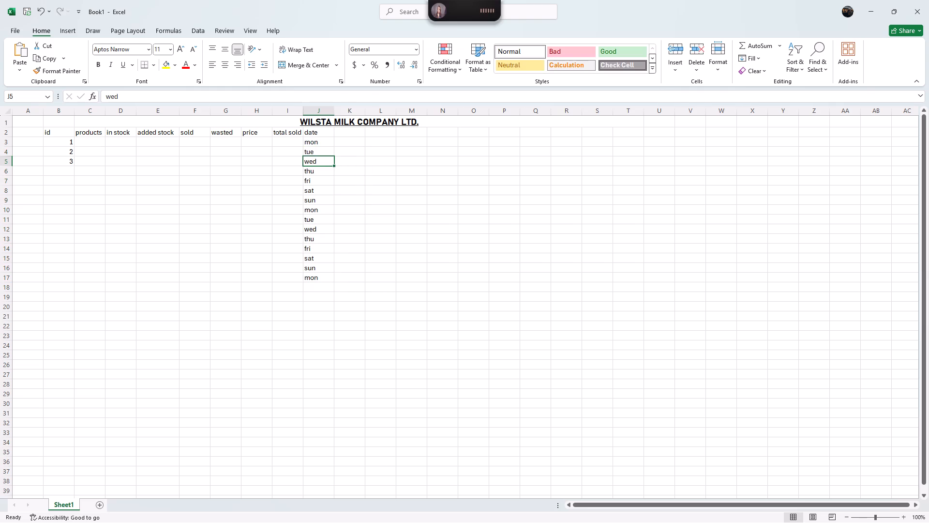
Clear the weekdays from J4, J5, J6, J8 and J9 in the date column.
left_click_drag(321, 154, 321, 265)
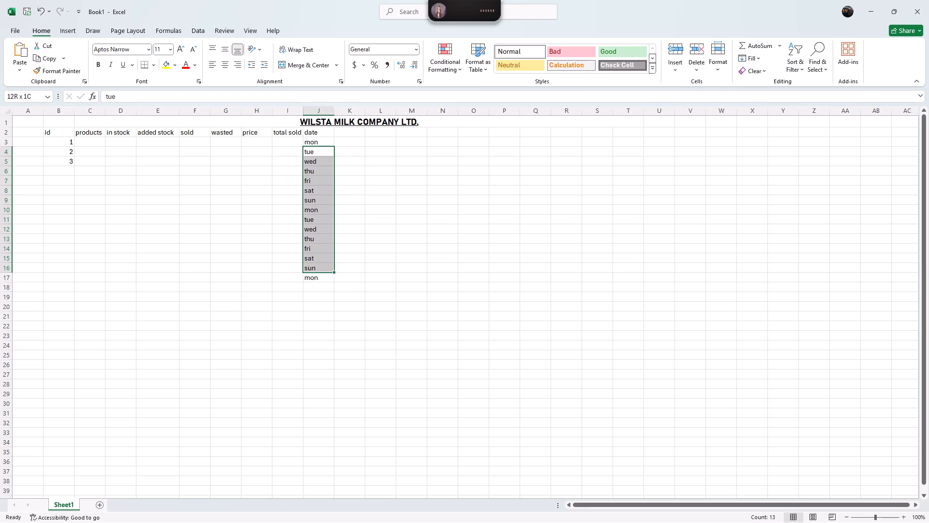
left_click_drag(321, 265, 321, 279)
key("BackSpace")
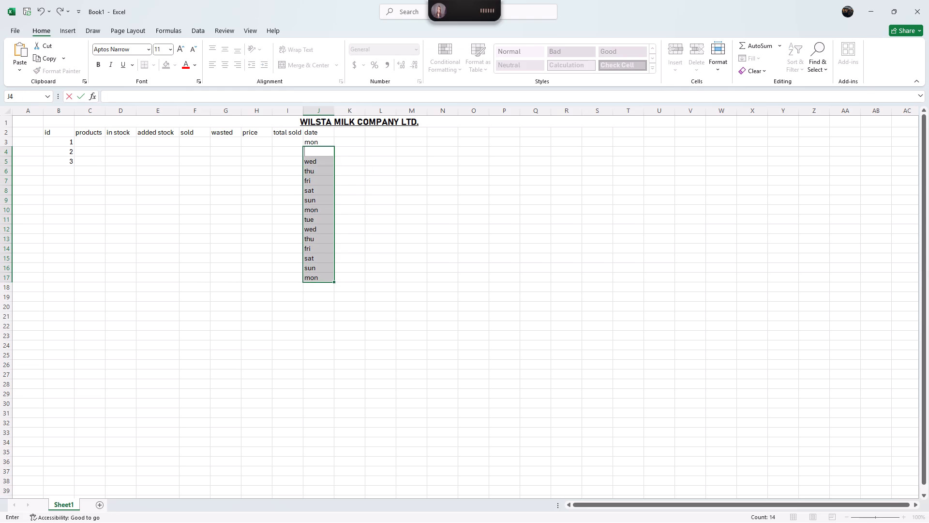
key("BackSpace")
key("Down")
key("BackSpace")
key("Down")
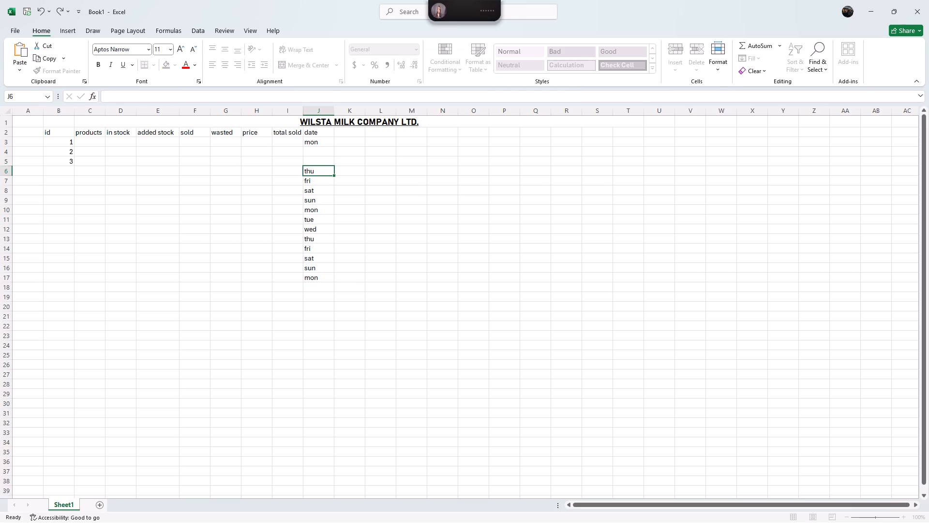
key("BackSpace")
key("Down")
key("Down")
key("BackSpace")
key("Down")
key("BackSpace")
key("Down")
Clear the weekdays from J12, J14 and J16 in the date column.
key("Down")
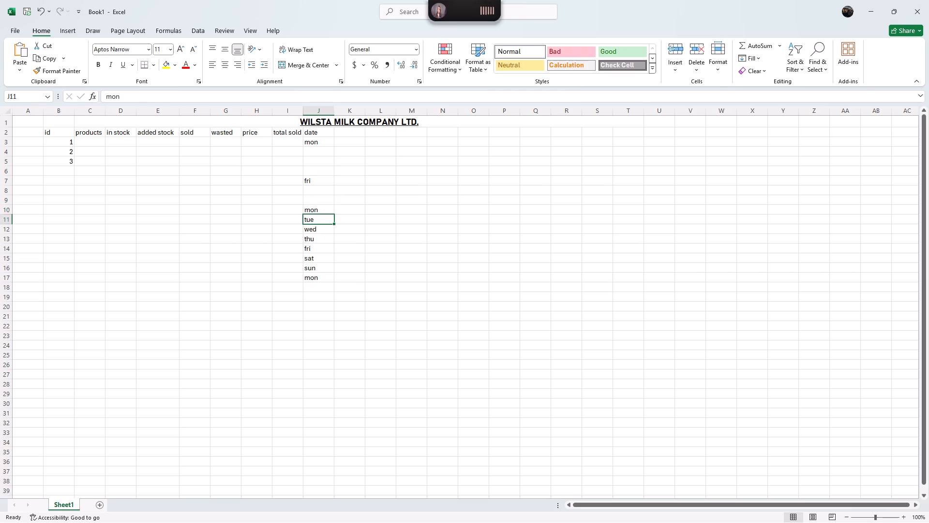
key("Down")
key("BackSpace")
key("Down")
key("Down")
key("BackSpace")
key("Down")
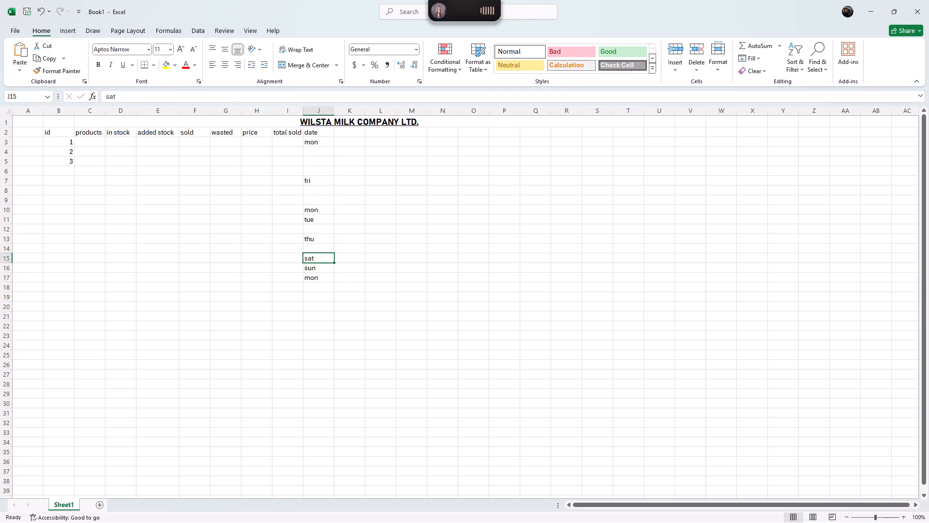
key("Down")
key("BackSpace")
key("Down")
key("Down")
key("BackSpace")
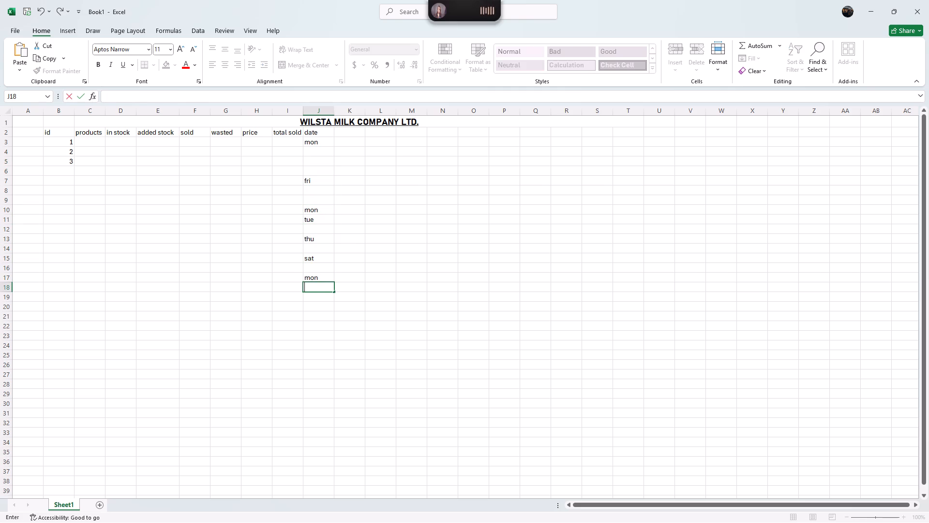
Clear the weekdays from J17 and J15 in the date column.
key("Up")
key("BackSpace")
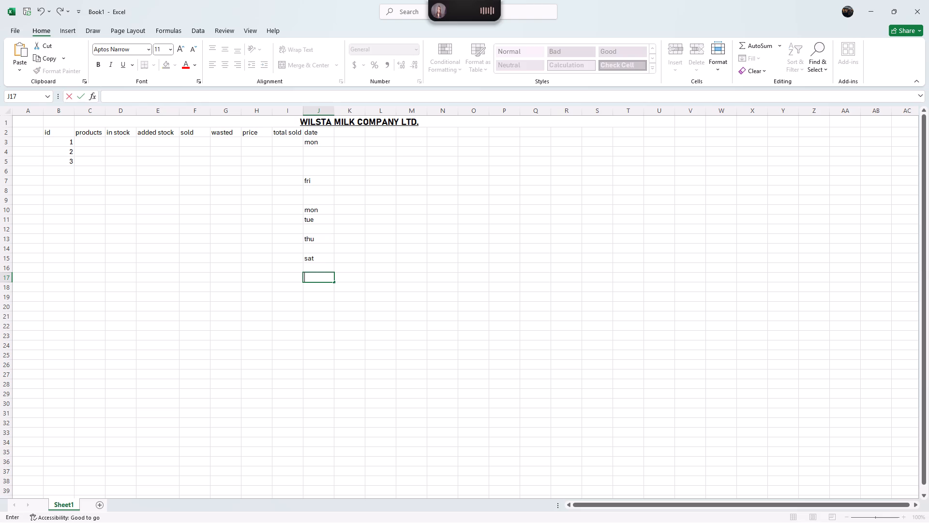
key("BackSpace")
key("BackSpace")
key("Up")
key("Up")
key("Down")
key("Up")
key("BackSpace")
key("BackSpace")
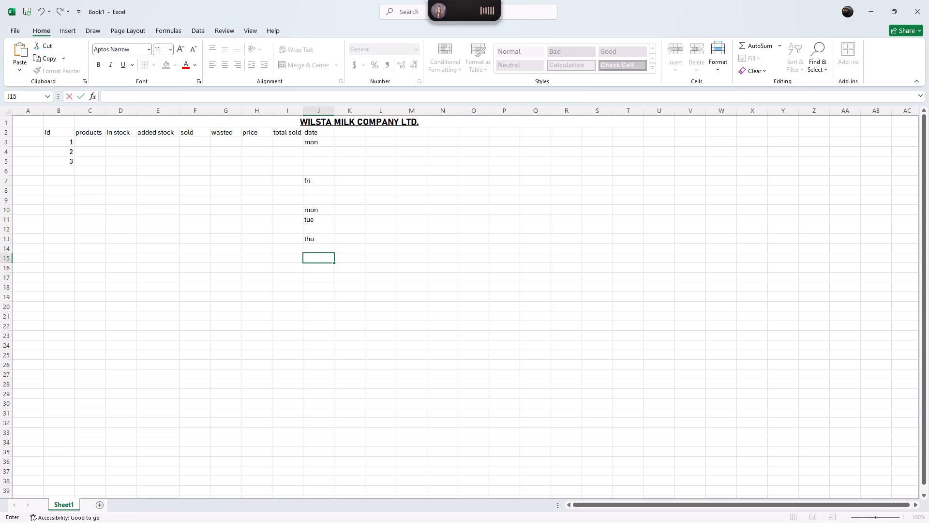
key("Up")
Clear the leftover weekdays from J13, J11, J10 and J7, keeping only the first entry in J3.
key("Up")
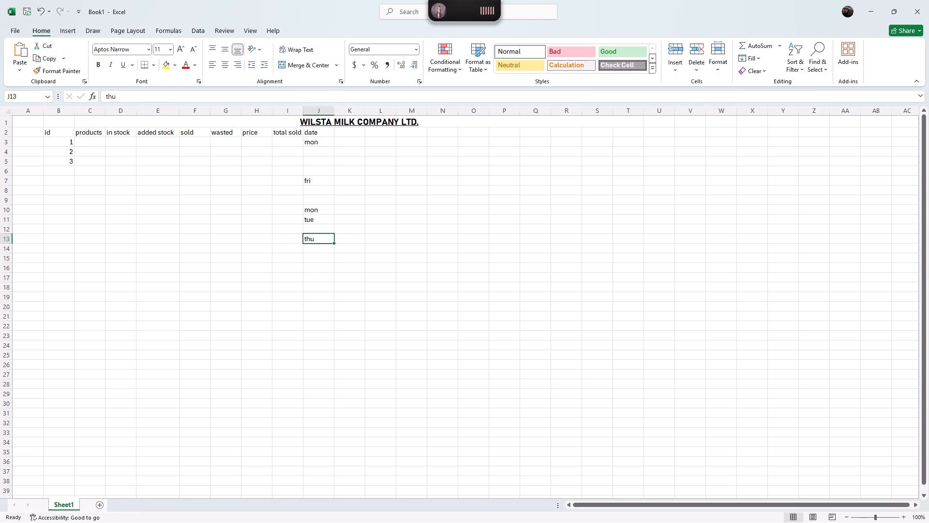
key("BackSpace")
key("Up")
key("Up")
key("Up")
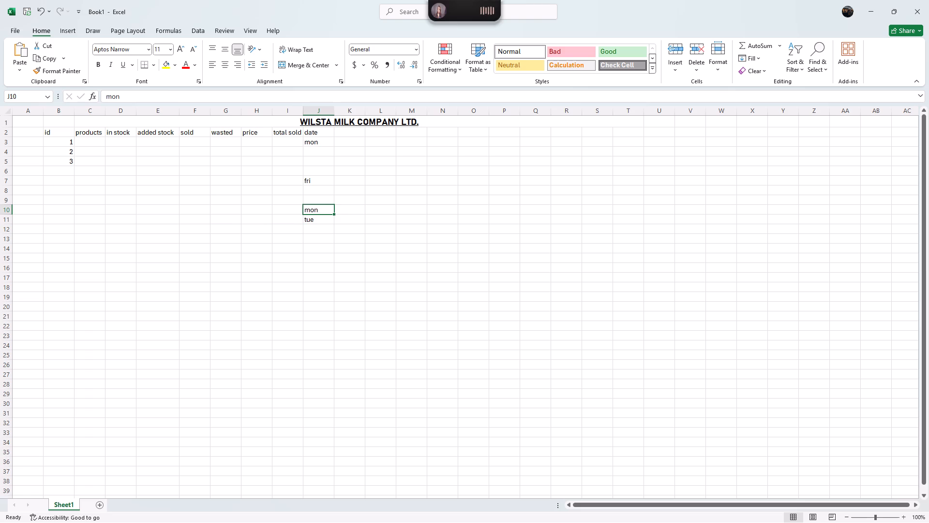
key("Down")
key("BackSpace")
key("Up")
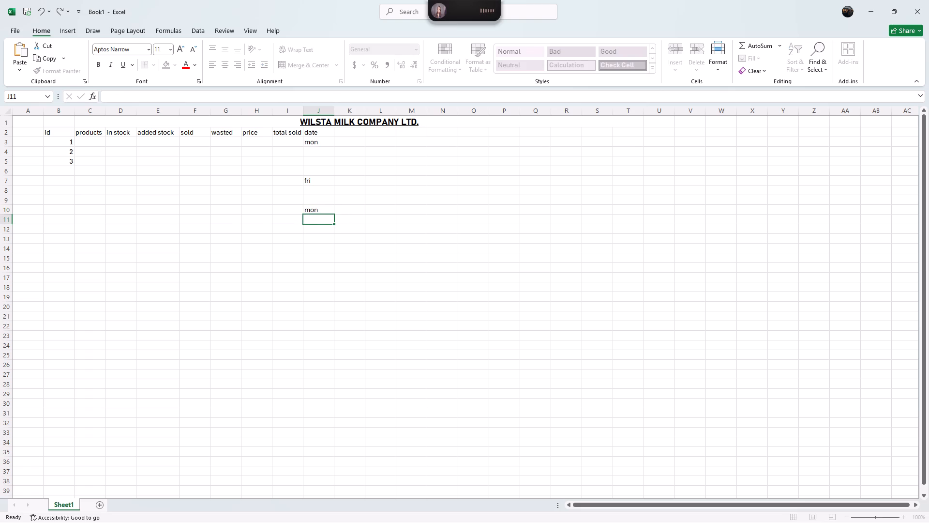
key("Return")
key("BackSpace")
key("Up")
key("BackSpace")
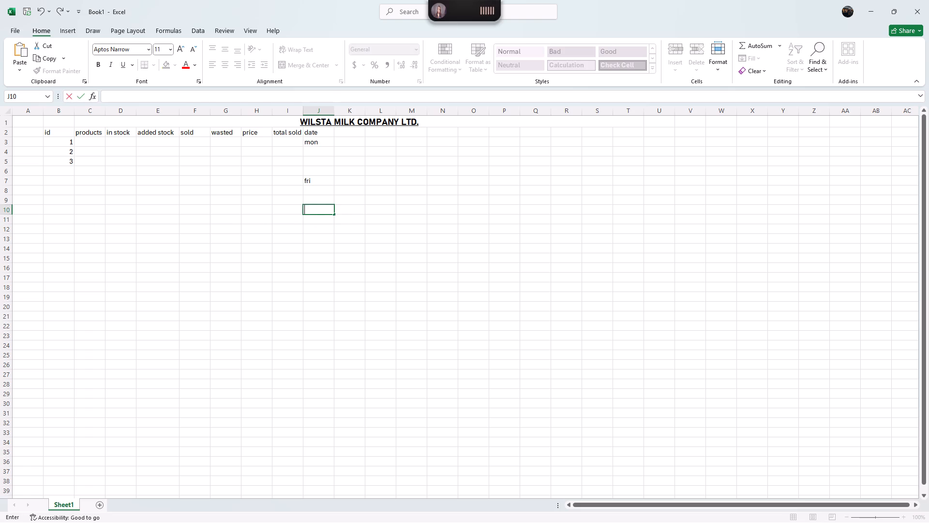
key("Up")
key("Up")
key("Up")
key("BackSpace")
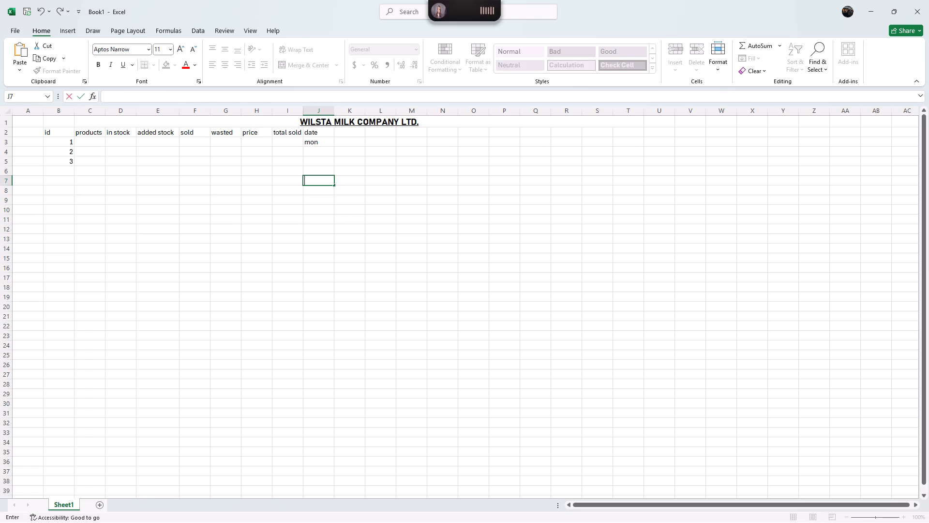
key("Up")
Fill the weekday series in the date column from mon in J3 down to J14.
key("Up")
key("Up")
key("Up")
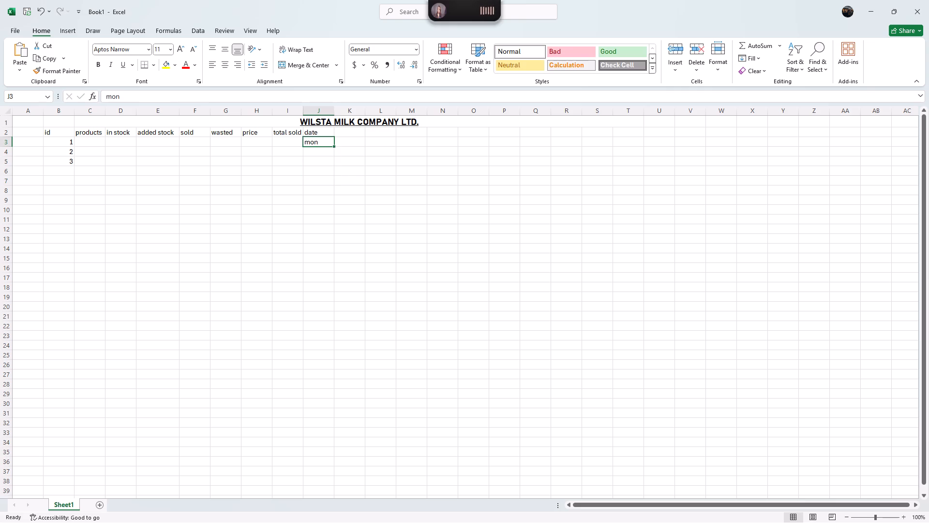
left_click_drag(334, 145, 334, 178)
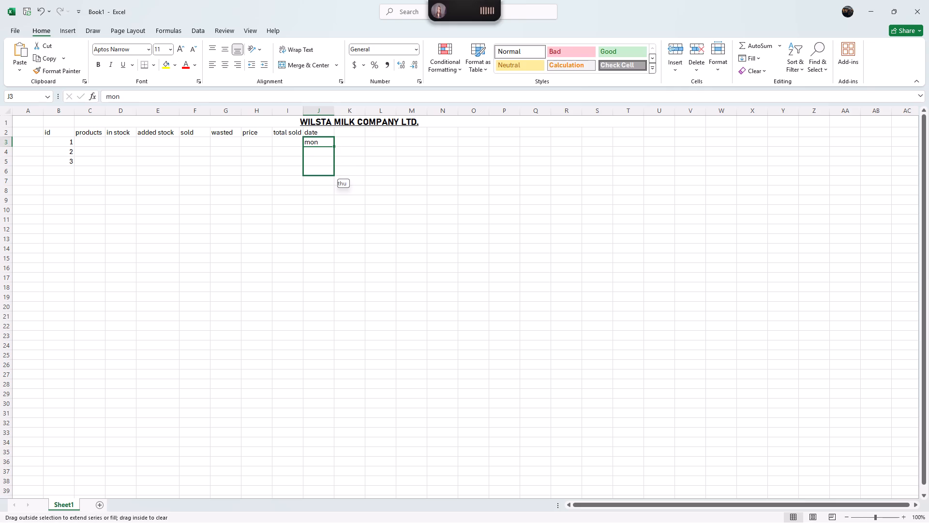
left_click_drag(334, 178, 338, 250)
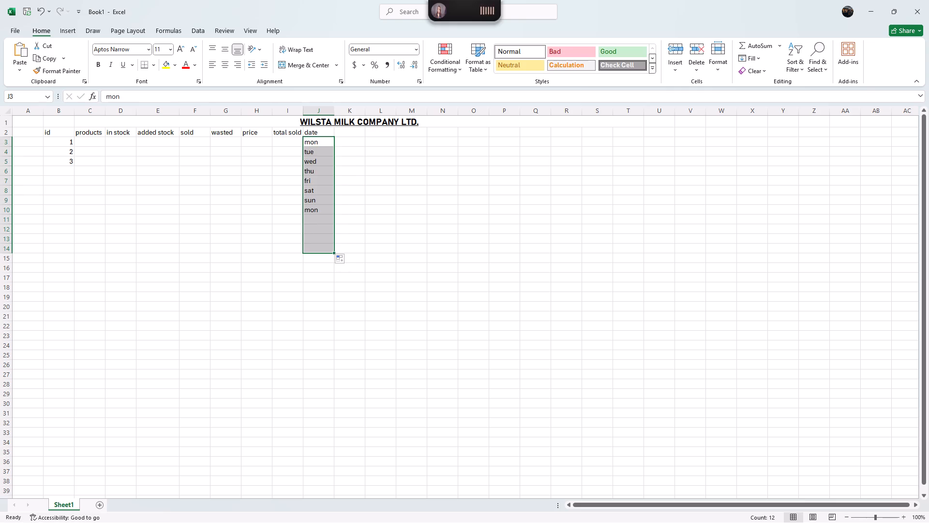
Change the header in cell B2 to "id number".
left_click(57, 132)
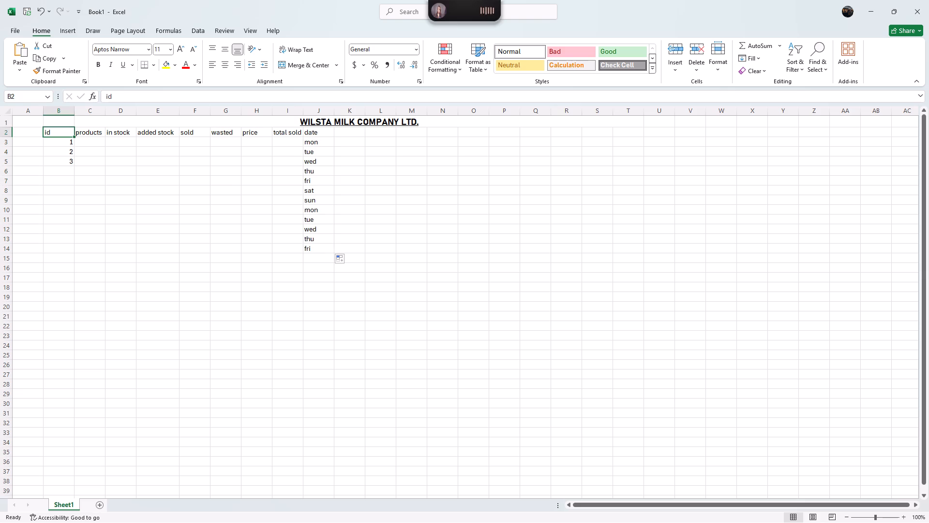
left_click(59, 132)
left_click(120, 94)
key("space")
type("number")
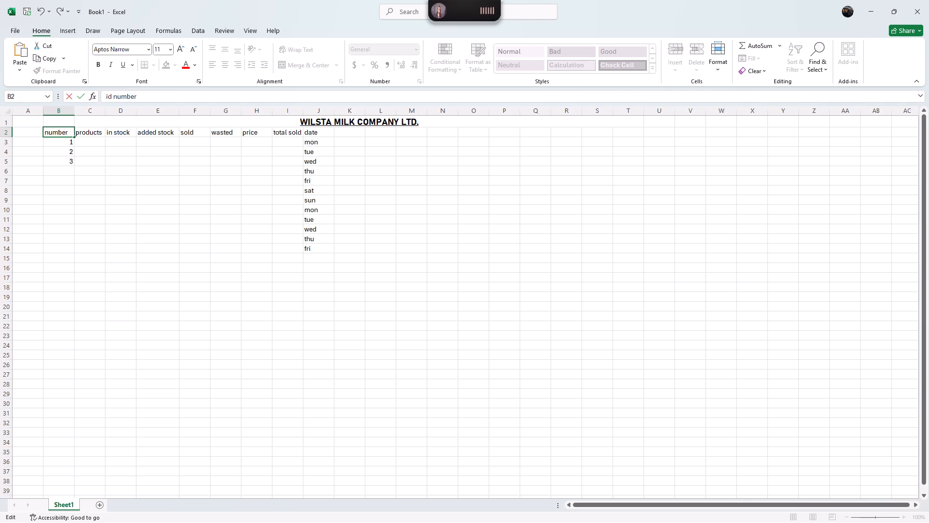
left_click_drag(43, 131, 39, 131)
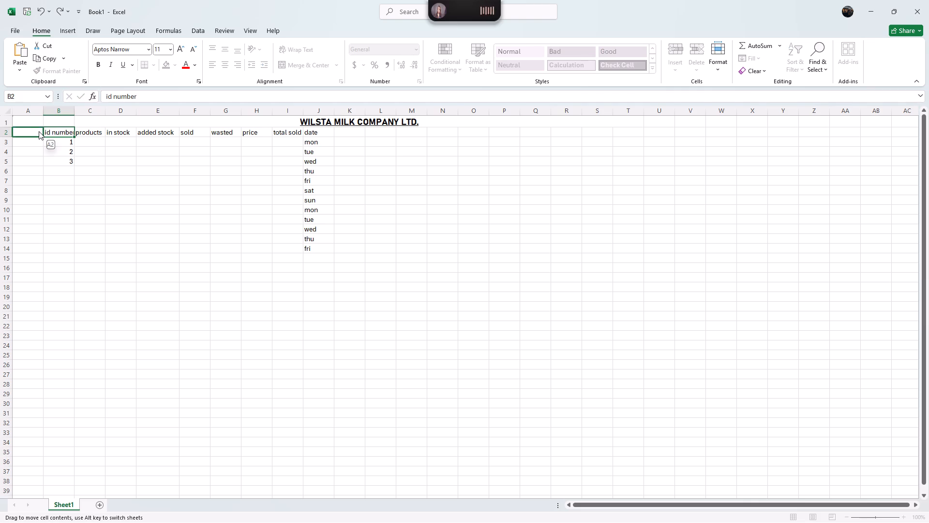
left_click_drag(39, 131, 47, 128)
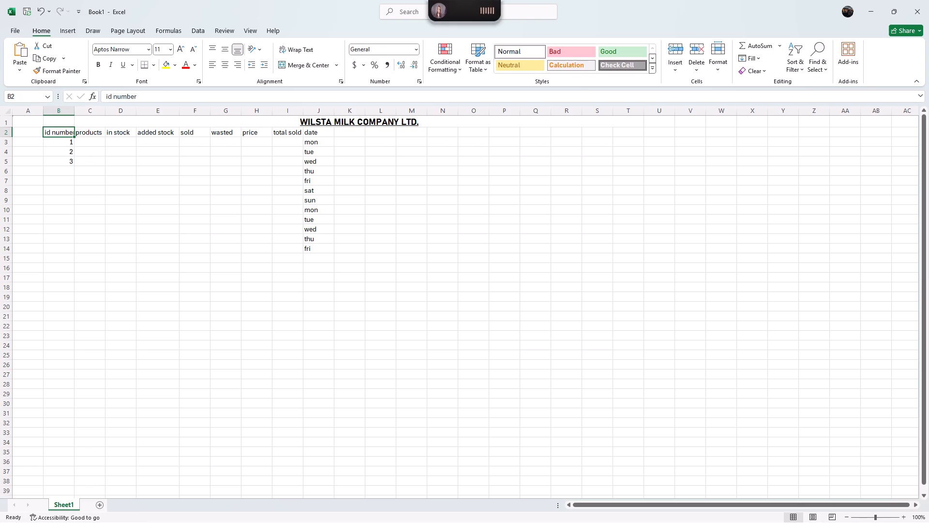
Widen column B to fit the full id number header, and adjust the width of column A beside it.
left_click_drag(44, 111, 40, 111)
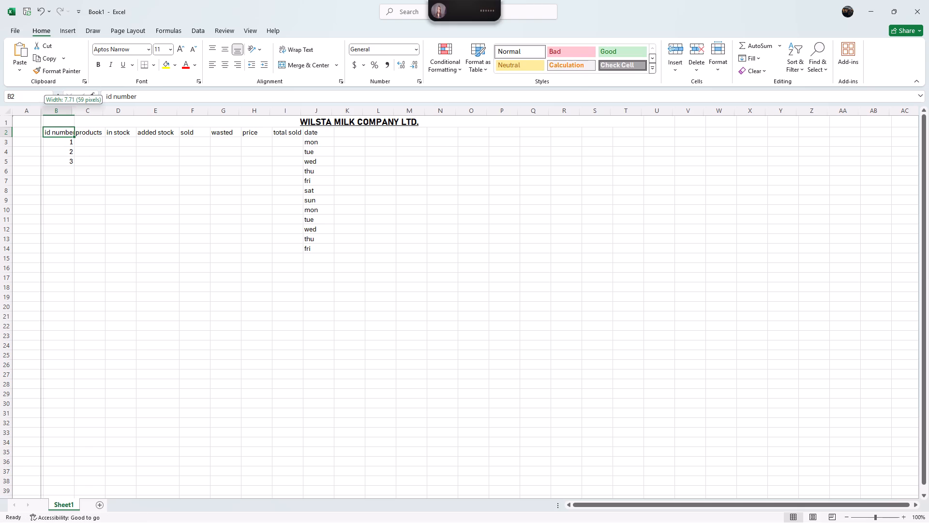
left_click_drag(40, 111, 36, 111)
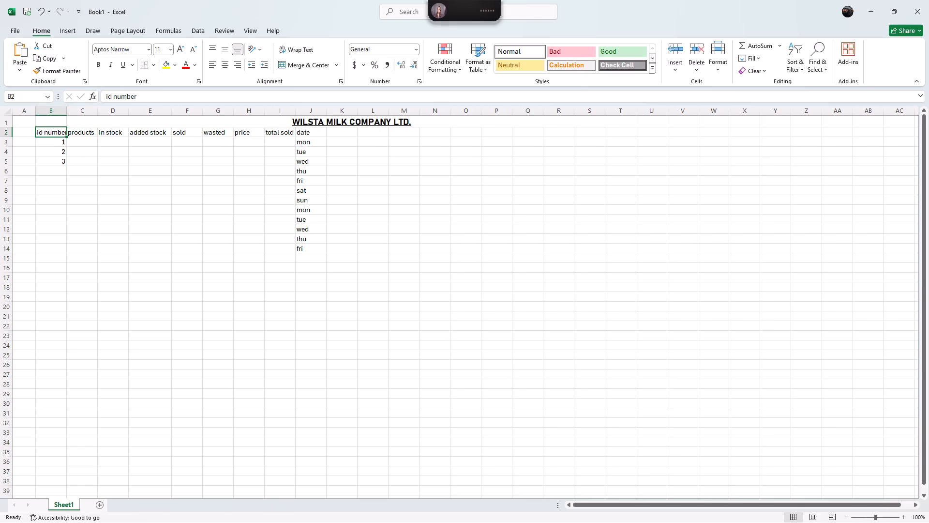
left_click_drag(67, 113, 87, 114)
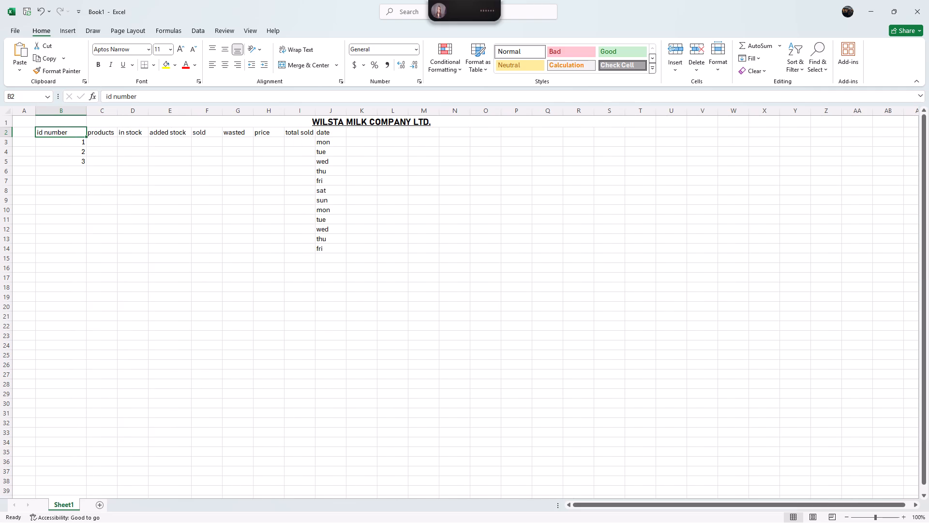
left_click_drag(35, 109, 45, 109)
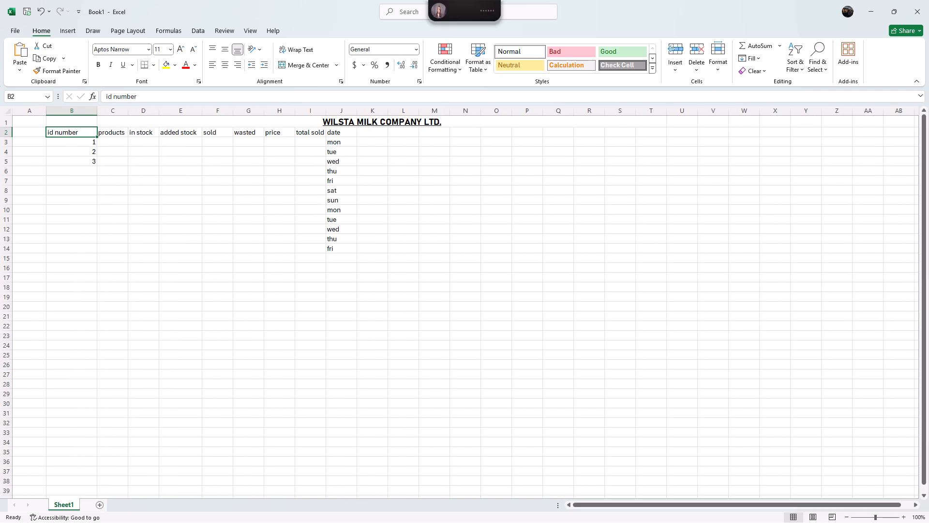
Fill the id number column with a consecutive series from 1 in B3 down to 16 in B18.
left_click(89, 166)
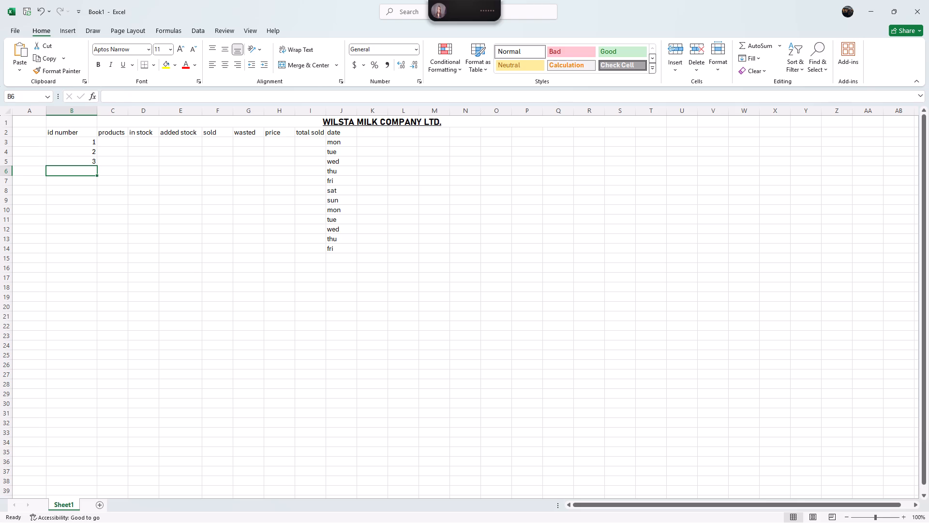
left_click(90, 157)
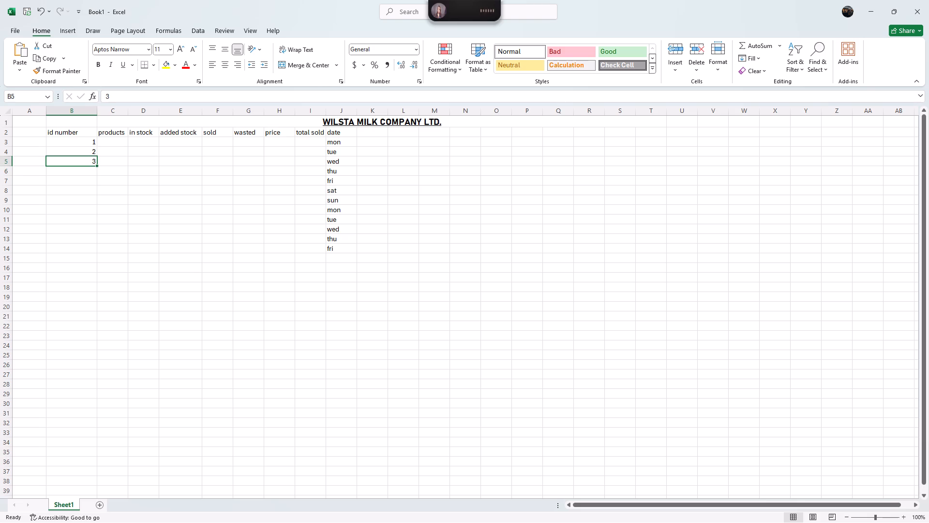
left_click_drag(97, 166, 97, 172)
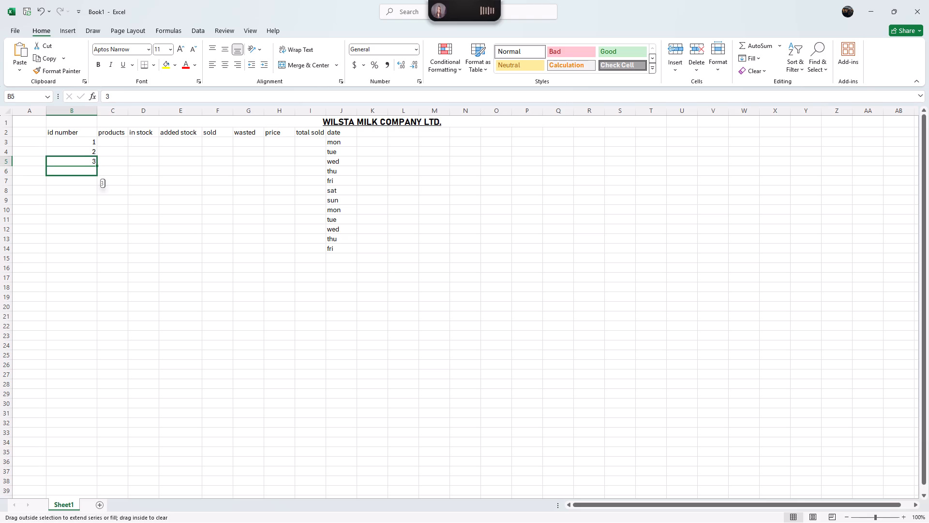
left_click_drag(97, 172, 90, 141)
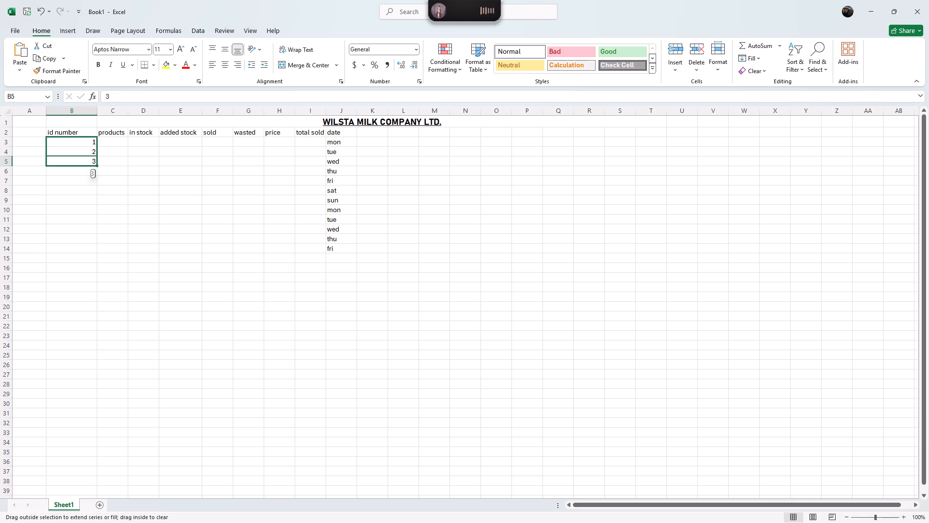
left_click_drag(90, 141, 99, 268)
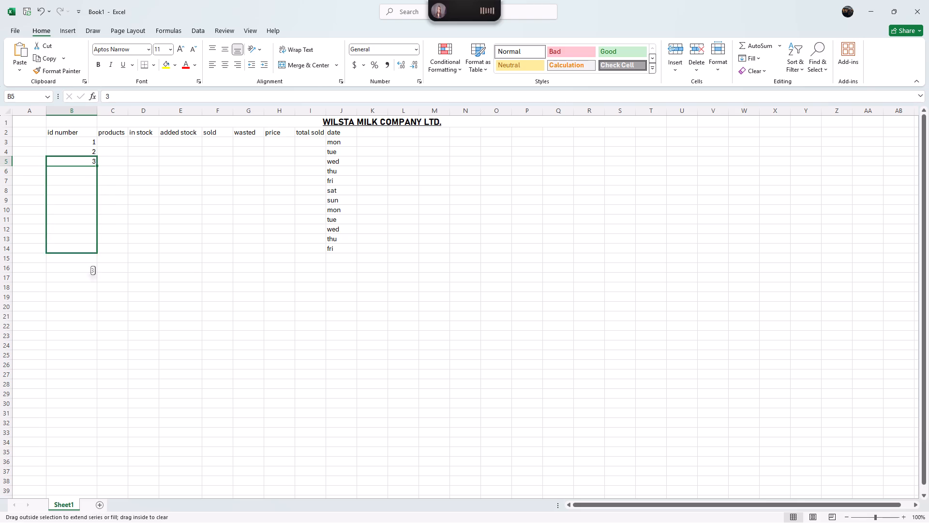
left_click_drag(99, 268, 90, 137)
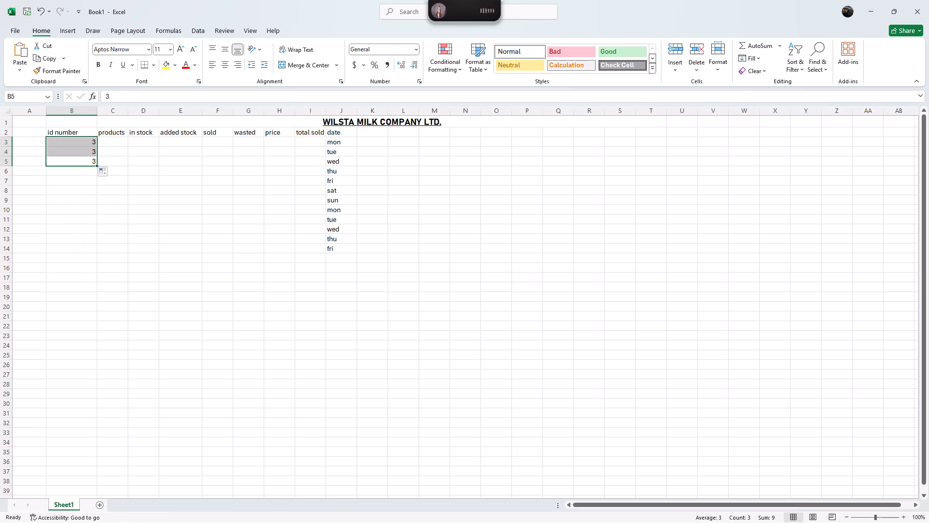
left_click(111, 172)
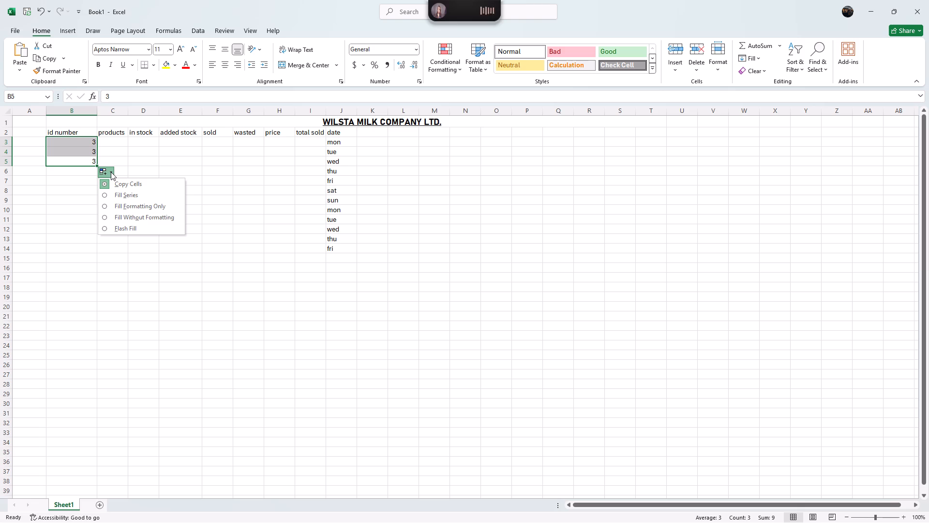
left_click(125, 193)
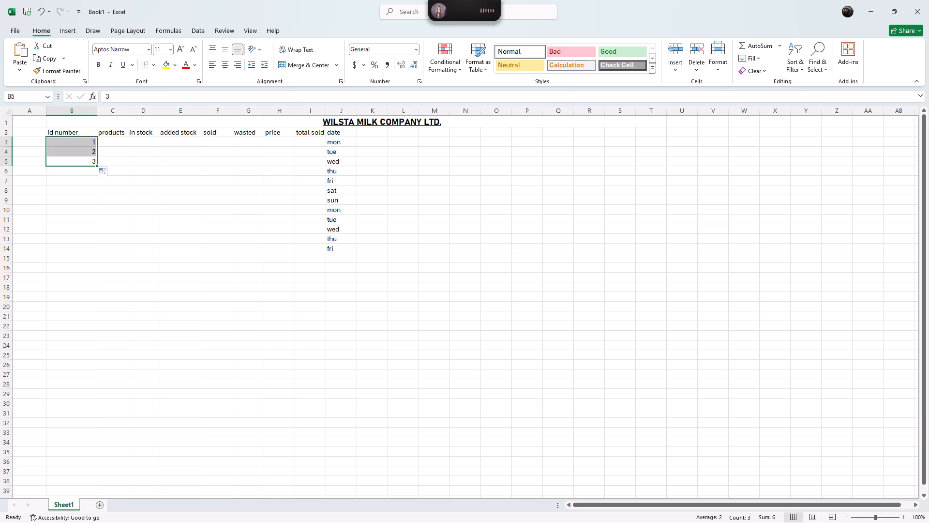
left_click_drag(96, 164, 91, 216)
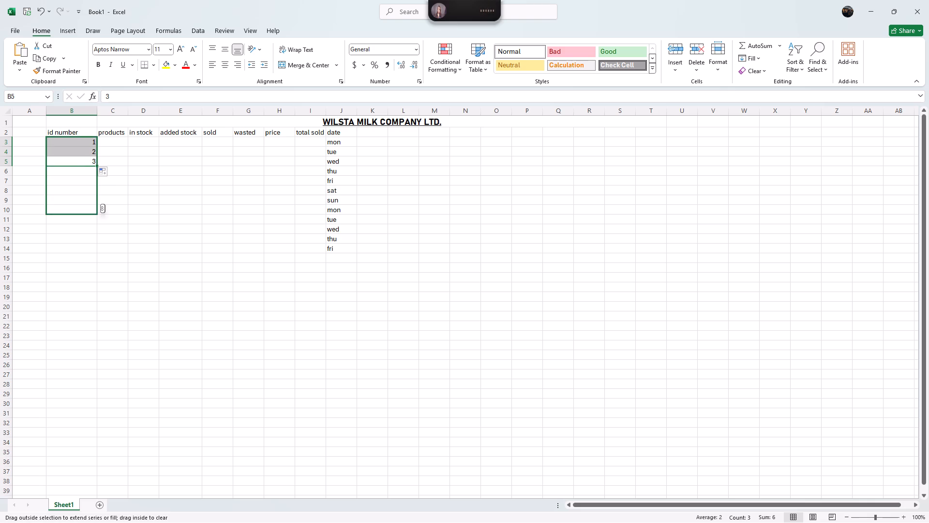
left_click_drag(91, 216, 98, 296)
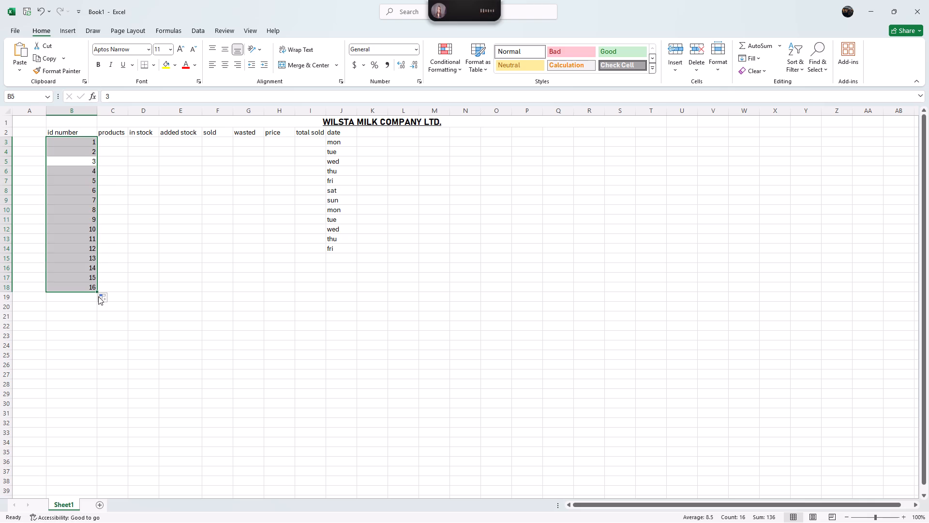
left_click(152, 296)
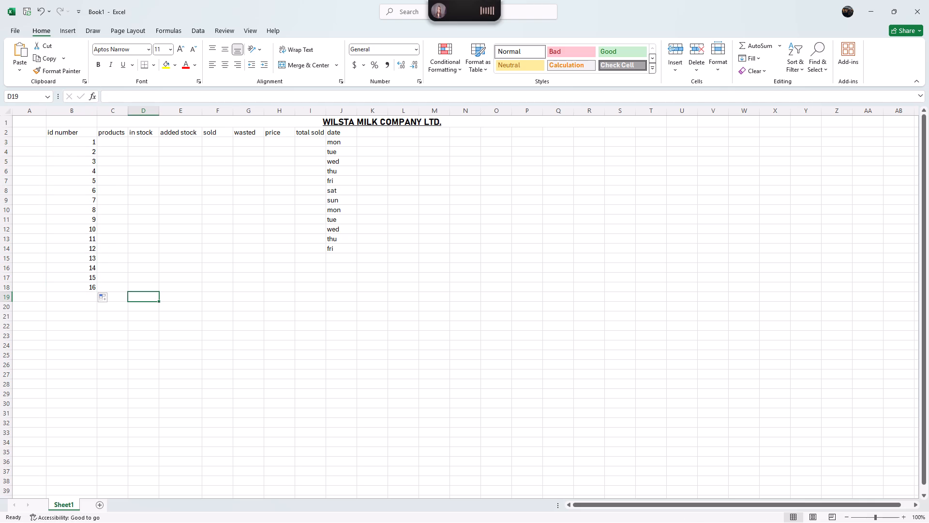
Enter milk as the first product in cell C3.
left_click(113, 145)
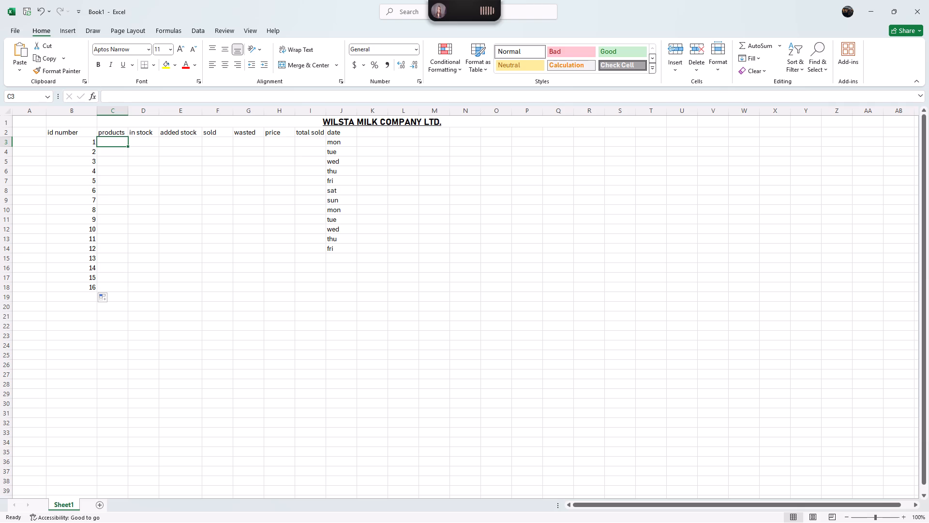
key("m")
type("ilk")
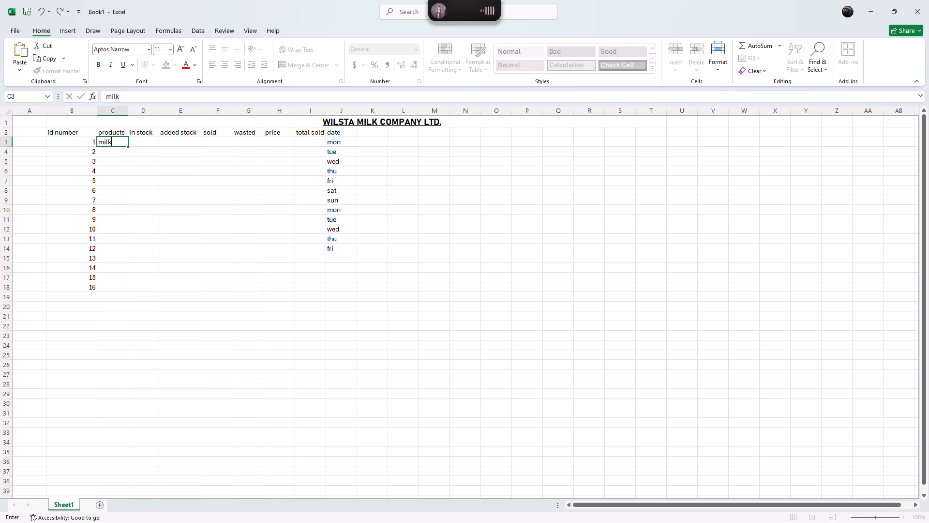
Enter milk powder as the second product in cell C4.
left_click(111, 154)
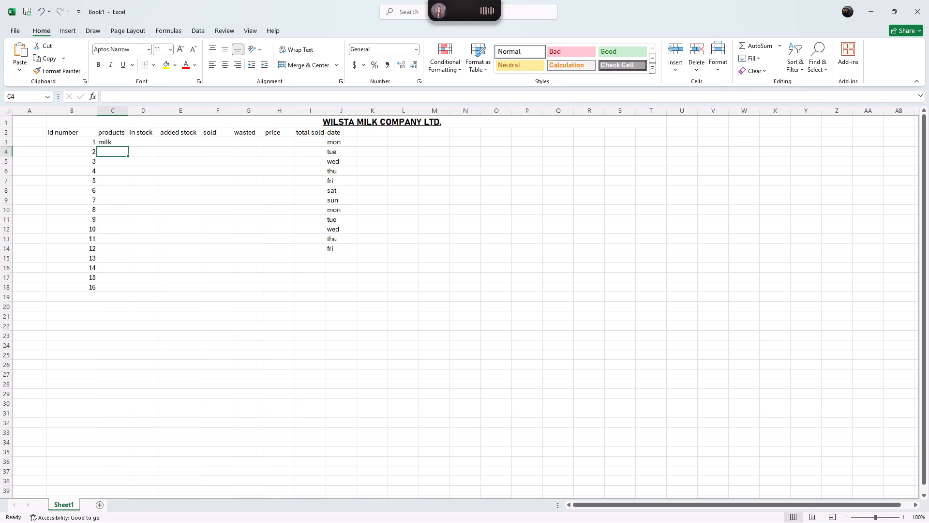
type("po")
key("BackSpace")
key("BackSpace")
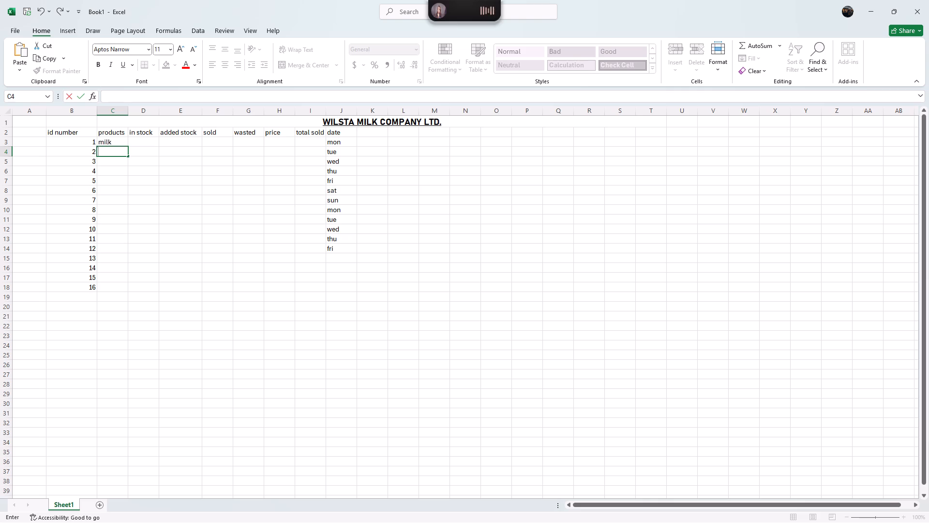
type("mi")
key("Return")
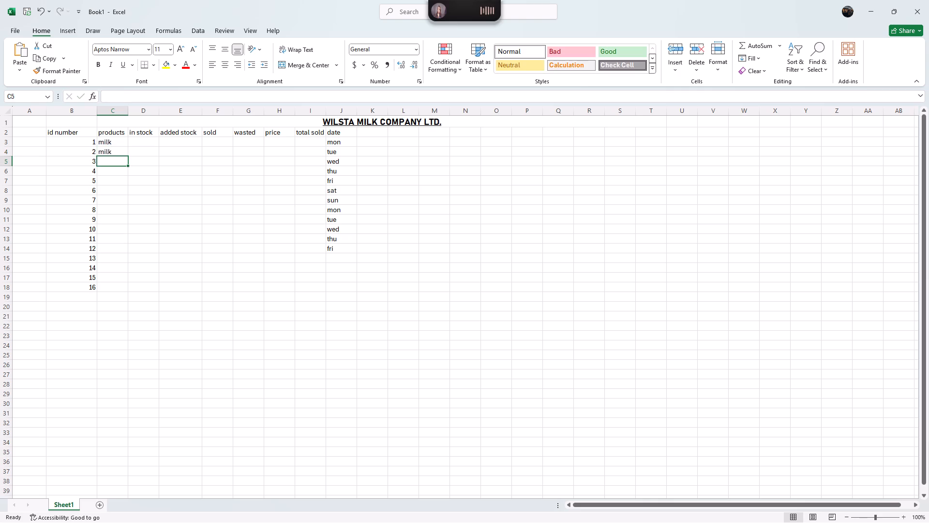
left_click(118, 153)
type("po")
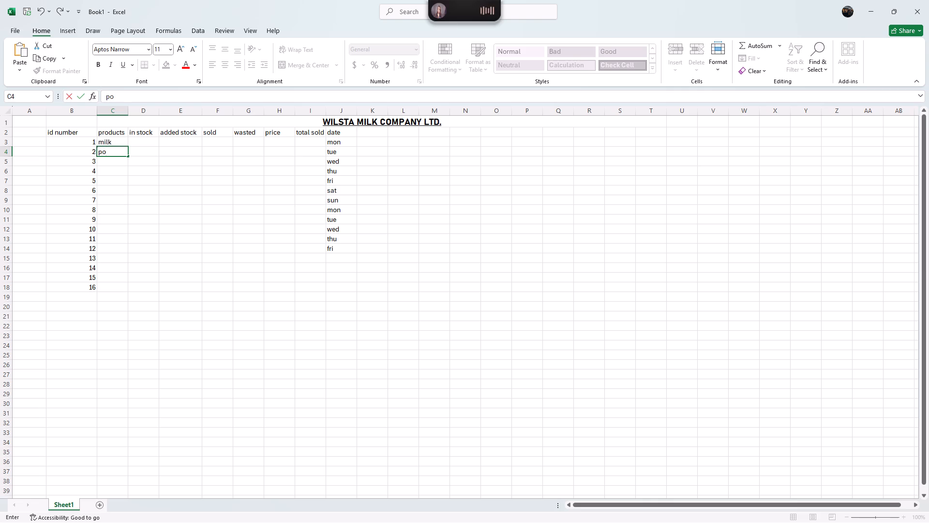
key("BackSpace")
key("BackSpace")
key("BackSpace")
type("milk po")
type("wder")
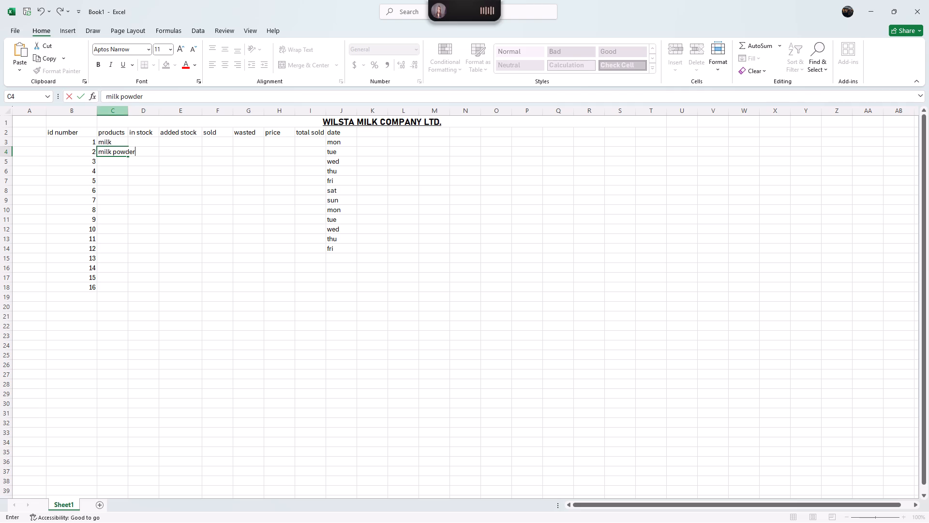
Widen the products column C to fit the full milk powder entry.
left_click(127, 111)
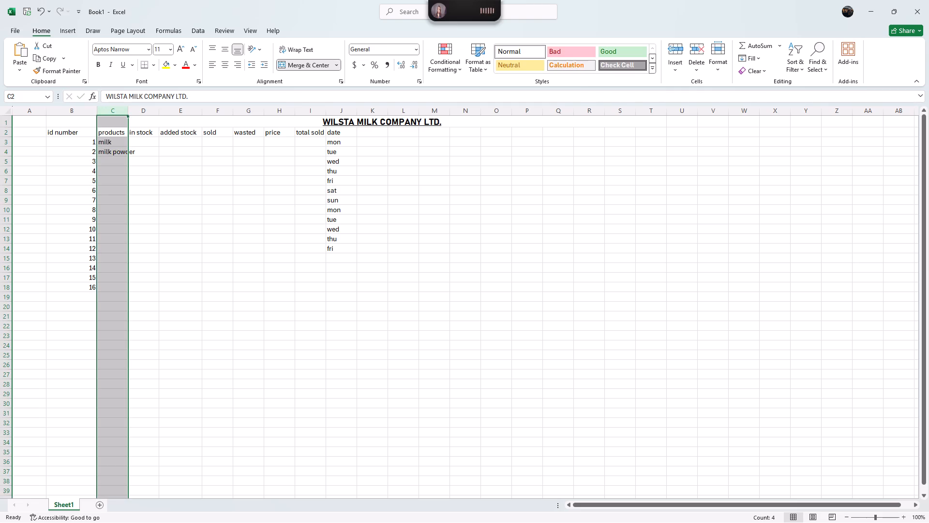
left_click_drag(128, 111, 150, 112)
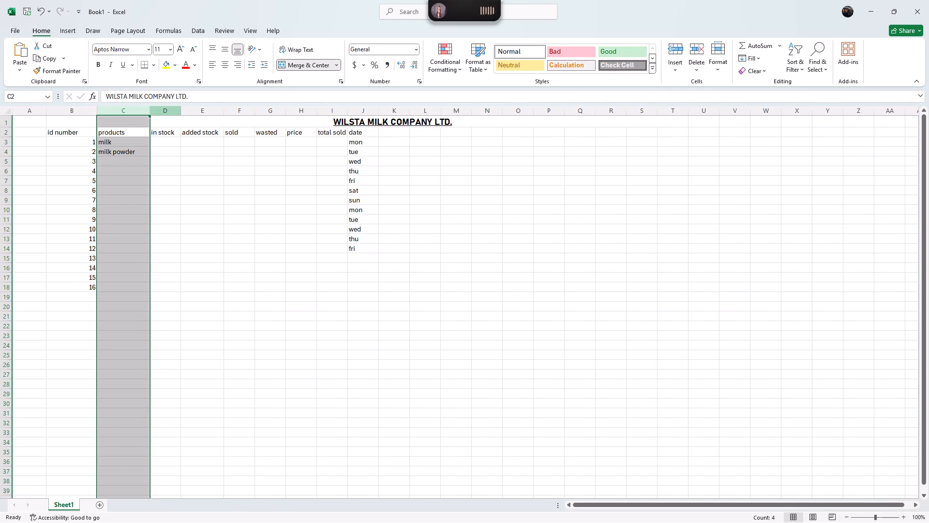
Enter cheese as the third product in cell C5.
left_click(117, 158)
type("cheese")
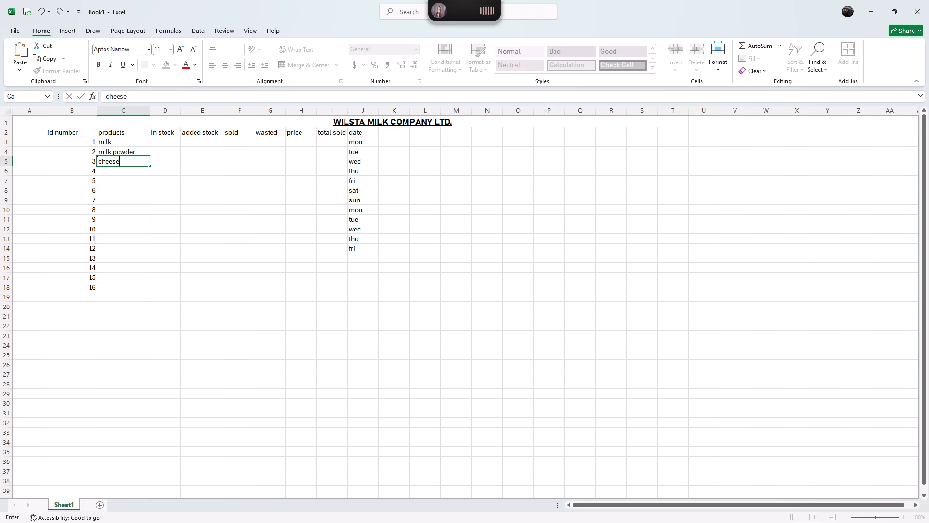
Fill the milk entry from C3 down into C4, replacing the product there.
left_click(121, 142)
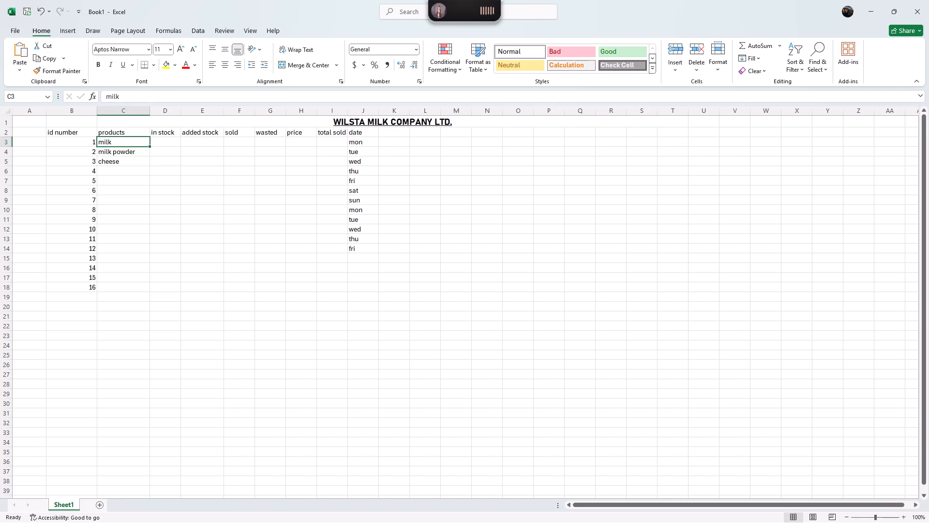
left_click_drag(150, 147, 150, 154)
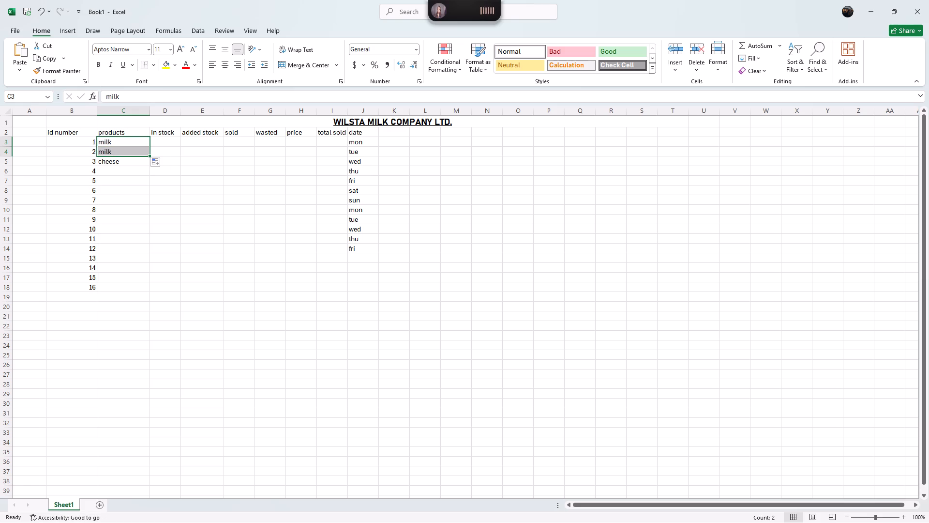
Change the product in cell C3 to milk 500ml.
left_click(122, 145)
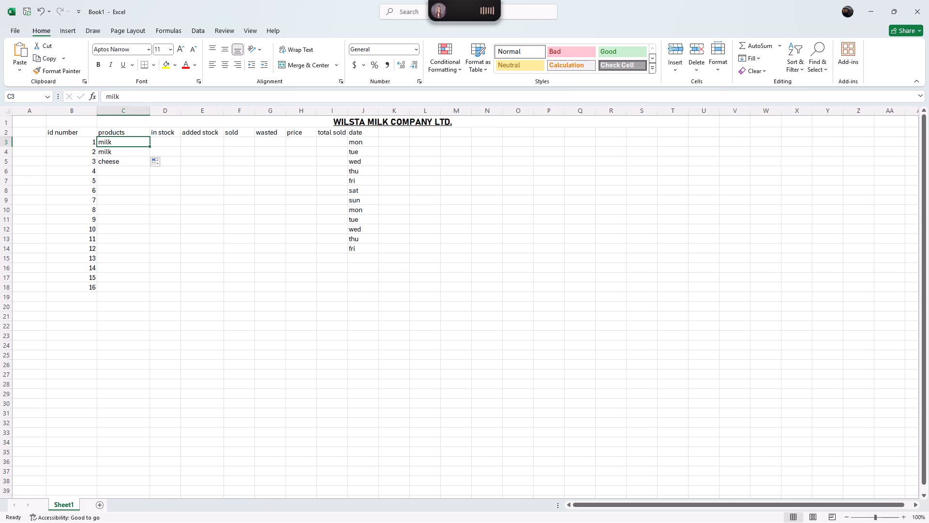
type("500")
key("BackSpace")
key("BackSpace")
key("BackSpace")
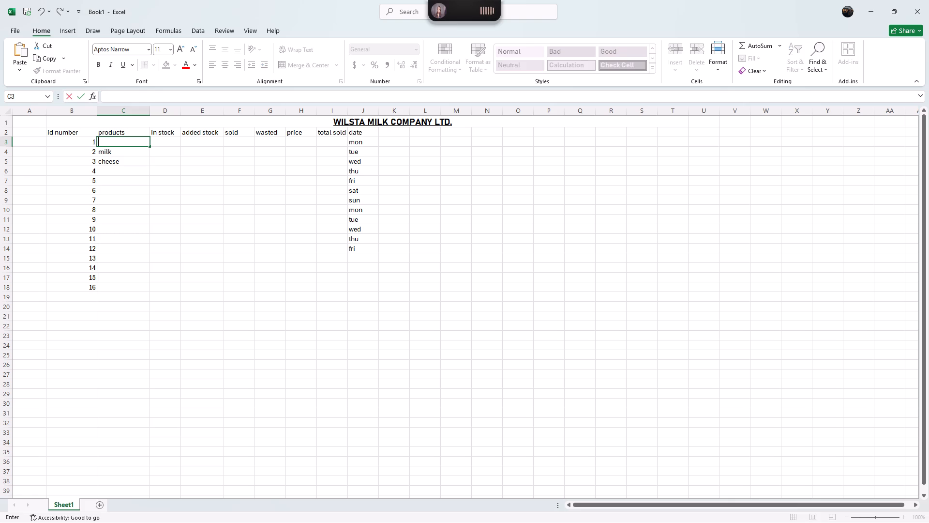
key("BackSpace")
type("milk")
key("space")
type("500ml")
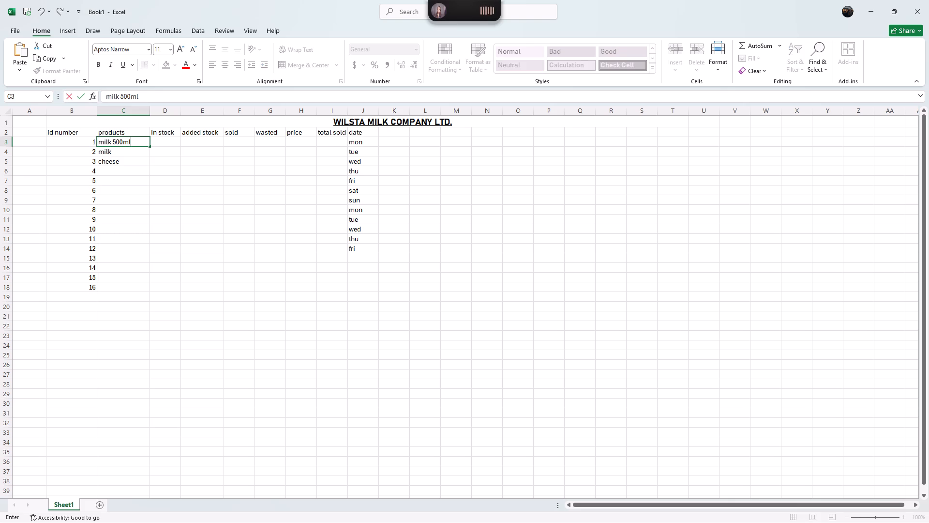
Add the size 200ml to the milk entry in cell C4 so it reads milk 200ml.
left_click(121, 149)
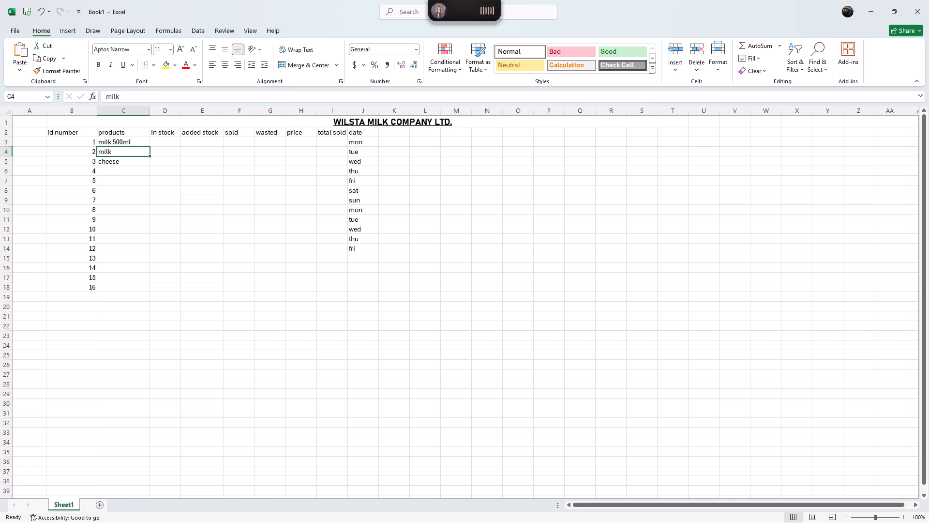
left_click(139, 99)
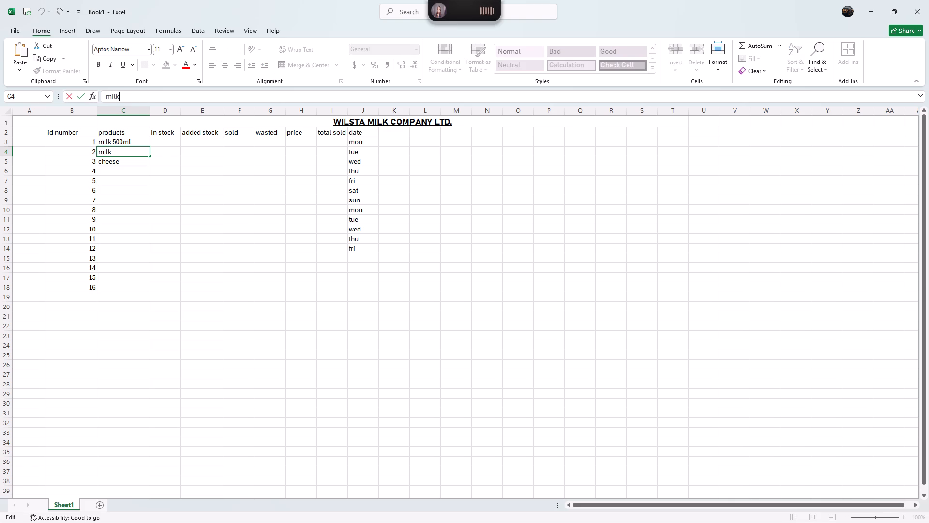
key("space")
type("200ml")
Add the size 250g to the cheese entry in cell C5 so it reads cheese 250g.
left_click(130, 164)
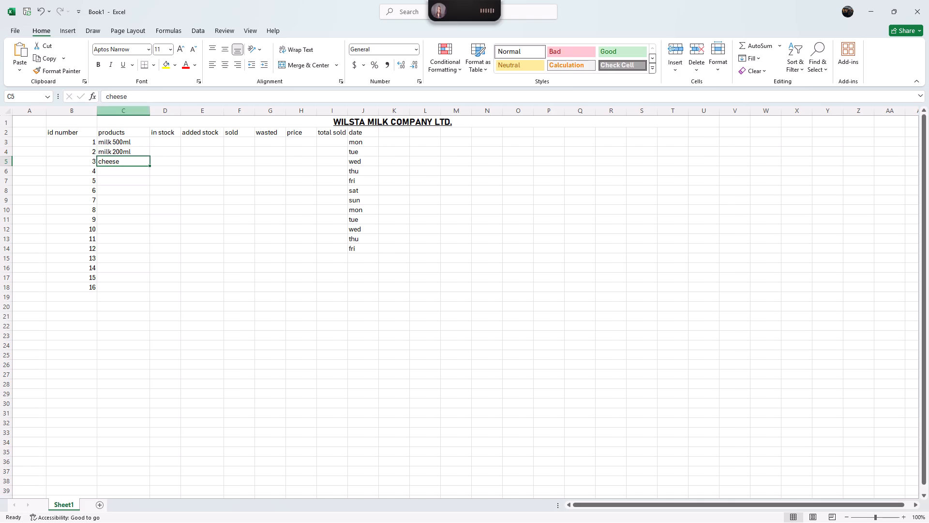
left_click(139, 95)
key("space")
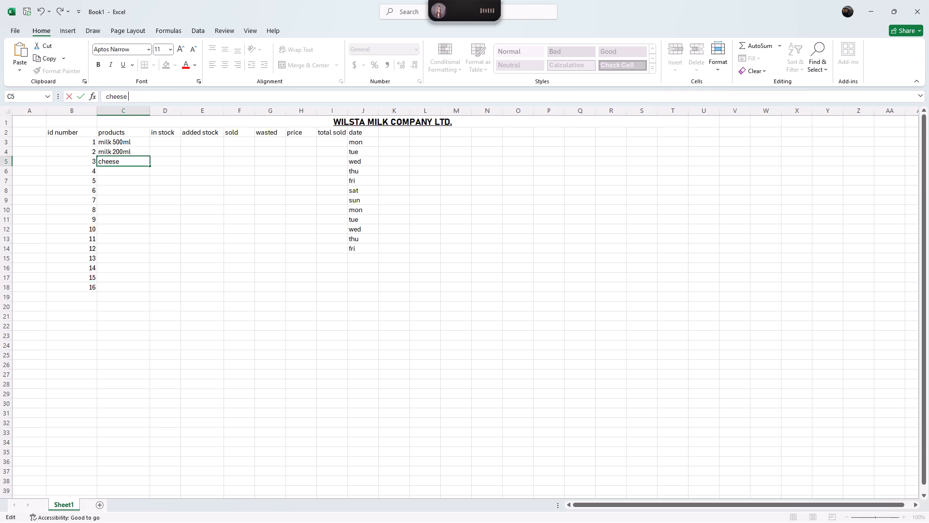
type("250")
key("g")
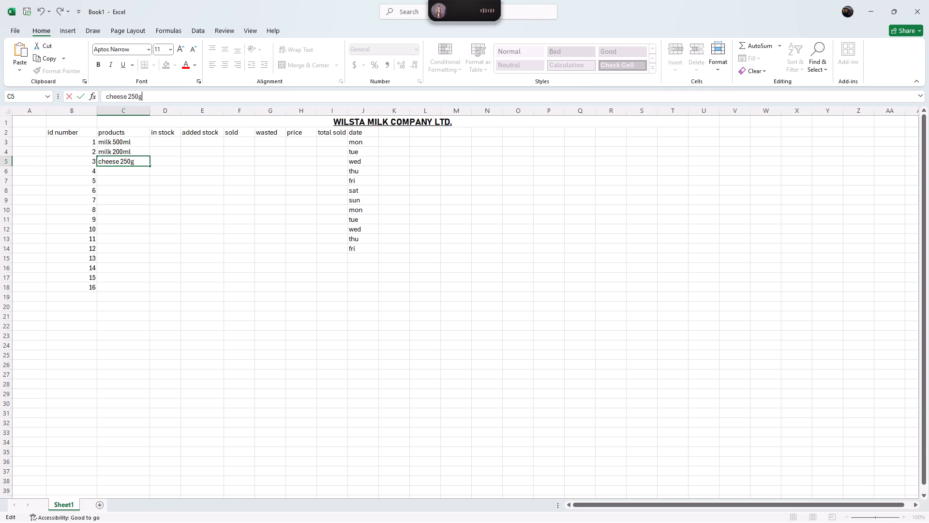
left_click(124, 173)
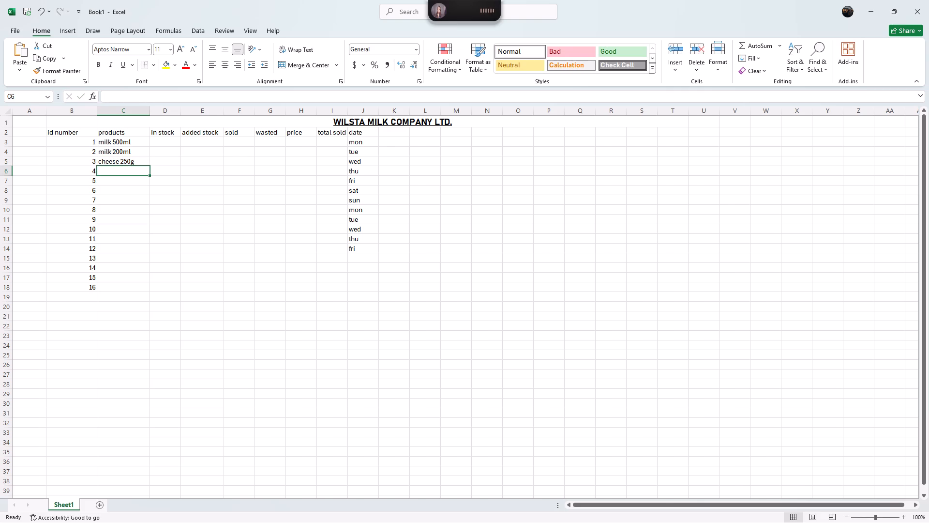
Fill the cheese 250g entry from C5 down through C10 in the products column.
left_click(143, 162)
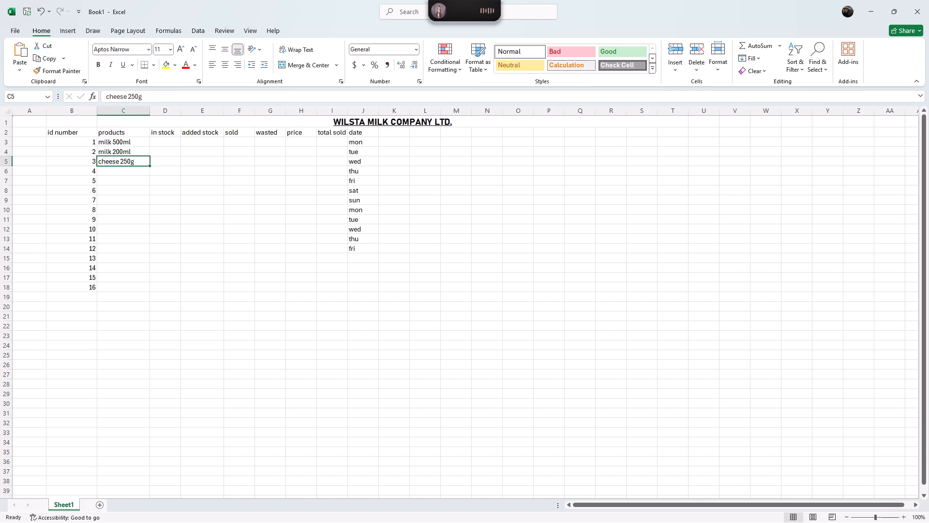
left_click_drag(150, 165, 149, 185)
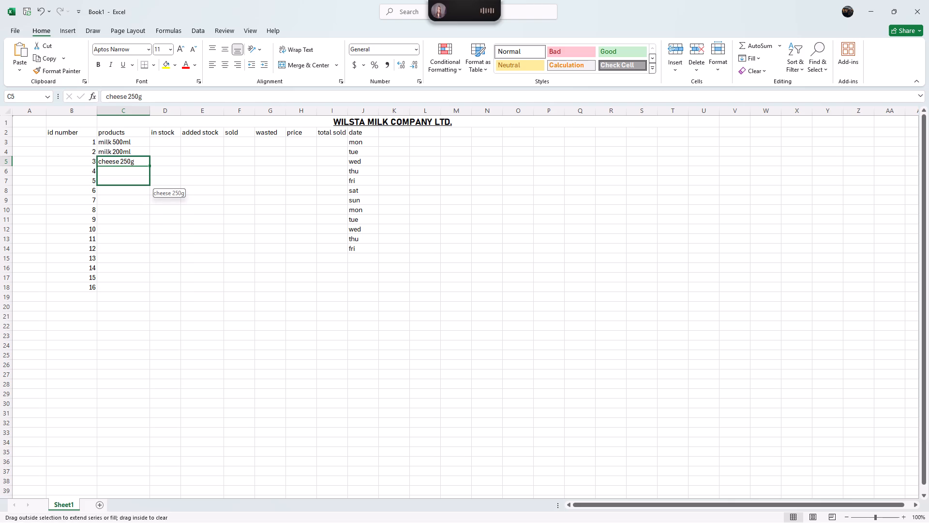
left_click_drag(149, 185, 149, 193)
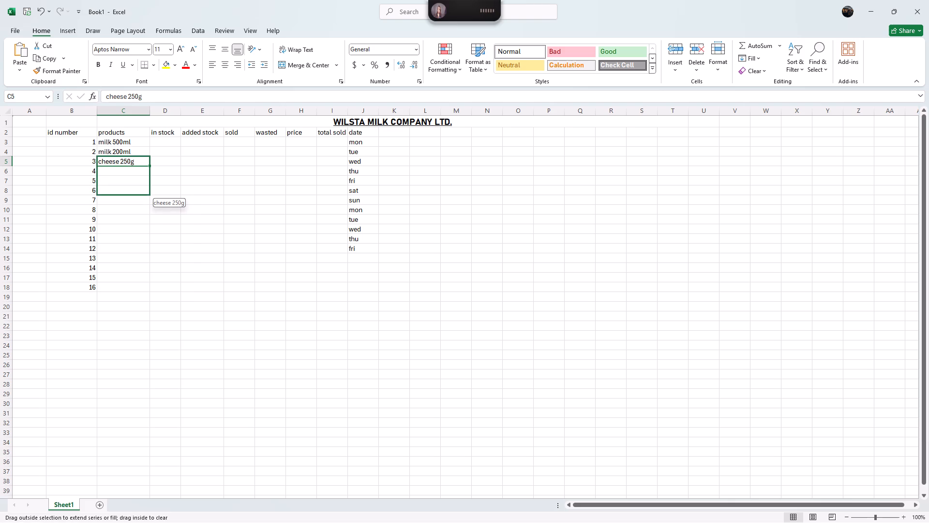
left_click_drag(149, 193, 150, 203)
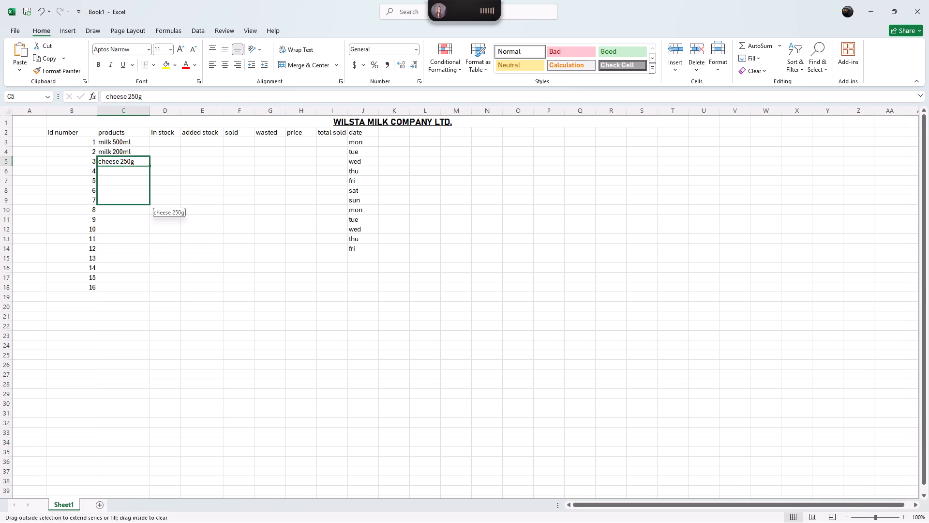
left_click_drag(150, 203, 150, 206)
left_click_drag(150, 206, 150, 212)
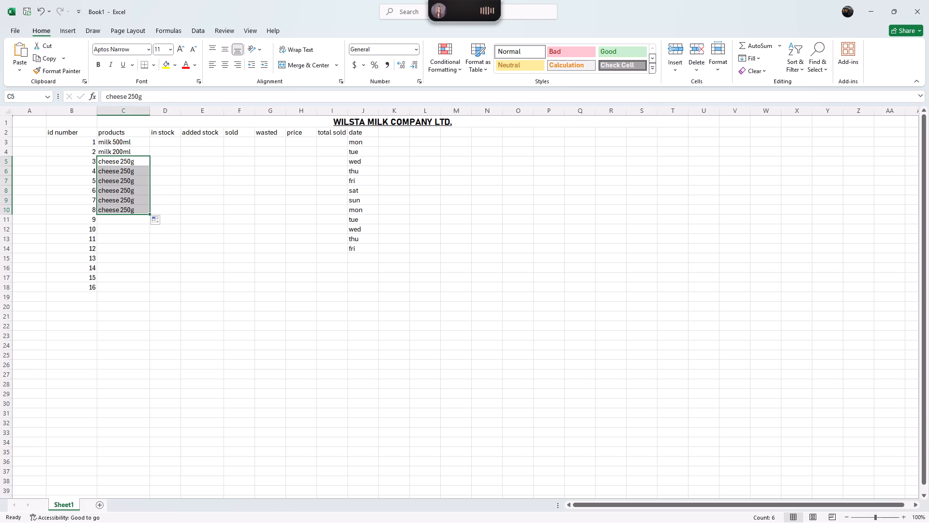
left_click(140, 211)
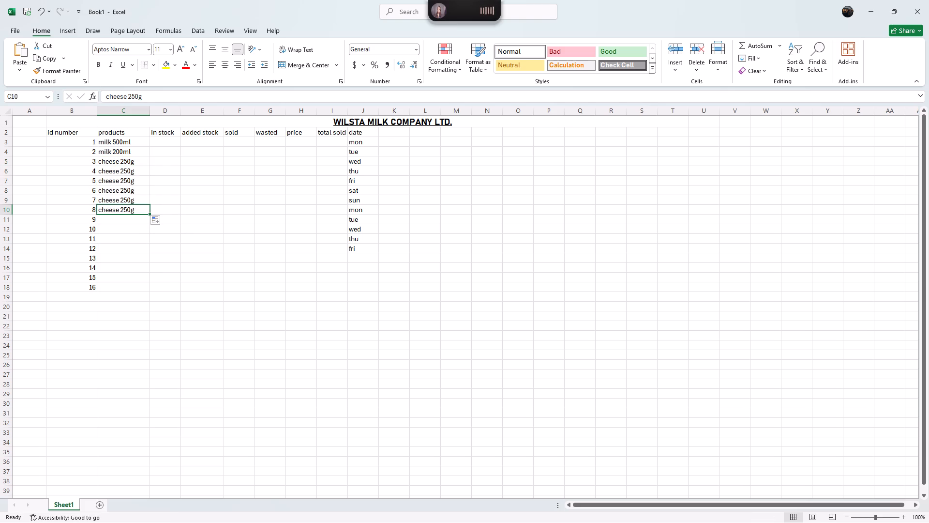
Change the product size in cell C6 so the entry reads cheese 500g.
left_click(138, 171)
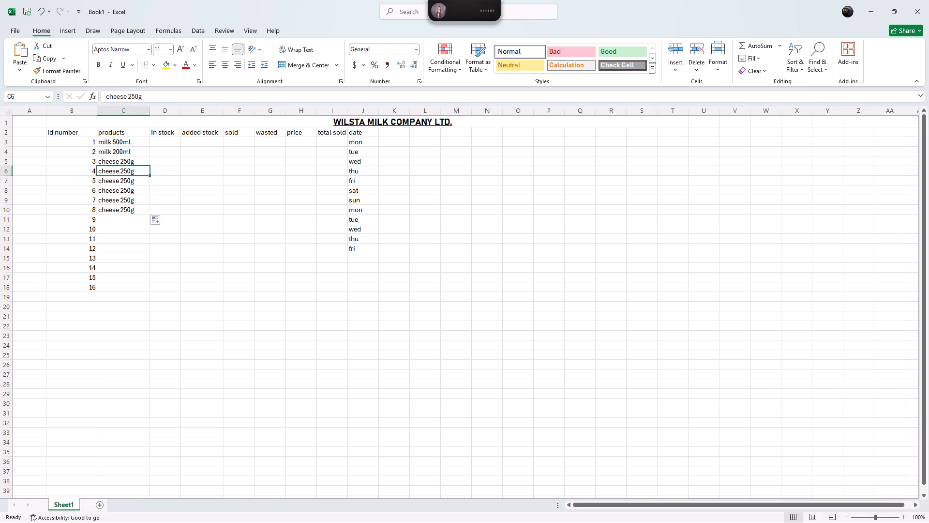
left_click(149, 98)
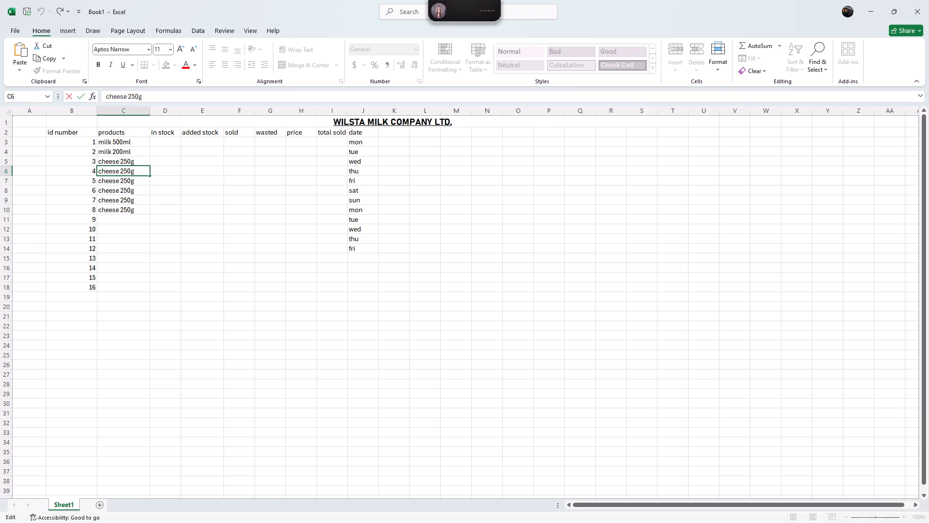
key("Left")
key("BackSpace")
key("BackSpace")
key("BackSpace")
type("500")
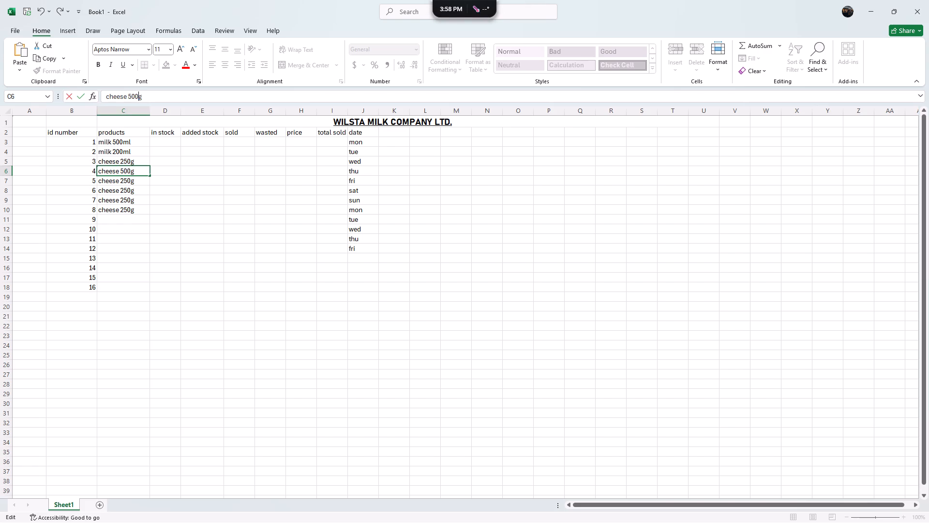
key("Return")
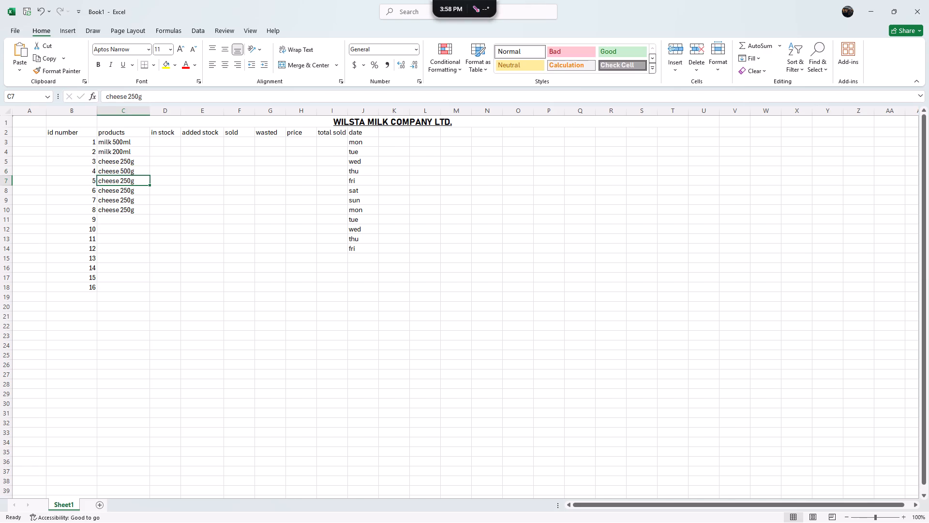
Change the product size in cell C7 so the entry reads cheese 750g.
left_click(164, 94)
key("BackSpace")
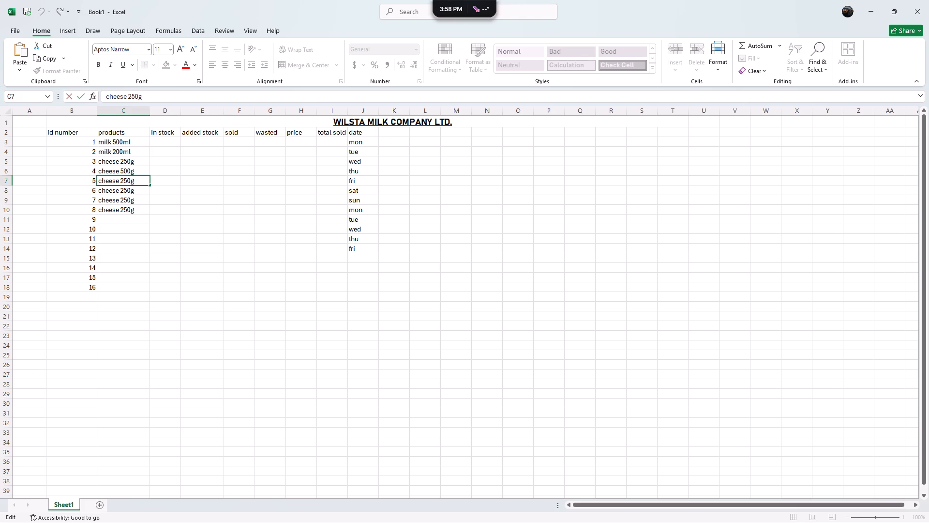
key("BackSpace")
key("BackSpace")
key("BackSpace")
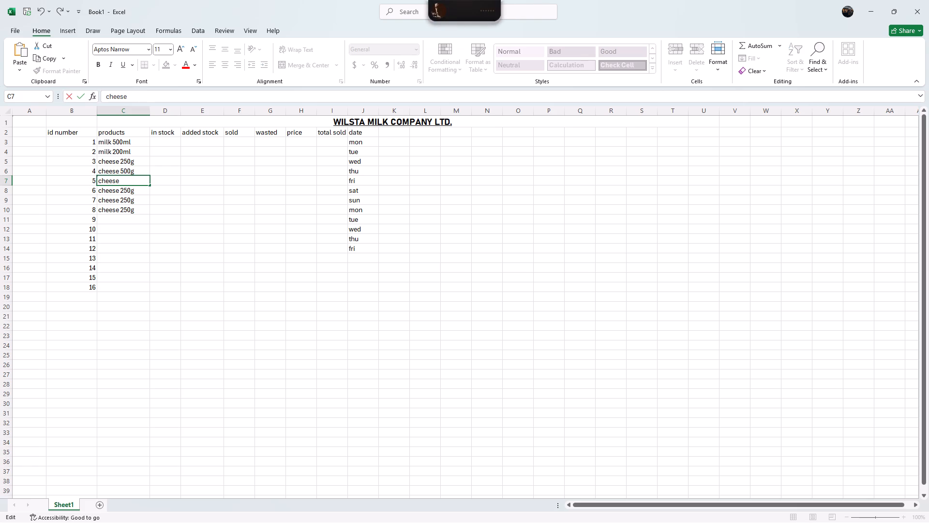
key("7")
type("50")
key("g")
key("Return")
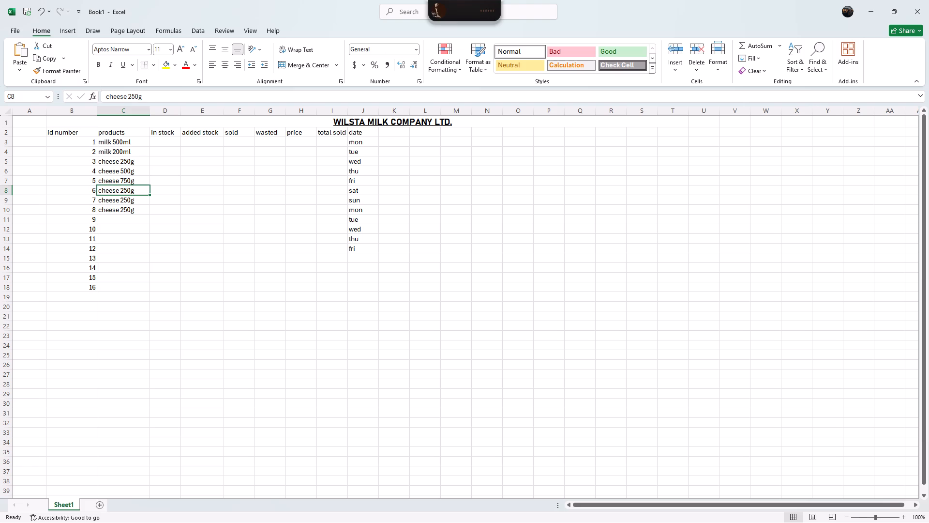
Change the product size in cell C8 so the entry reads cheese 1000g.
left_click(138, 97)
key("BackSpace")
key("BackSpace")
key("BackSpace")
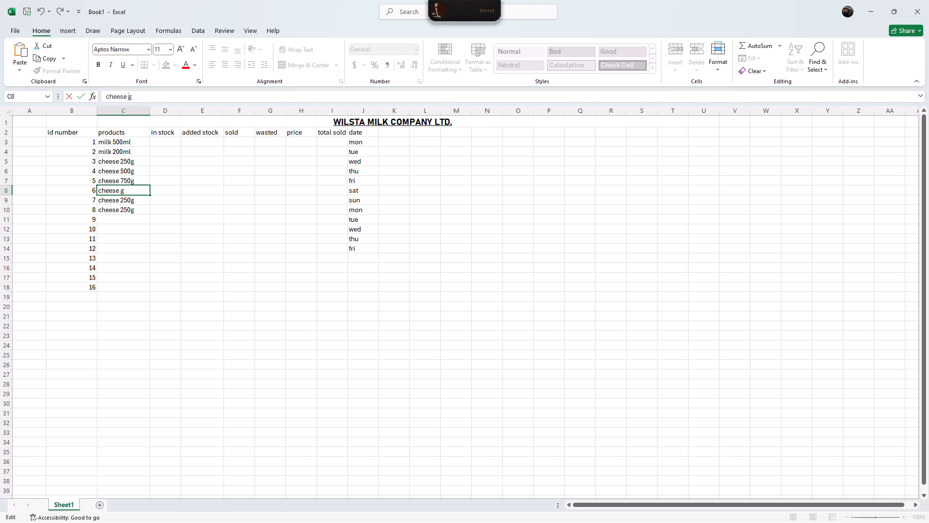
type("1000")
left_click(154, 98)
key("Return")
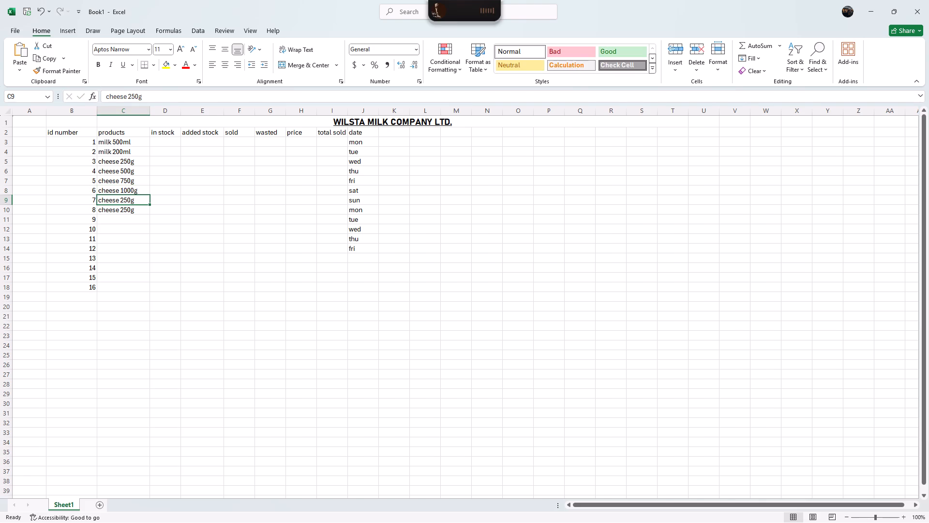
Change the product size in cell C9 so the entry reads cheese 1250g.
left_click(145, 97)
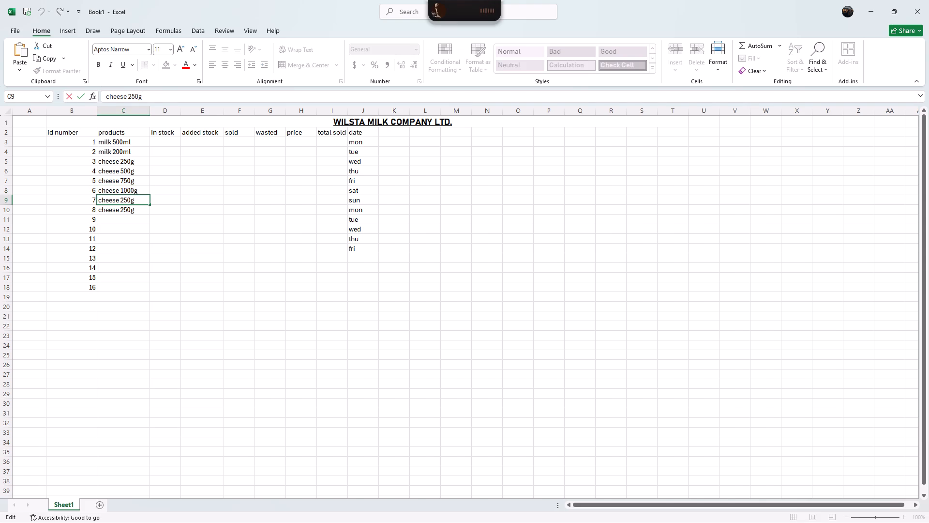
left_click(137, 97)
key("BackSpace")
key("BackSpace")
key("BackSpace")
type("12")
type("50")
key("Return")
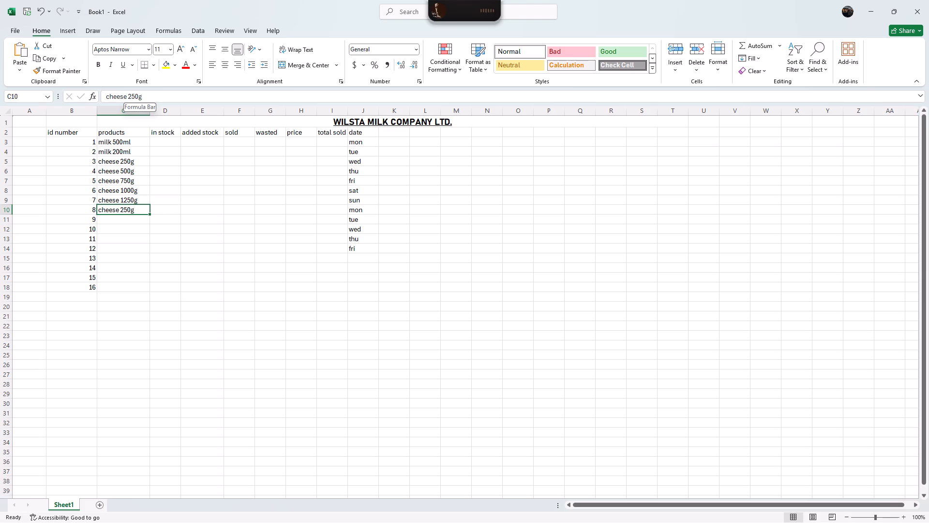
Change the product size in cell C10 so the entry reads cheese 1500g.
left_click(130, 96)
left_click(130, 96)
key("Right")
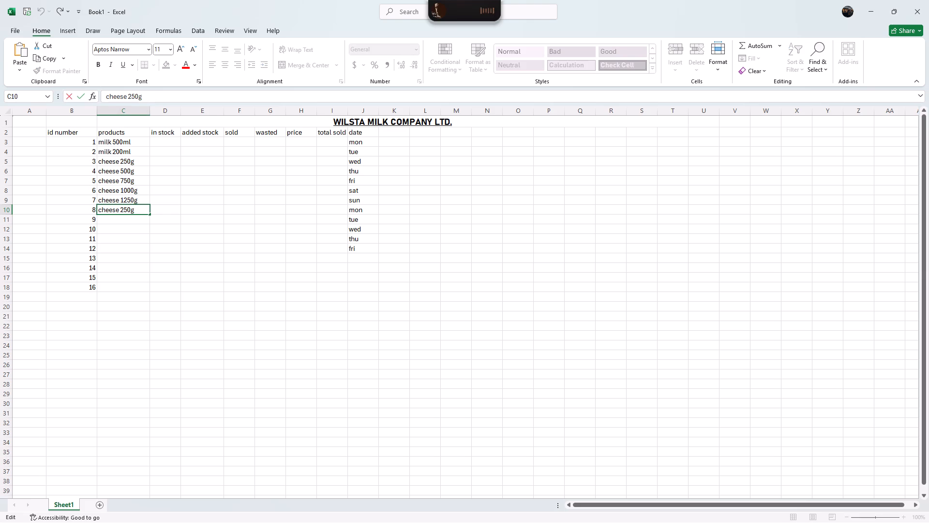
key("1")
key("BackSpace")
key("BackSpace")
key("1")
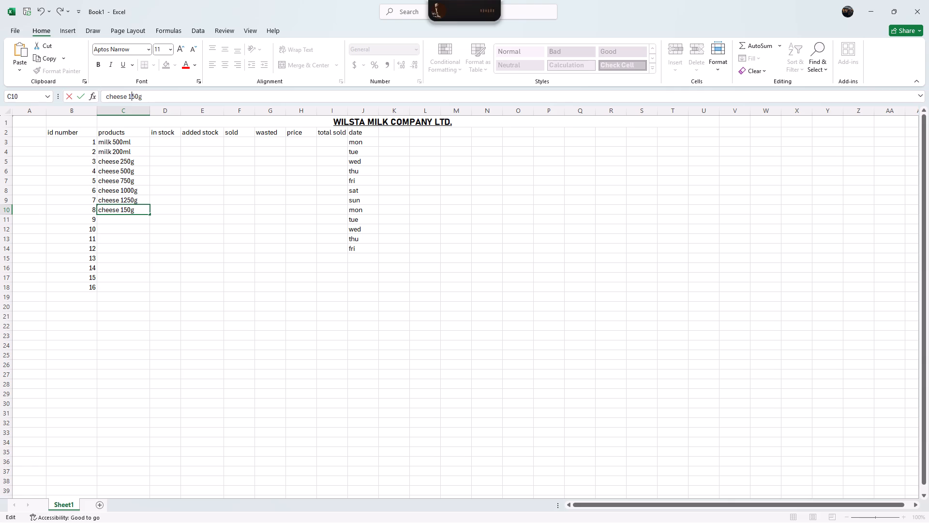
left_click(137, 96)
key("0")
left_click(162, 140)
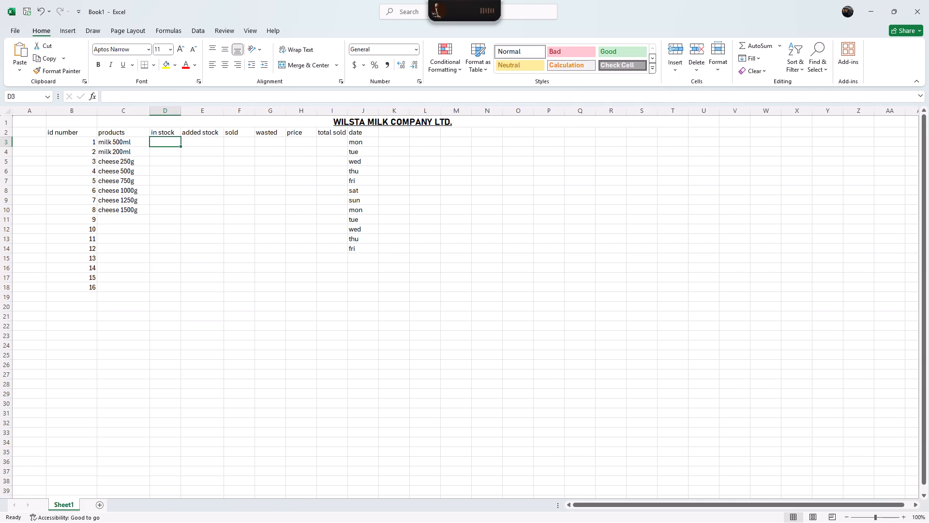
Enter milk powder 500g in cell C11 of the products column.
left_click(111, 219)
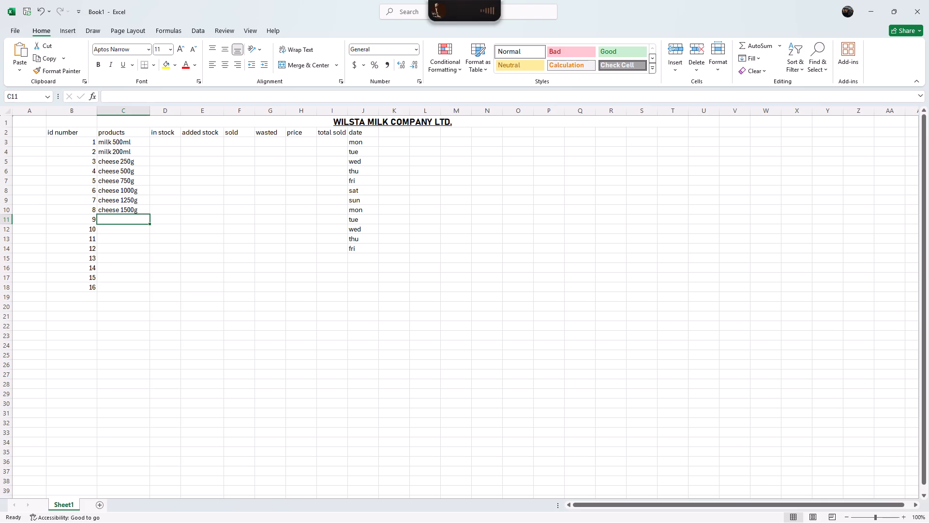
type("milk powder")
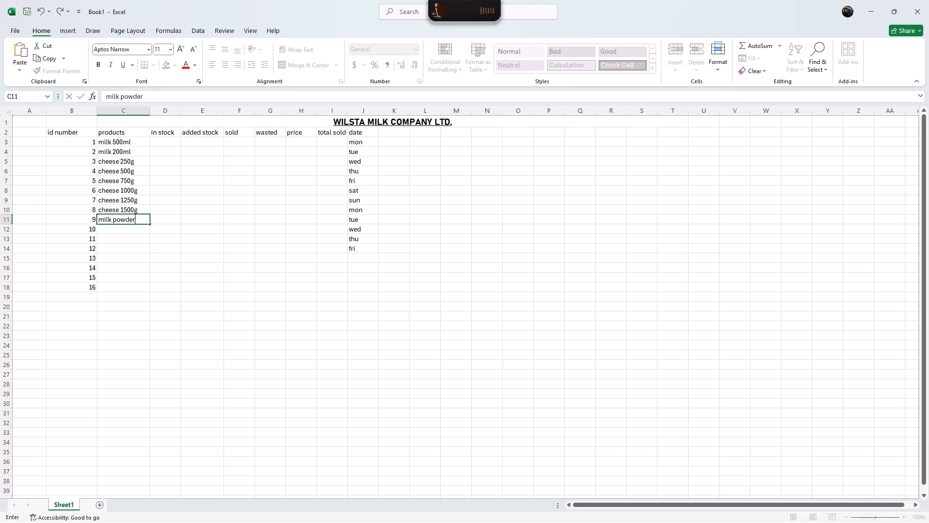
key("space")
type("500g")
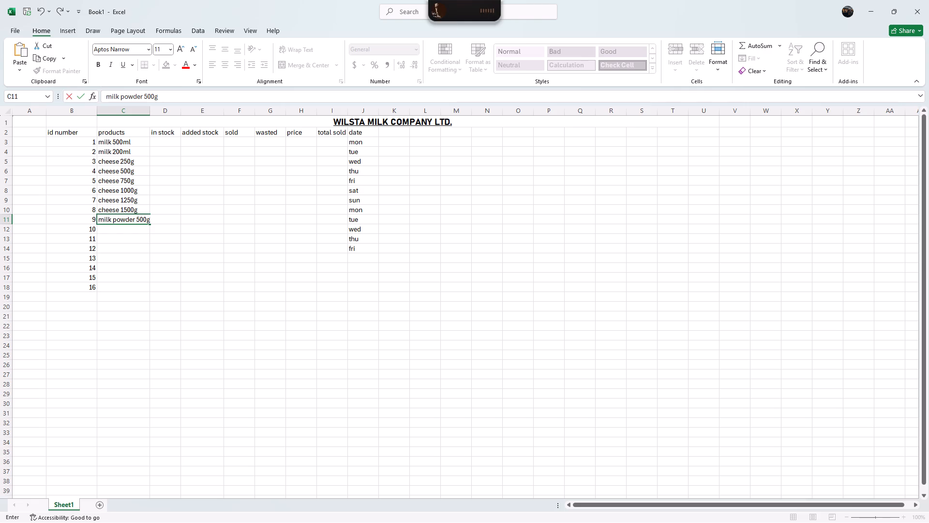
Enter milk powder 1000g as the product in cell C12.
left_click(113, 232)
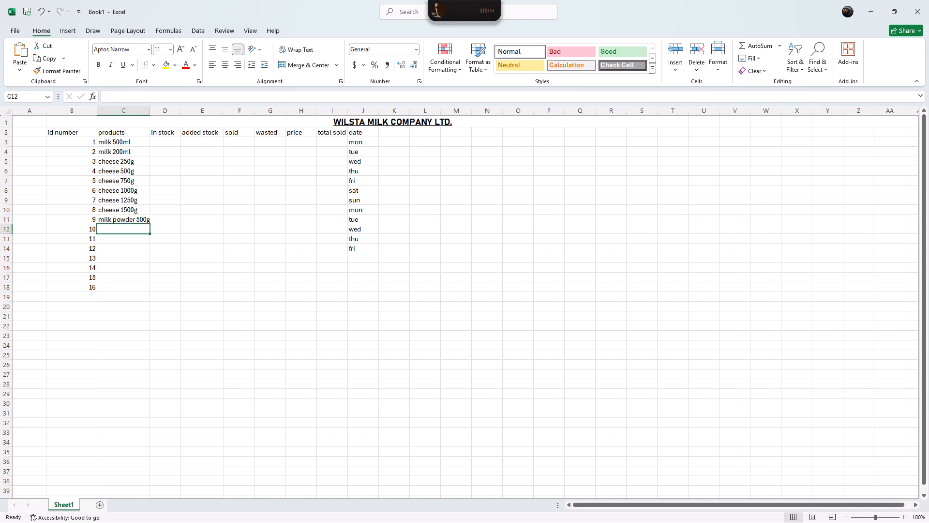
type("milk")
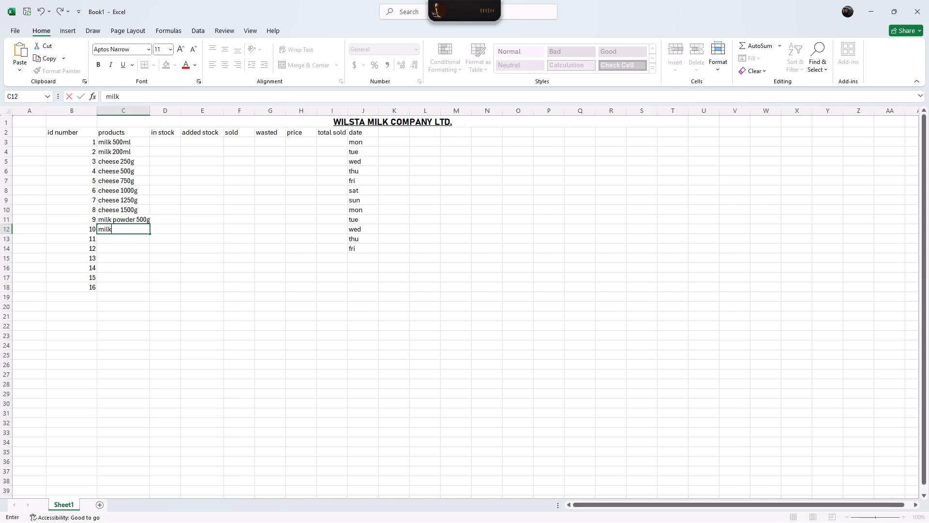
key("space")
type("pow")
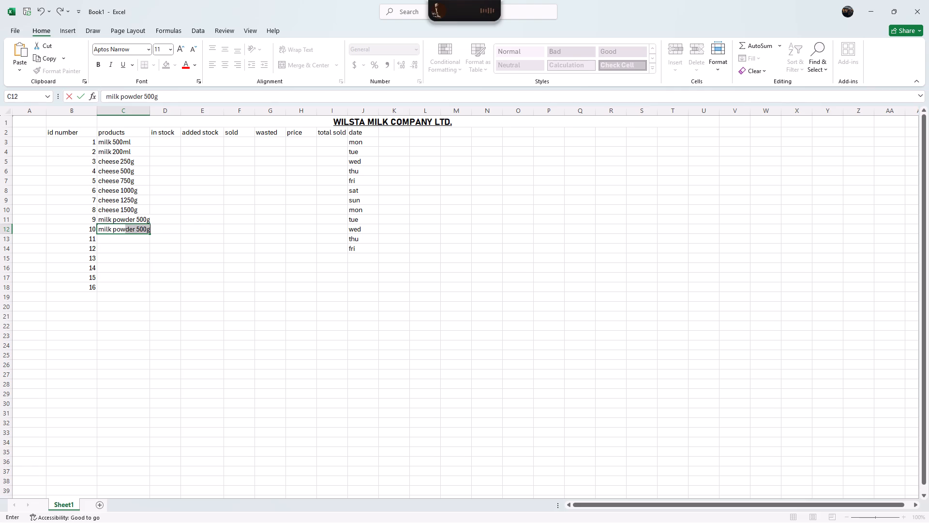
key("Return")
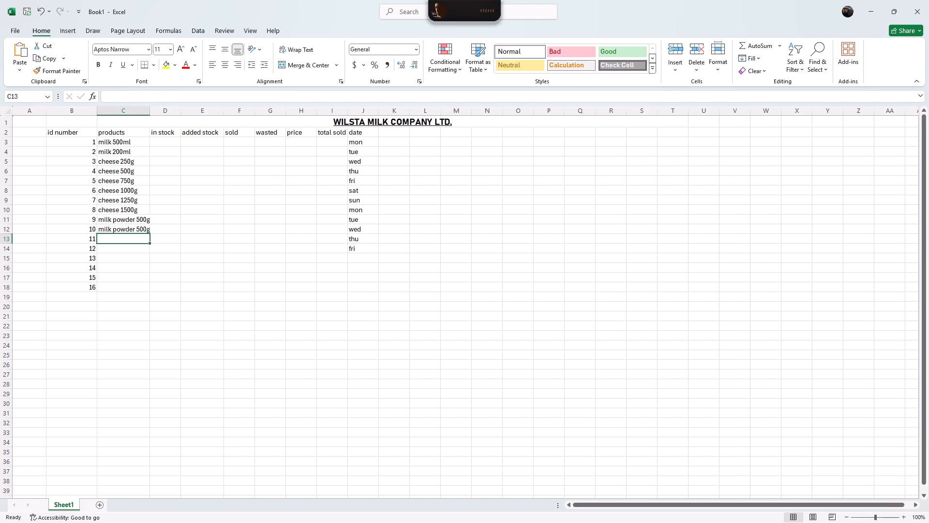
left_click(135, 229)
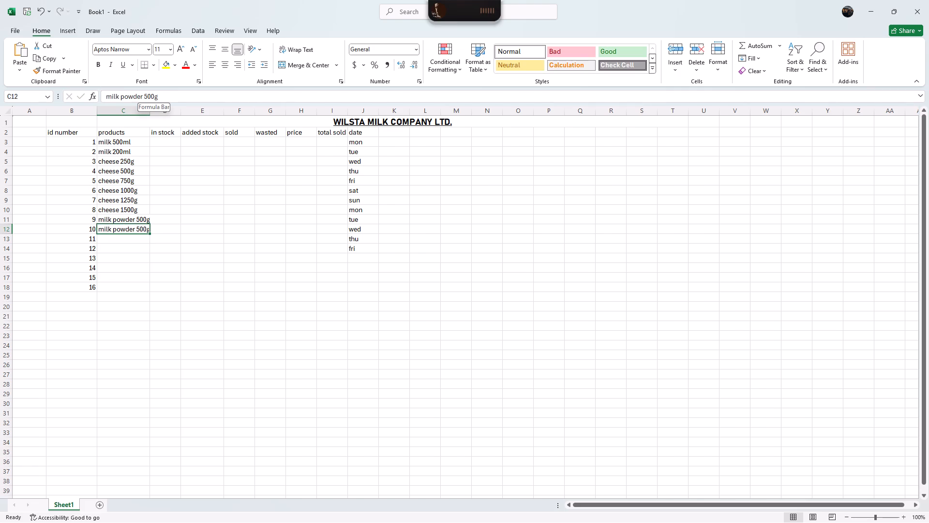
left_click(146, 94)
key("BackSpace")
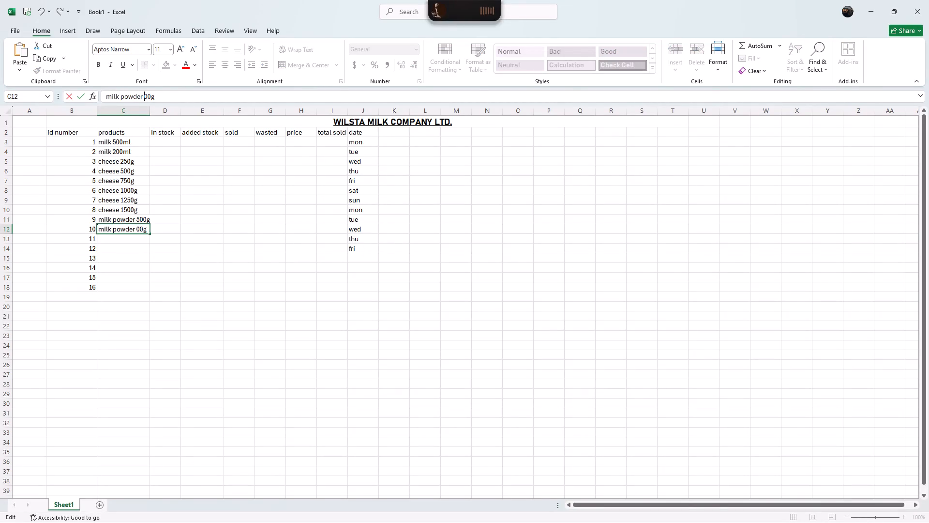
type("10")
Widen the products column C so the milk powder 1000g entry fits inside it.
left_click(177, 103)
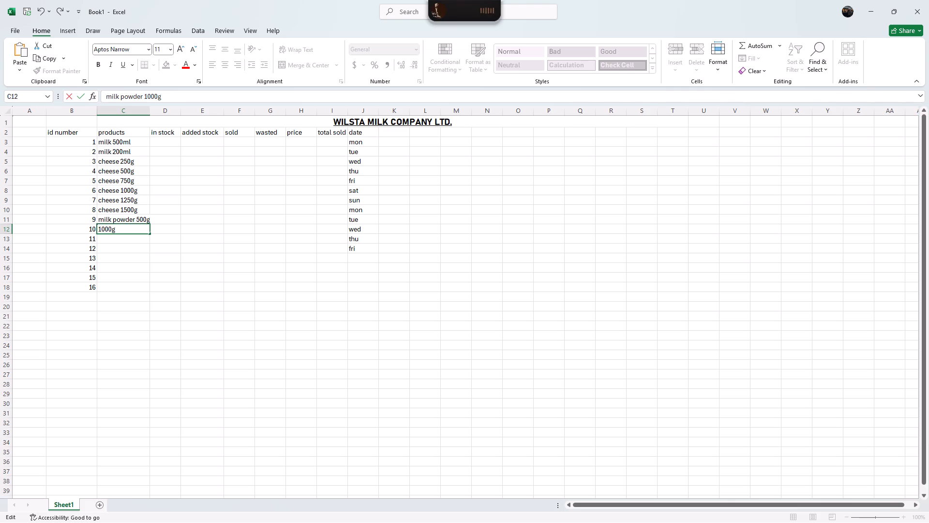
left_click(147, 112)
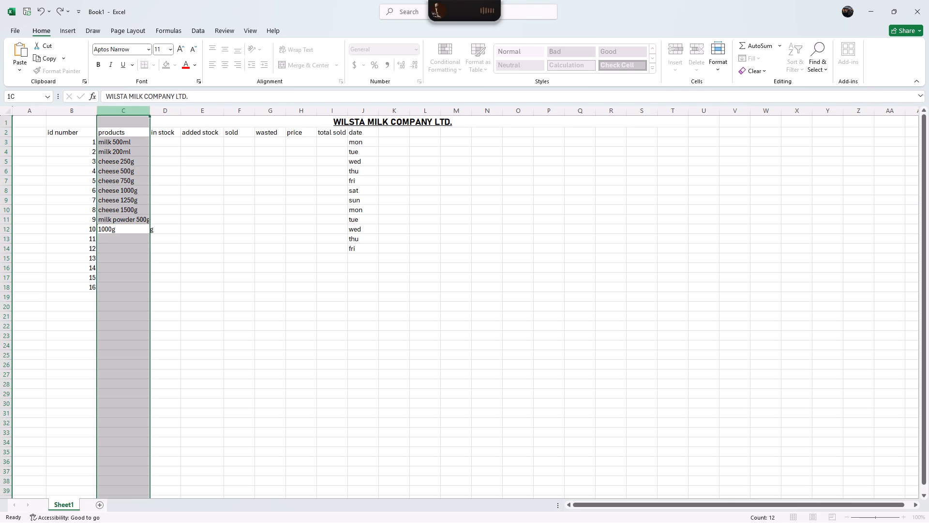
left_click(148, 110)
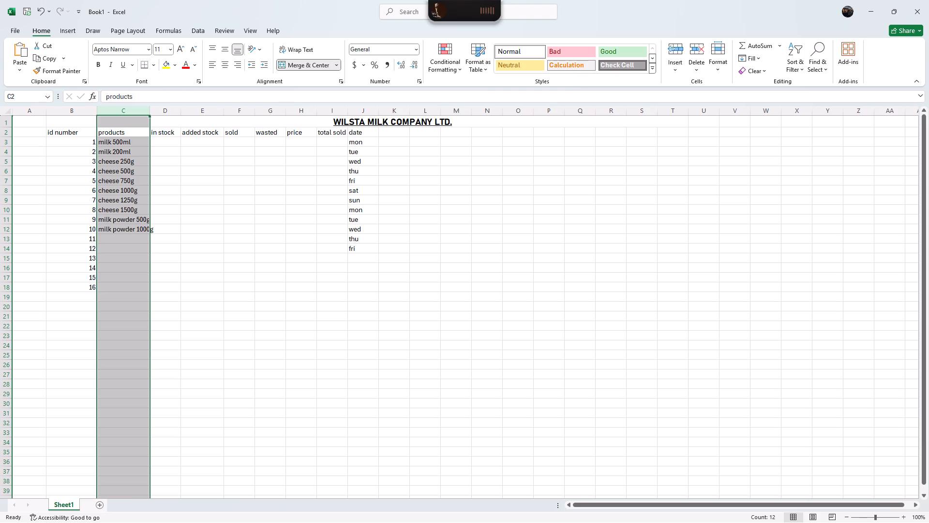
left_click_drag(148, 110, 165, 108)
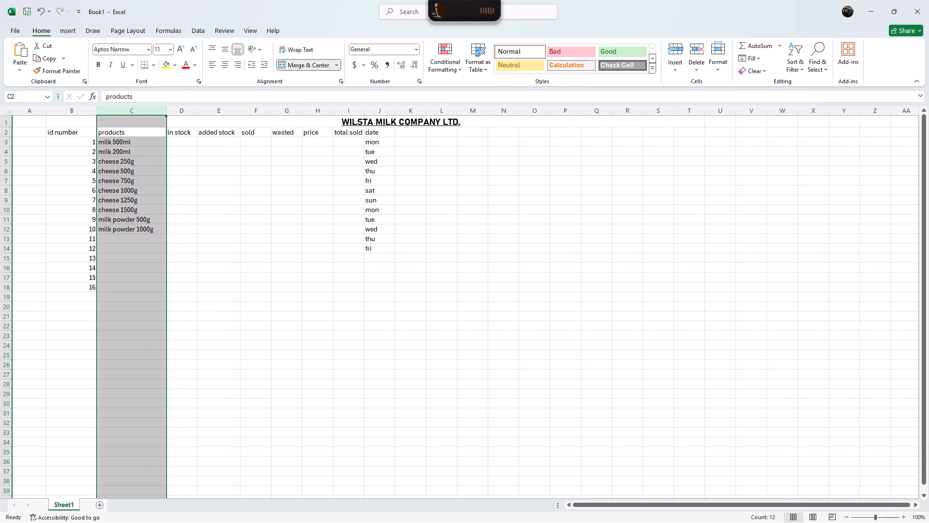
Enter butter 250g in cell C13 of the products column.
left_click(138, 242)
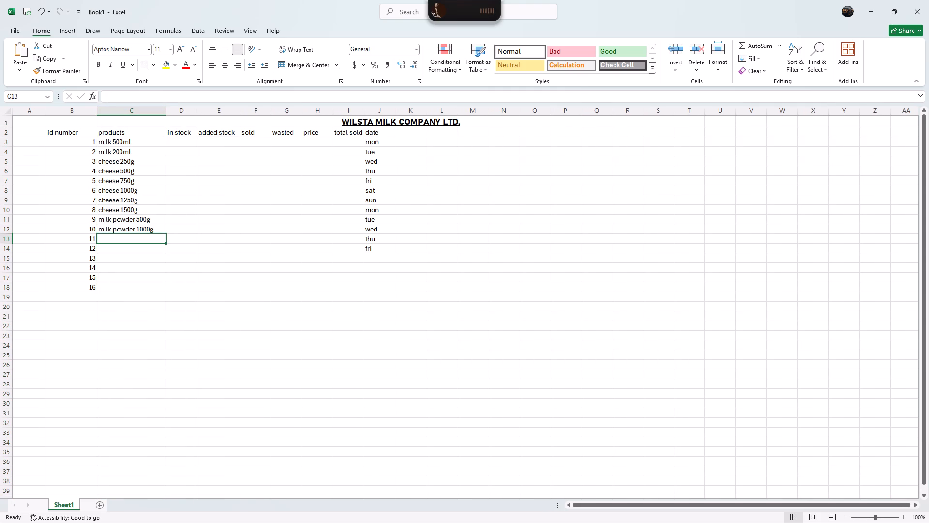
left_click(125, 238)
type("butt")
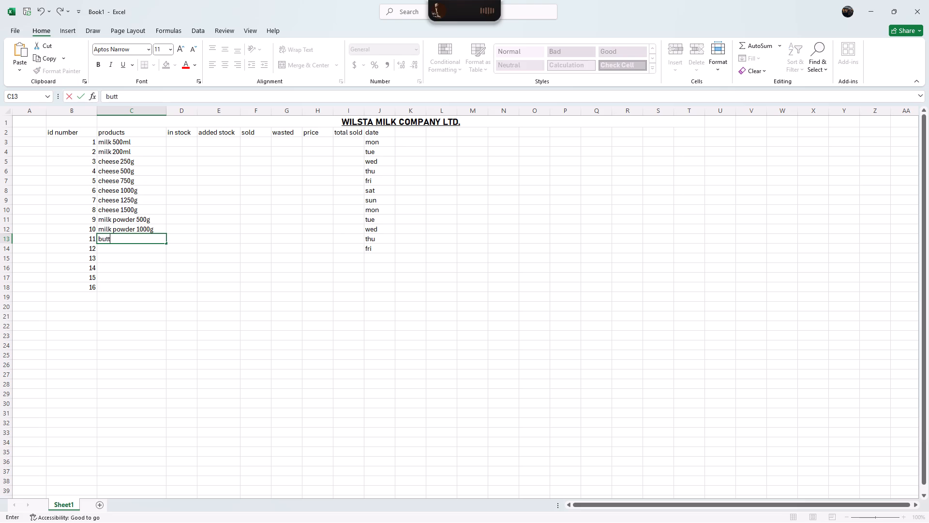
type("er")
key("space")
type("250g")
Enter butter500g in cell C14 of the products column.
left_click(115, 250)
type("butt")
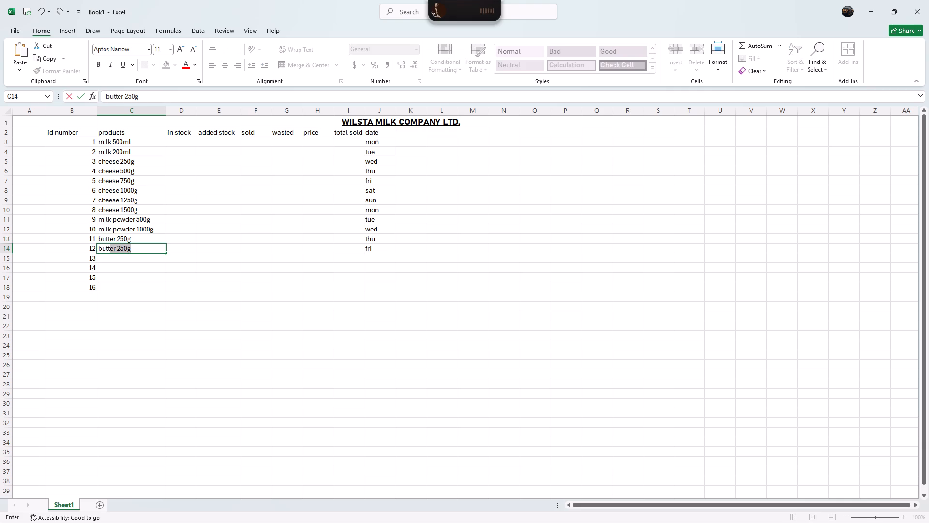
type("er")
type("500")
key("g")
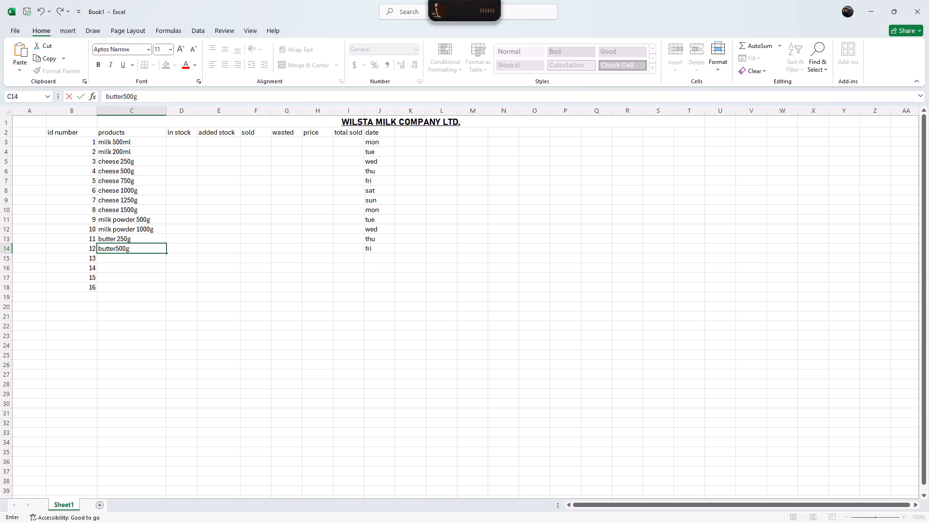
Enter yoghurt 200g in cell C15 of the products column.
left_click(112, 260)
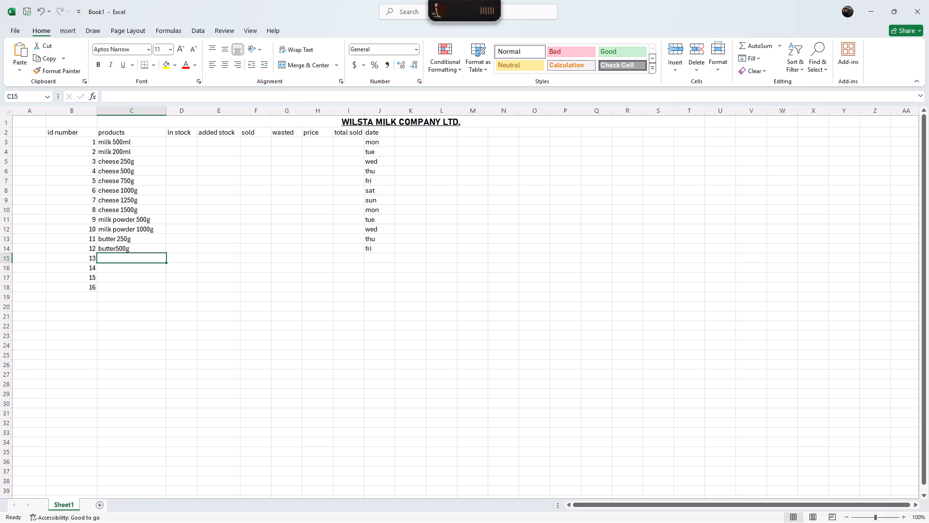
type("yo")
type("ghurt")
key("space")
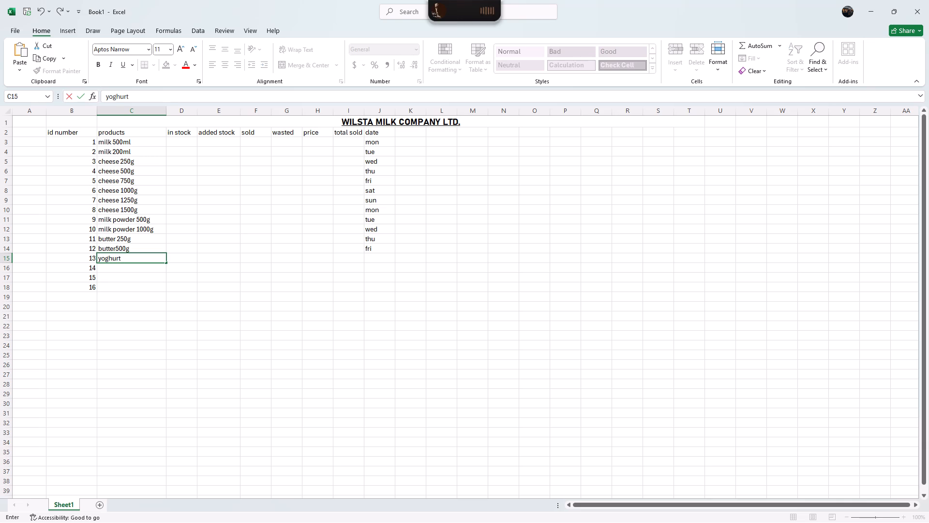
type("200")
key("g")
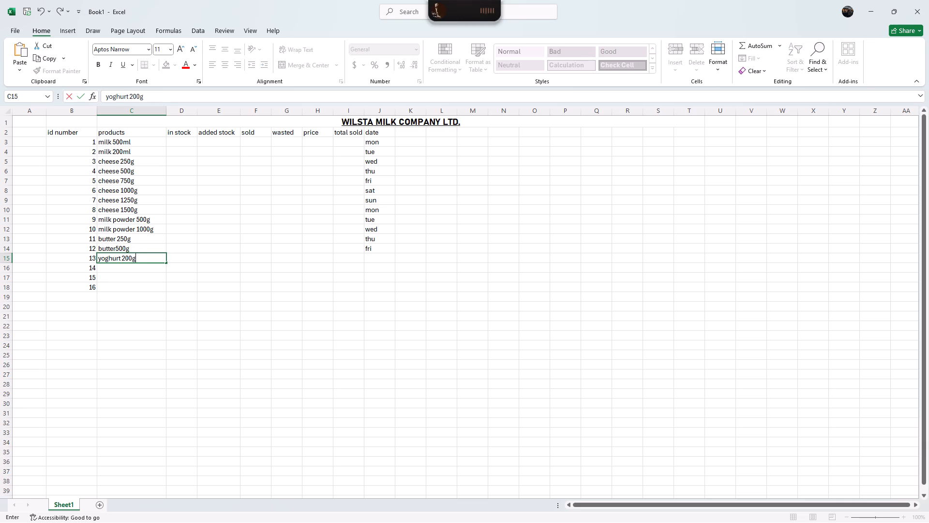
Enter yoghurt 500g in cell C16 of the products column.
left_click(112, 269)
type("yo")
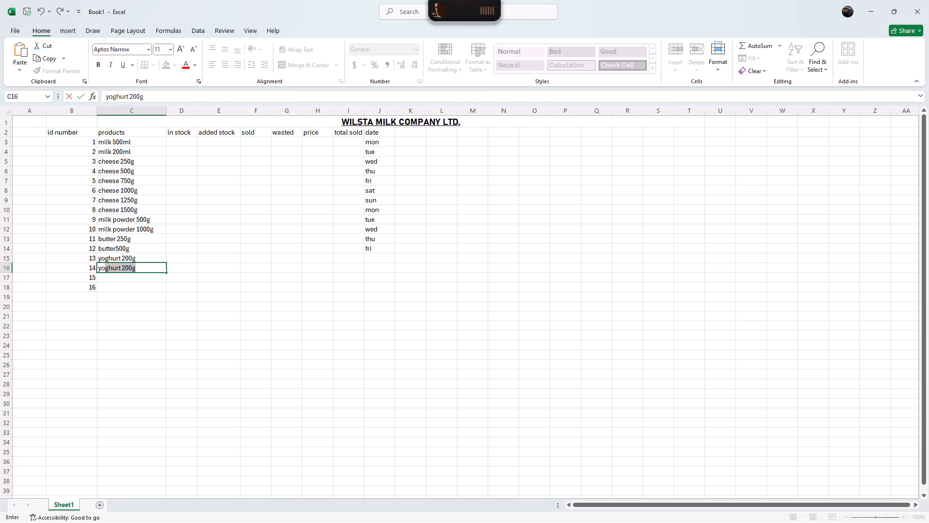
key("Return")
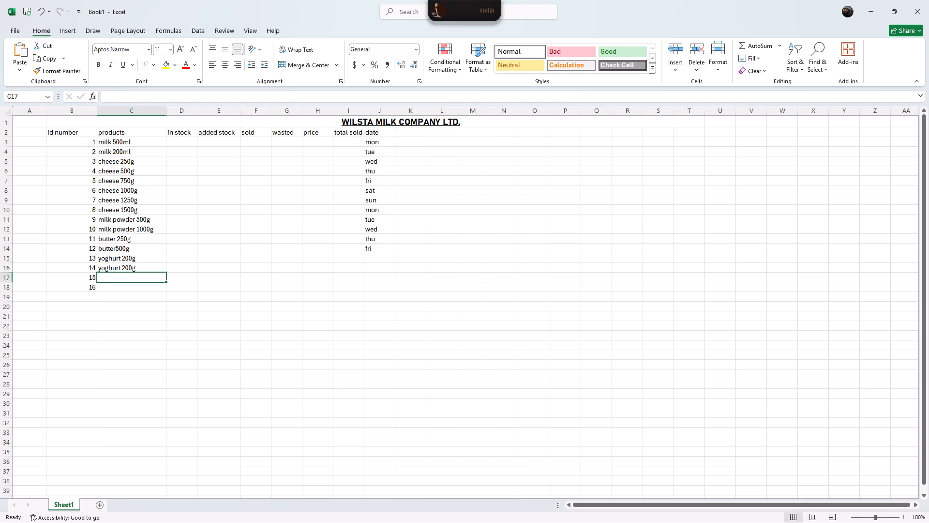
left_click(125, 269)
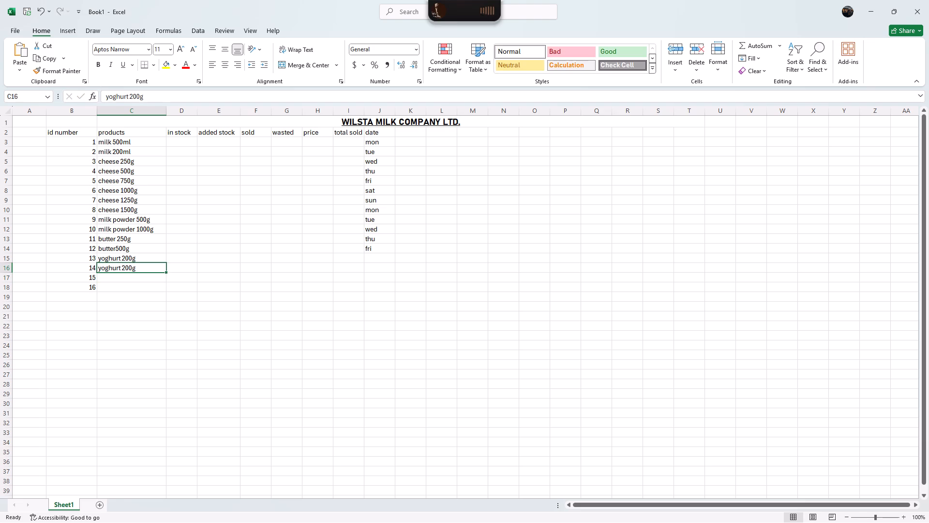
left_click(134, 97)
key("BackSpace")
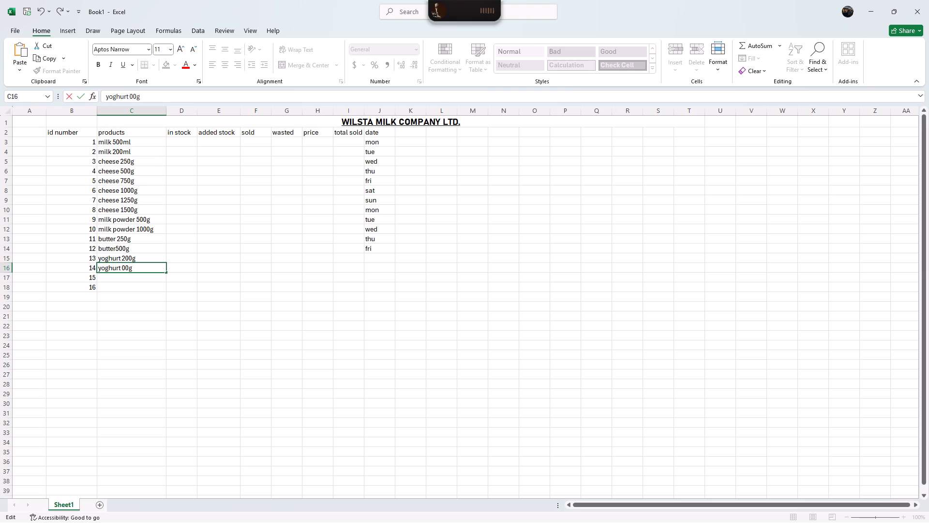
key("5")
left_click(117, 280)
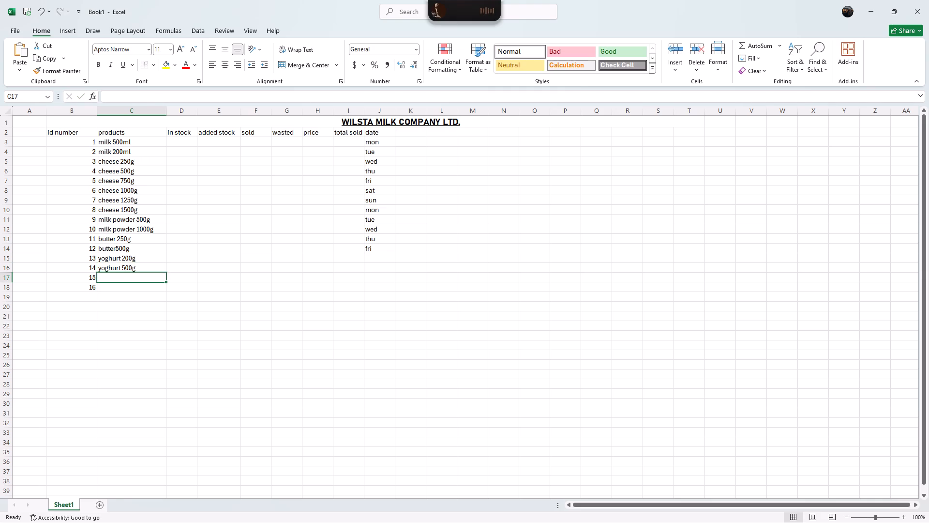
Change the yoghurt entry in cell C15 to yoghurt 200ml.
left_click(143, 261)
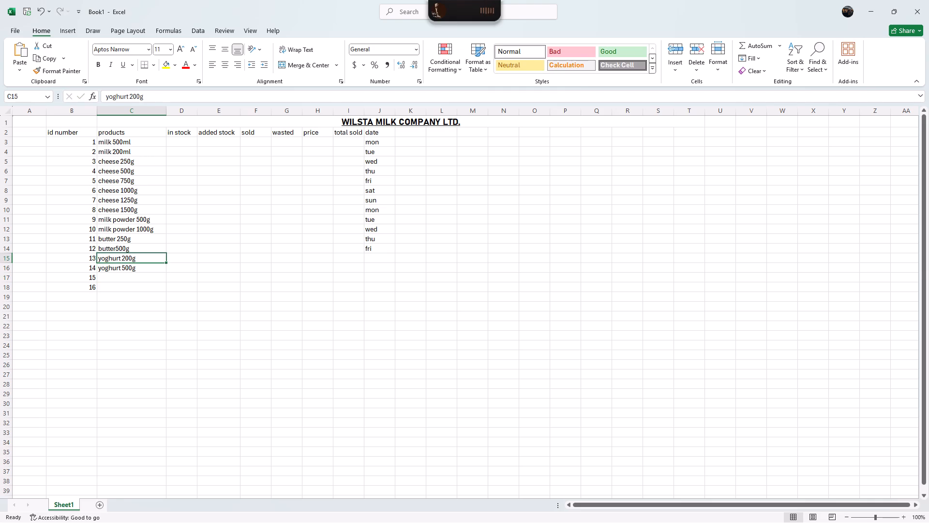
left_click(150, 98)
key("BackSpace")
type("ml")
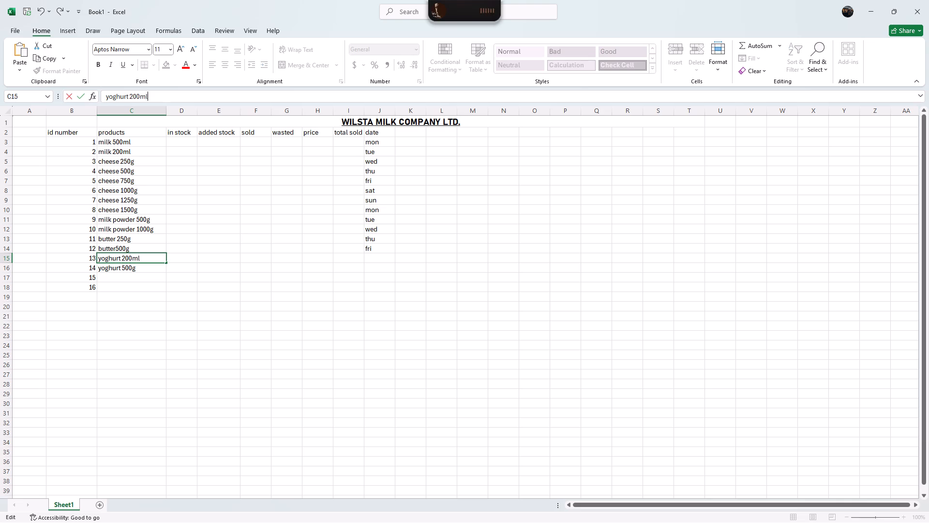
left_click(138, 272)
Change the yoghurt entry in cell C16 to yoghurt 500ml.
left_click(142, 269)
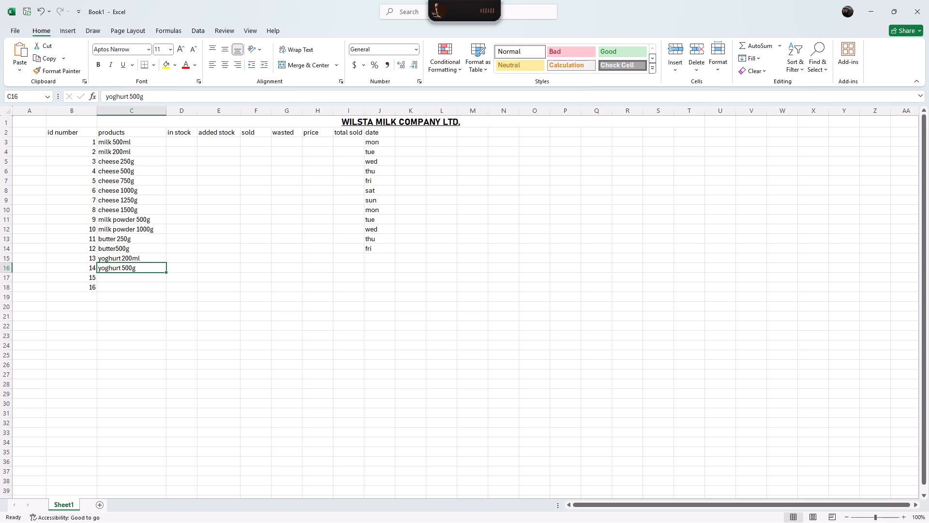
left_click(149, 96)
key("BackSpace")
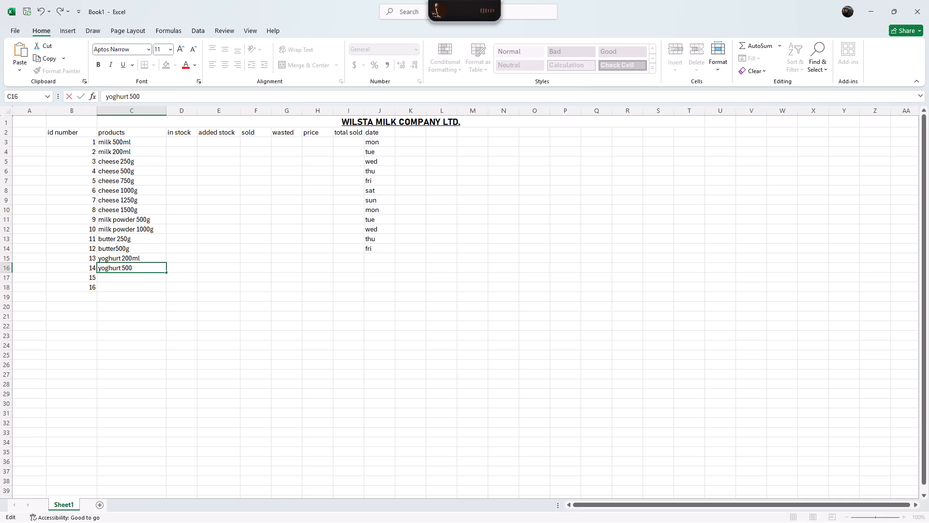
type("ml")
left_click(150, 268)
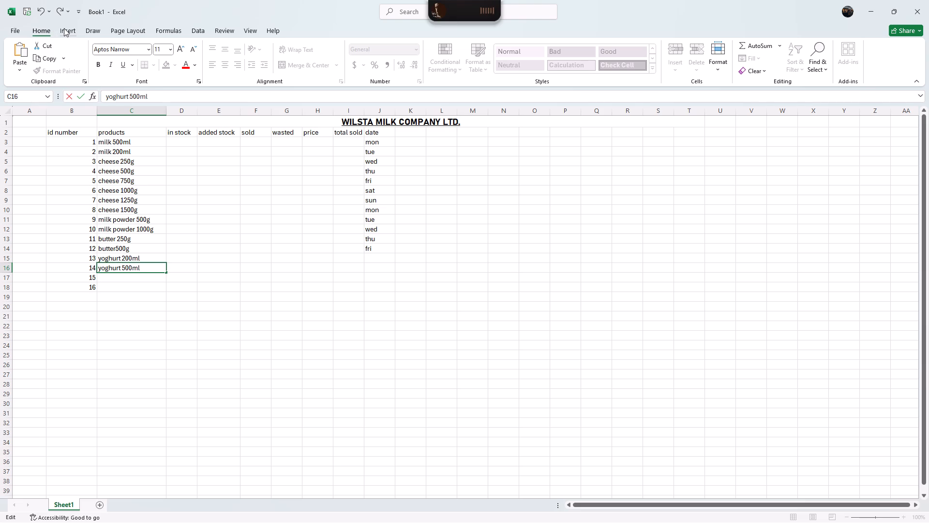
left_click(64, 28)
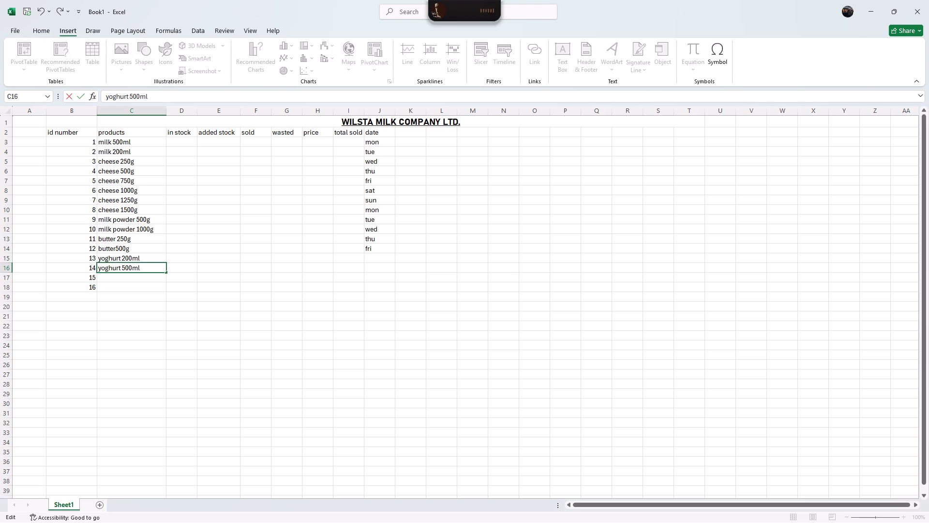
left_click(146, 257)
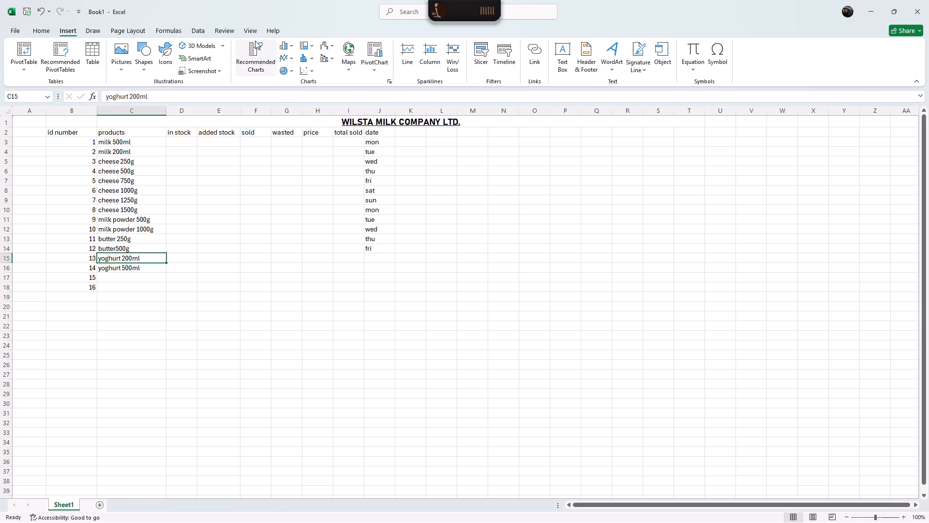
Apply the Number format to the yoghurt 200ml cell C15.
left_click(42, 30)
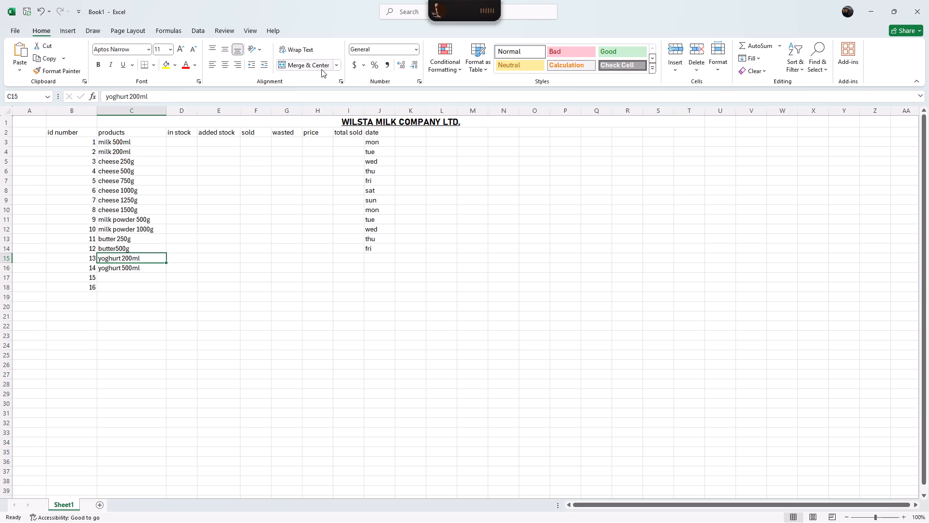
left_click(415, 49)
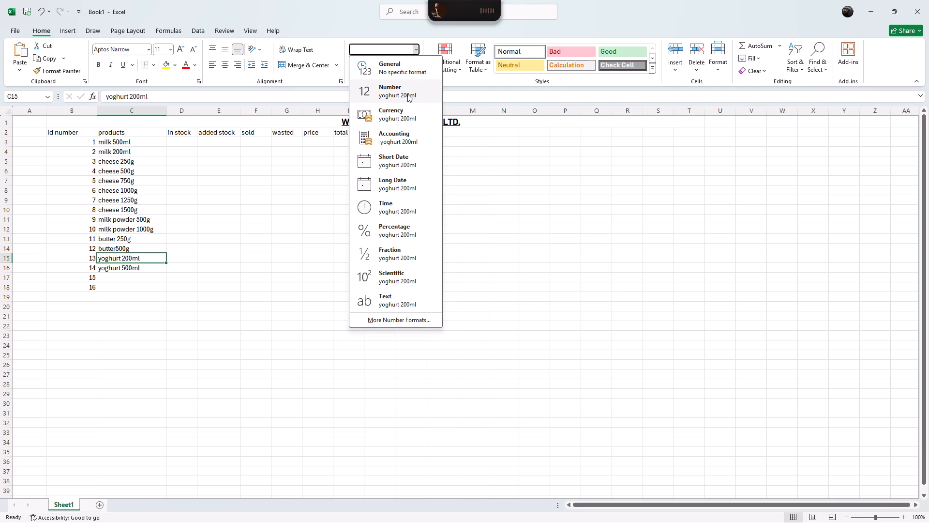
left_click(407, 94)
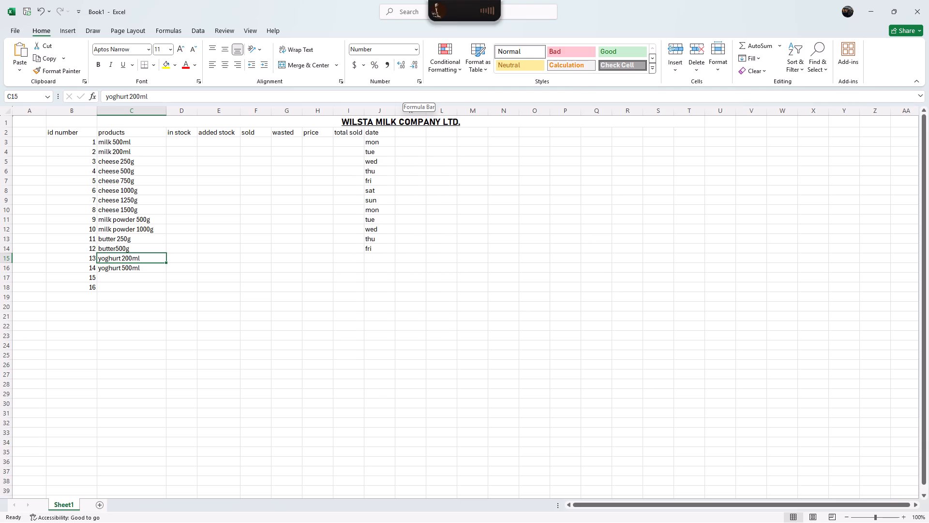
Set the number format of the yoghurt 200ml cell C15 to Fraction.
left_click(415, 46)
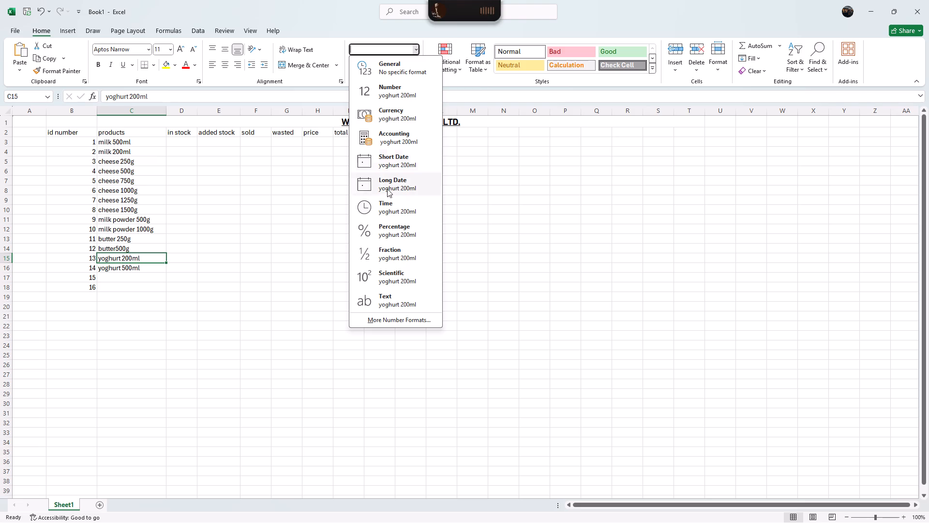
left_click(381, 249)
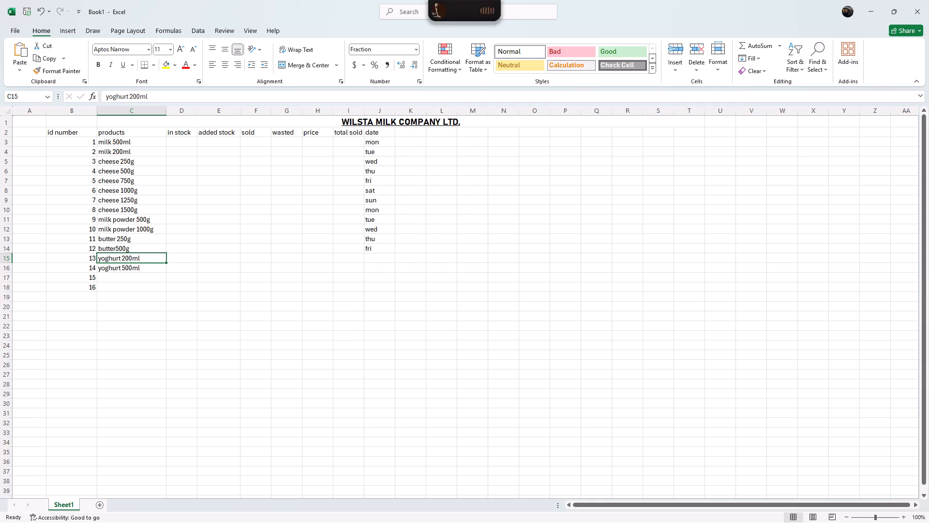
Enter yoghurt 1000ml in cell C17 of the products column.
left_click(125, 276)
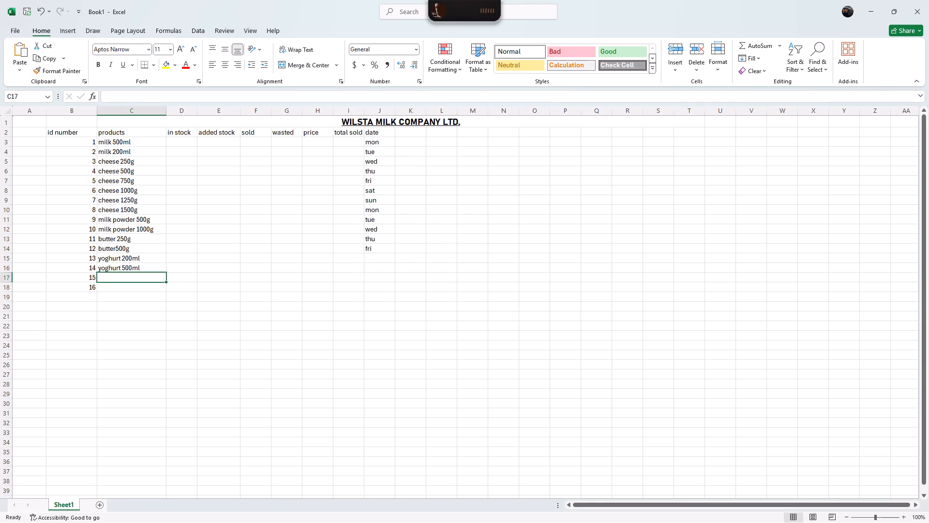
type("youh")
key("BackSpace")
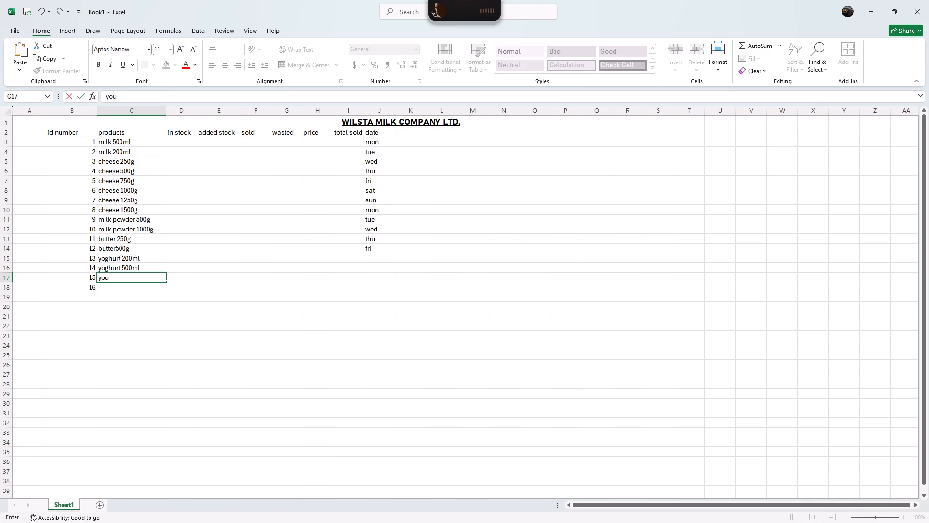
key("BackSpace")
type("ghurt")
key("space")
type("100")
type("0ml")
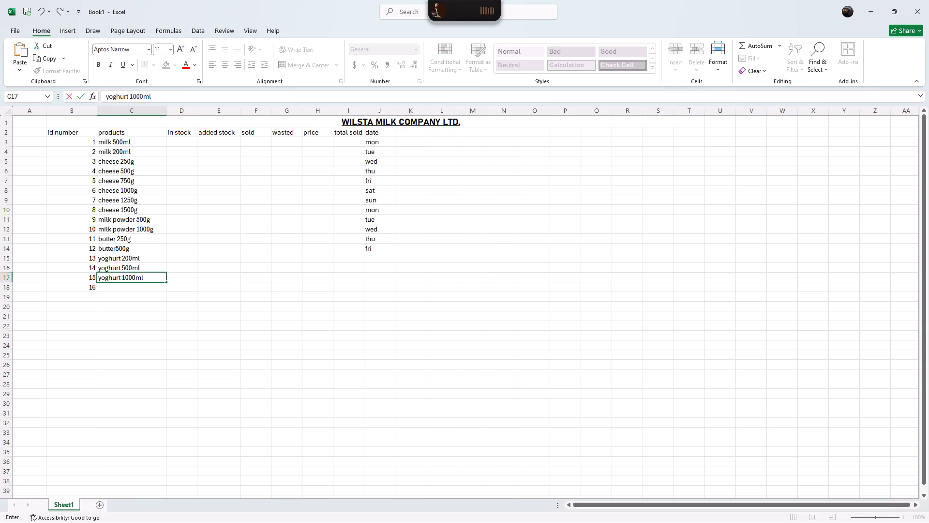
left_click(145, 288)
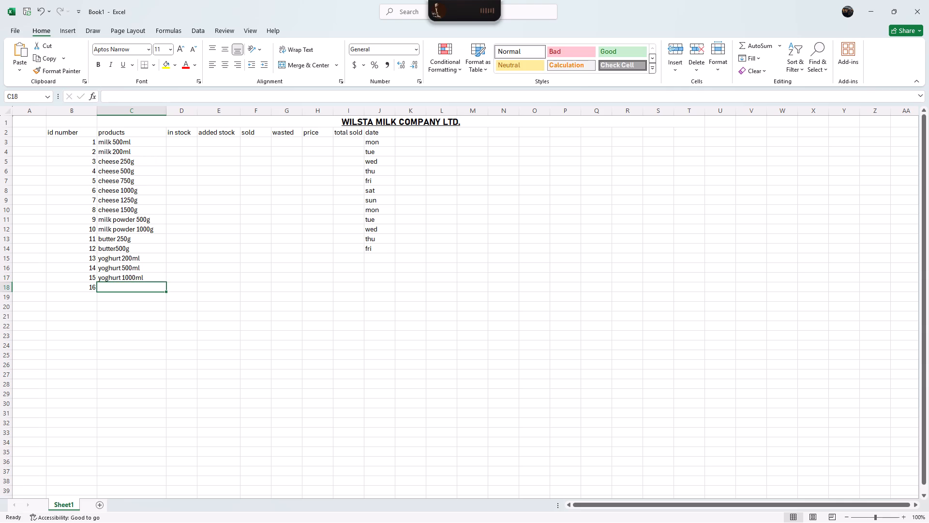
Set the number format of the butter 250g cell C13 to Fraction.
left_click(138, 239)
left_click(134, 252)
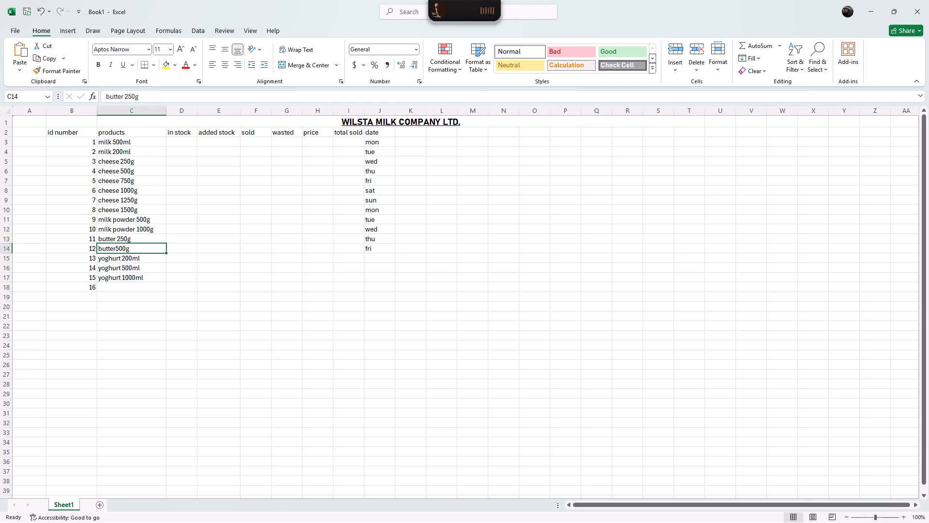
left_click(136, 238)
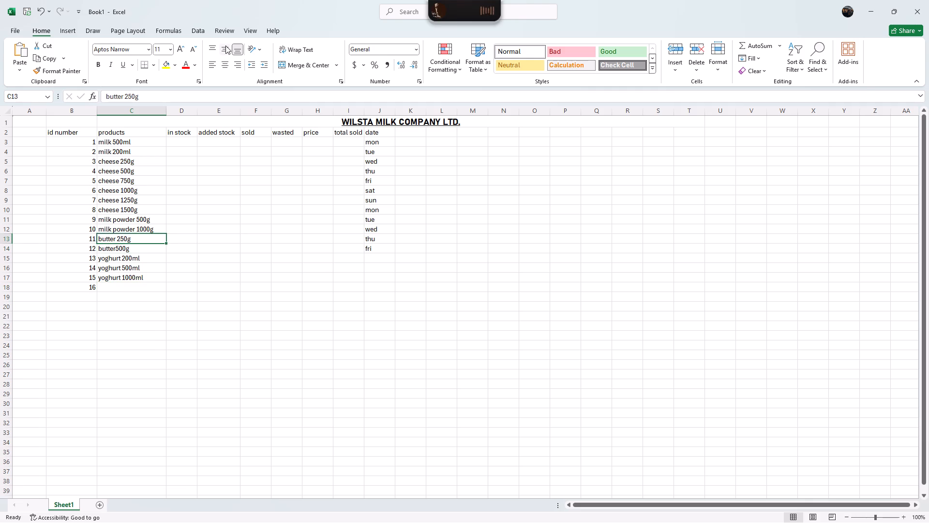
left_click(416, 49)
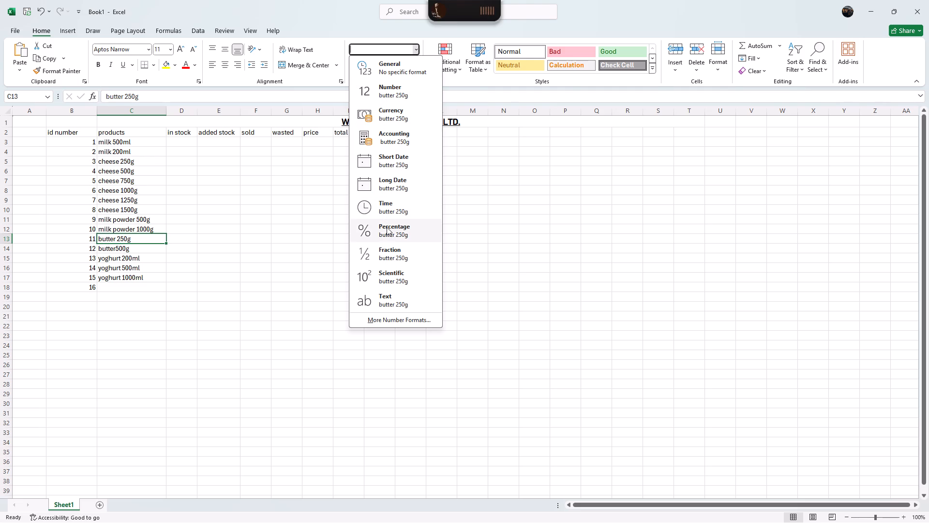
left_click(386, 251)
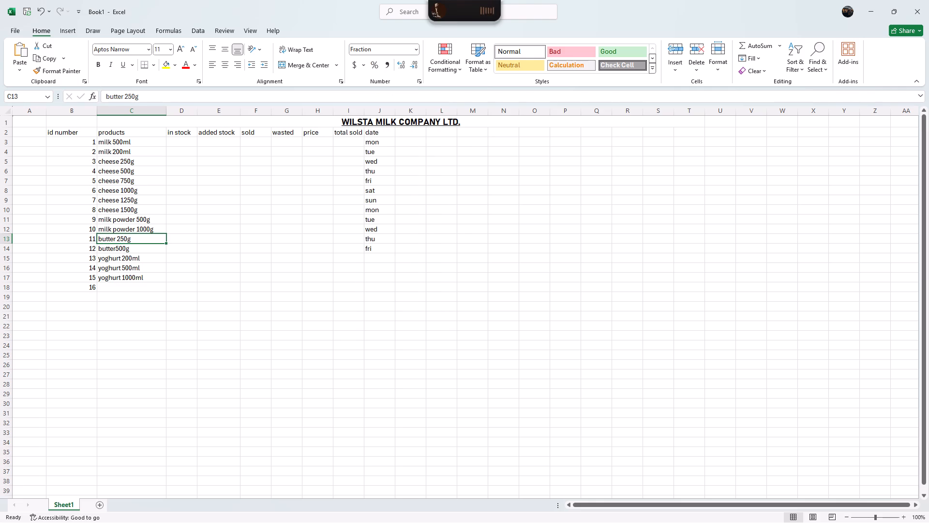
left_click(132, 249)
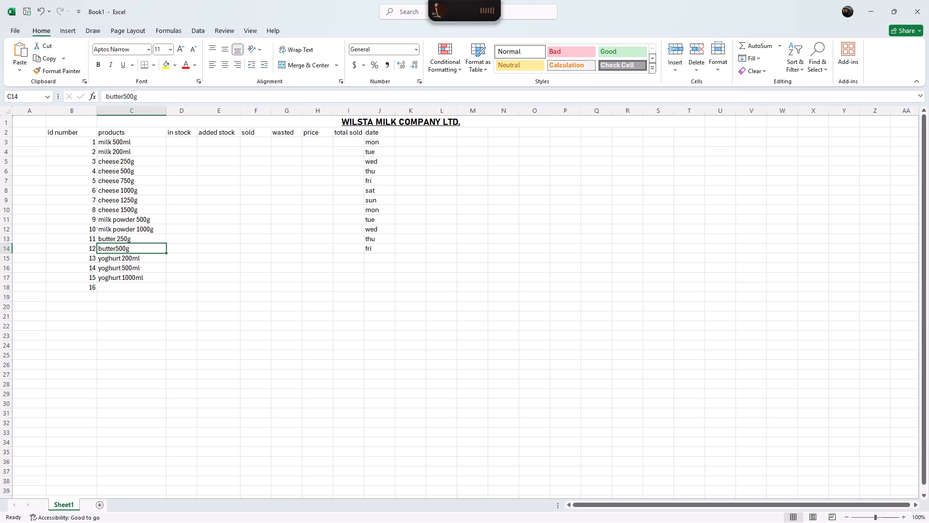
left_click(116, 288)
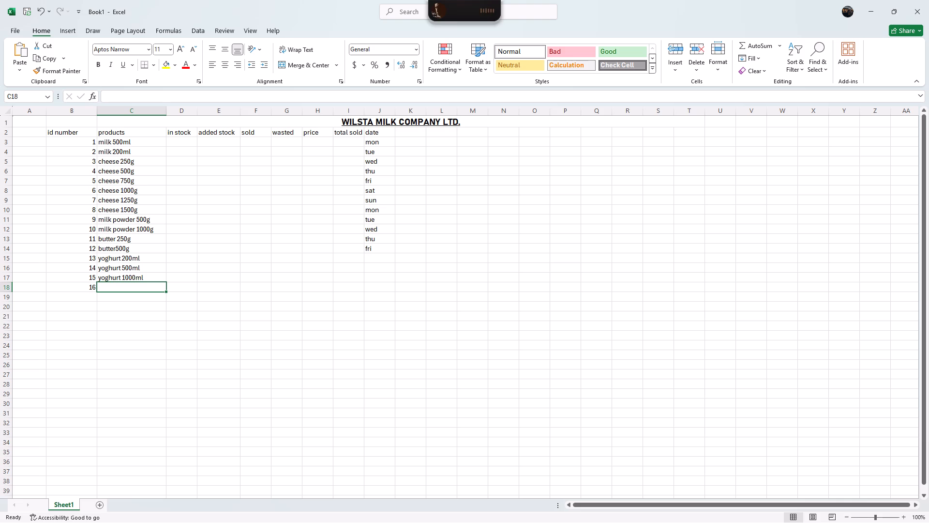
Enter the in stock quantities 500 for milk 500ml in D3 and 1000 for milk 200ml in D4.
left_click(180, 143)
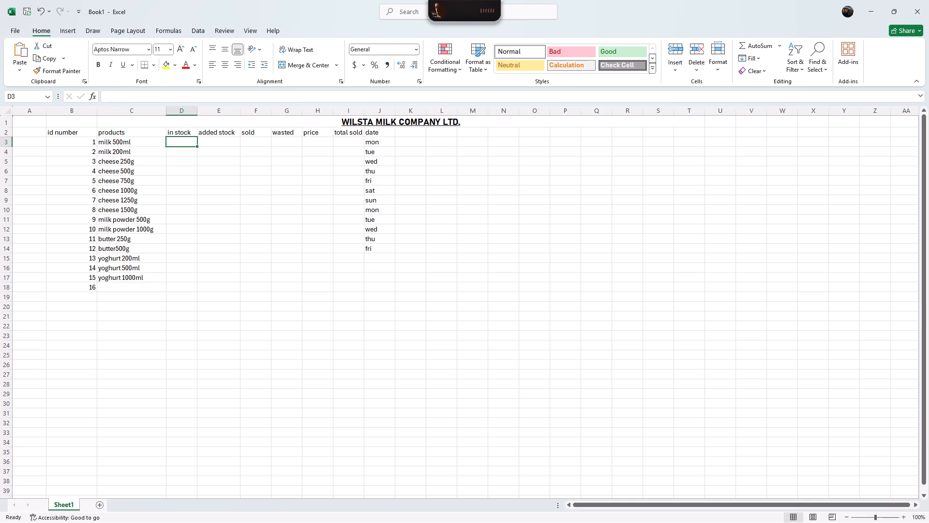
type("500")
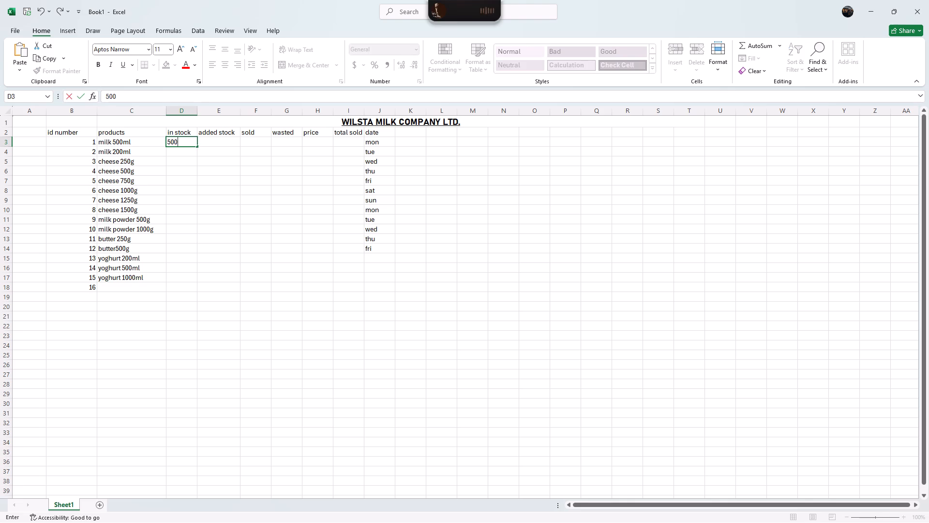
left_click(174, 155)
type("1000")
left_click(187, 164)
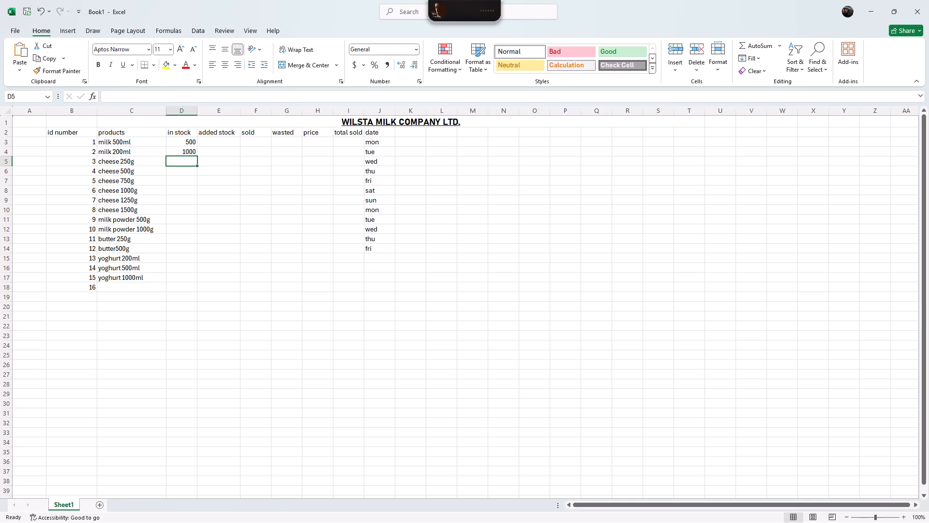
Enter the cheese in stock quantities in D5 to D10: 600, 400, 500, 210, 190 and 400.
type("600")
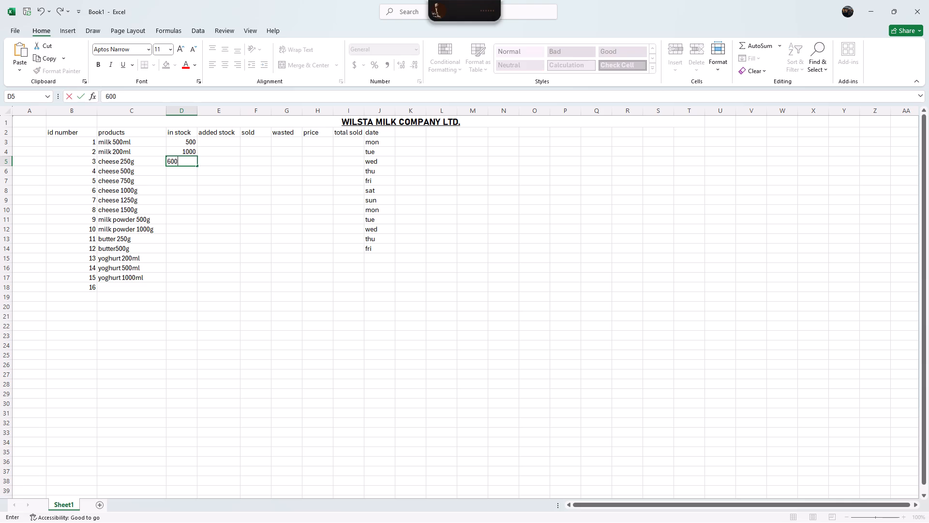
left_click(182, 171)
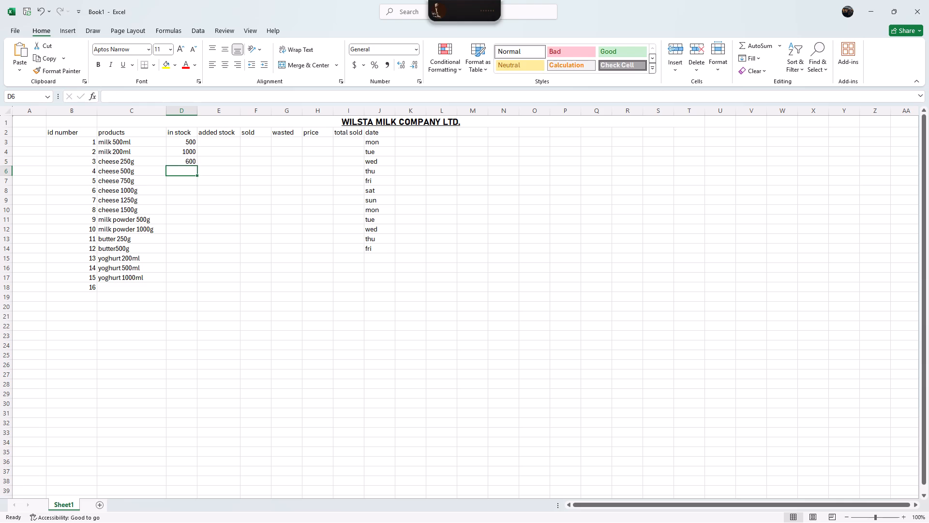
type("400")
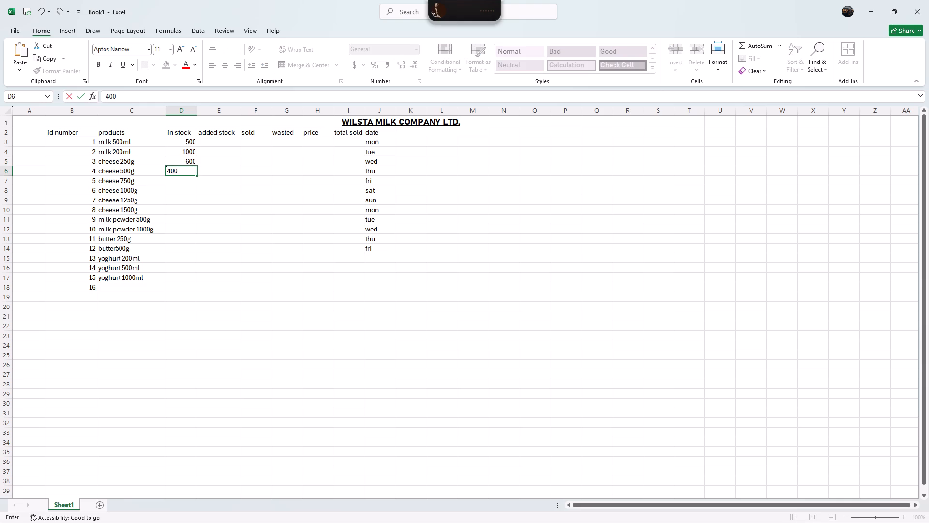
left_click(177, 180)
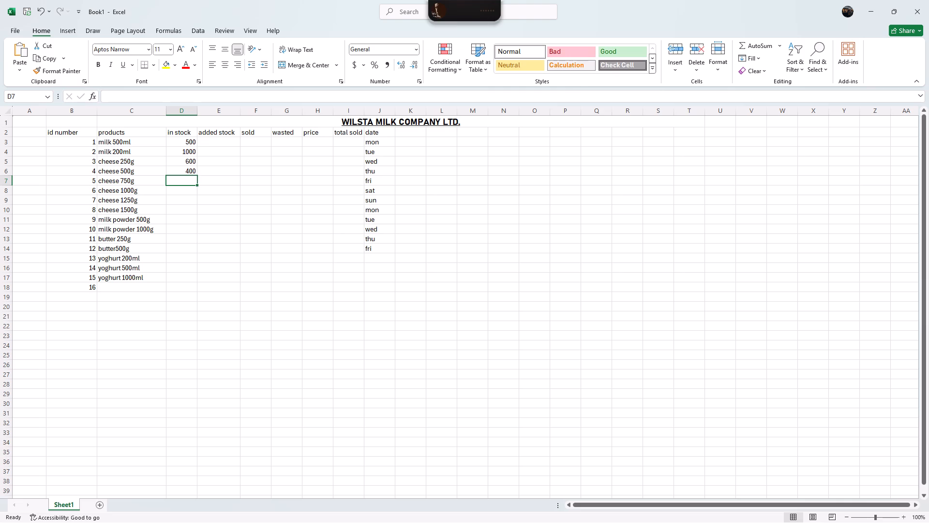
type("500")
left_click(175, 190)
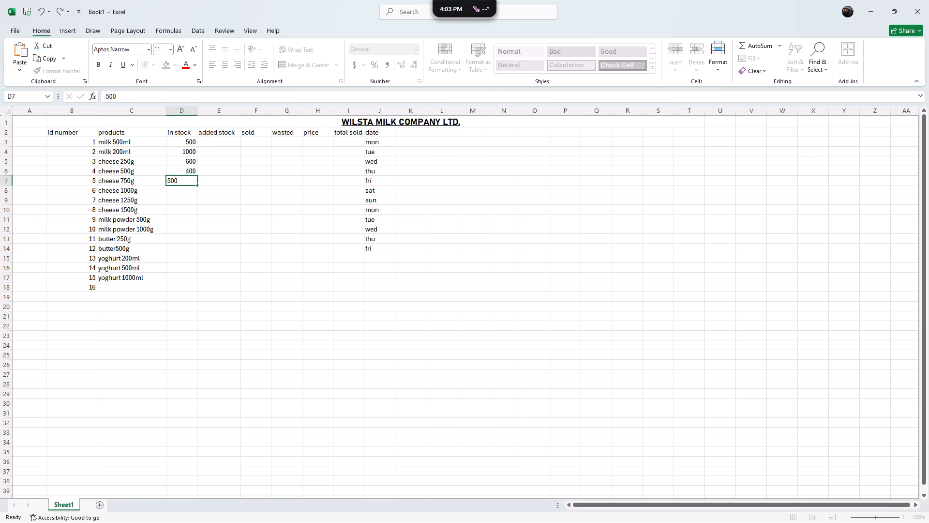
type("210")
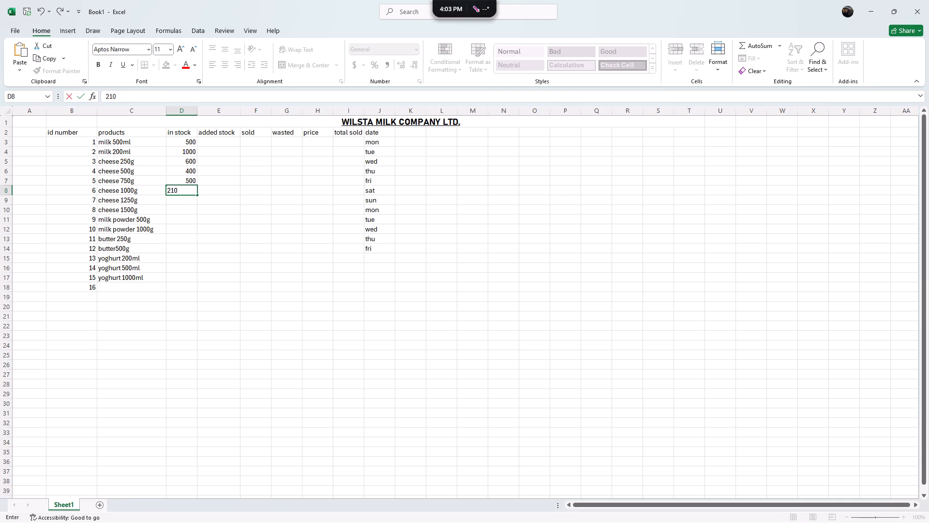
left_click(177, 201)
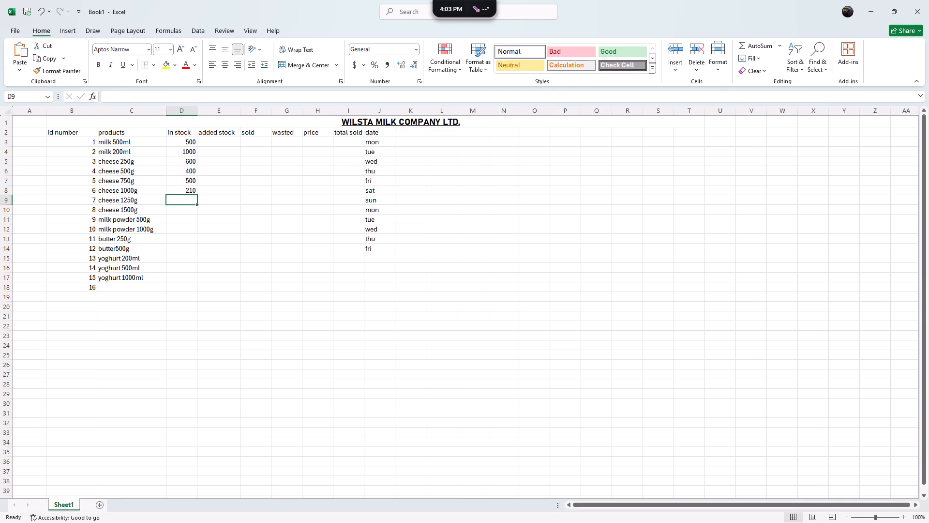
type("190")
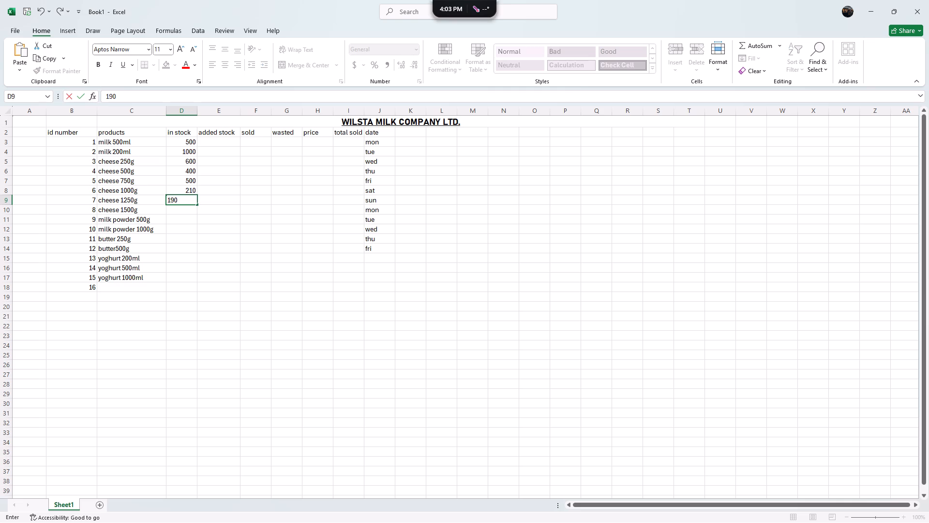
left_click(184, 210)
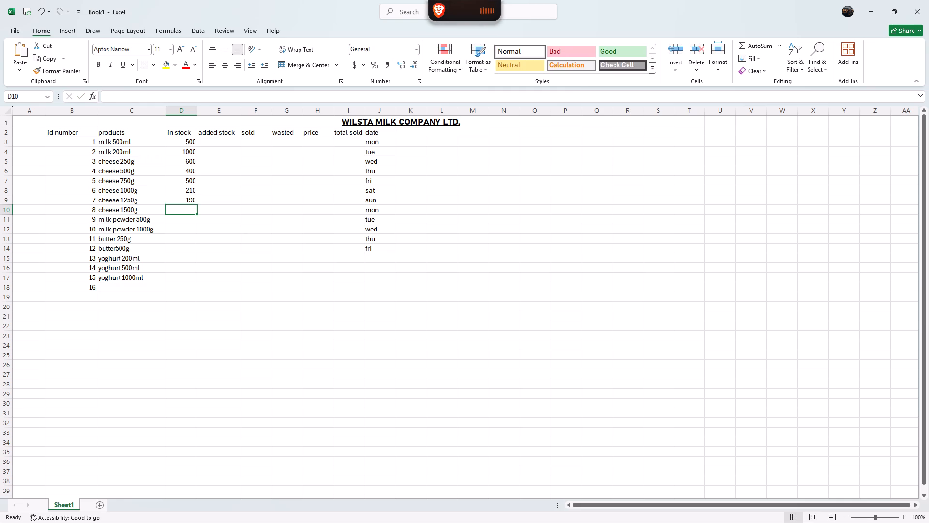
type("400")
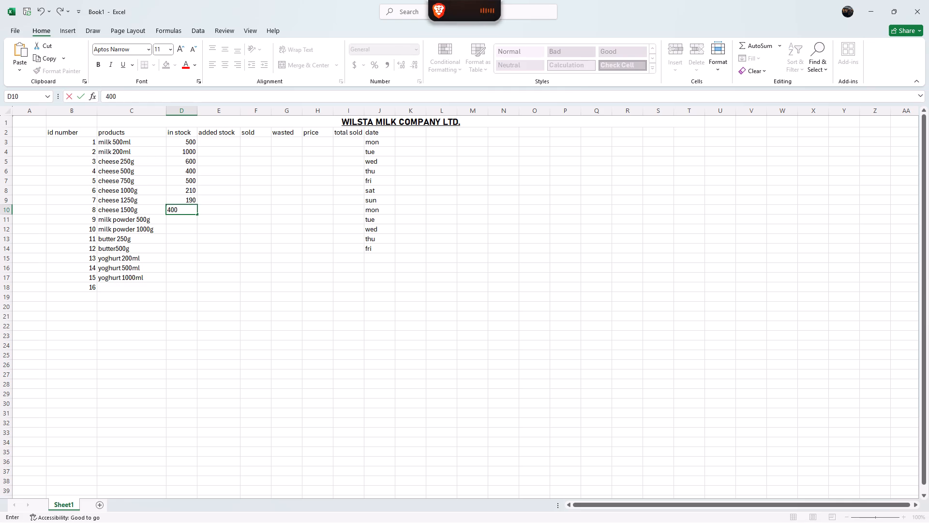
Enter the in stock quantities 690 and 300 for milk powder in D11 and D12, and 600 and 560 for butter in D13 and D14.
left_click(184, 221)
type("690")
left_click(178, 230)
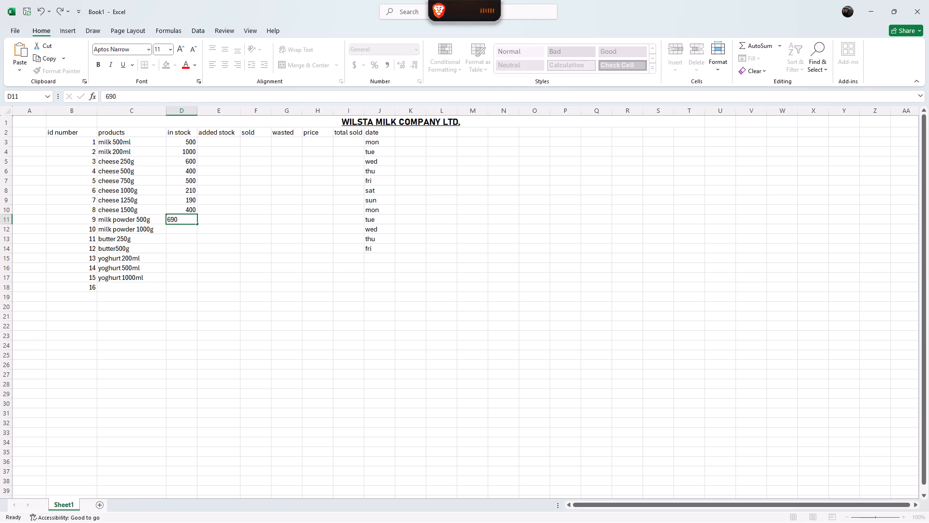
type("300")
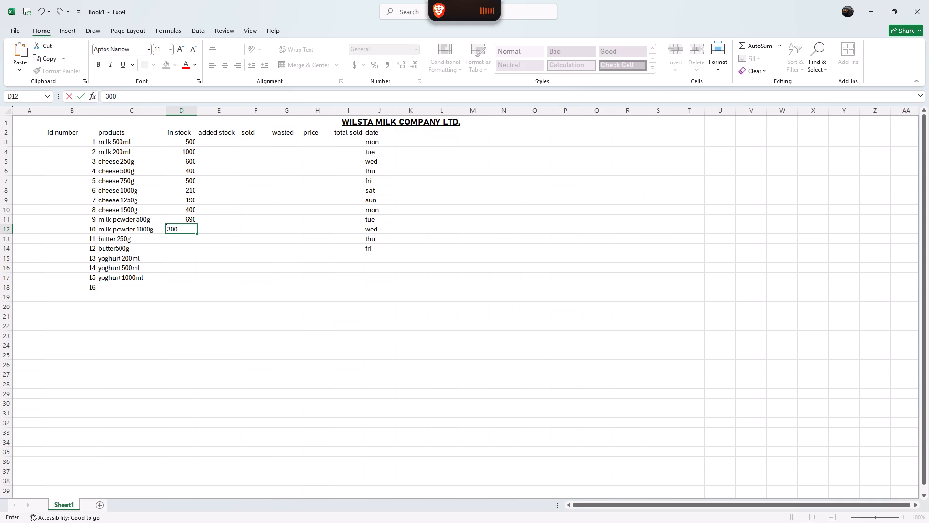
left_click(178, 242)
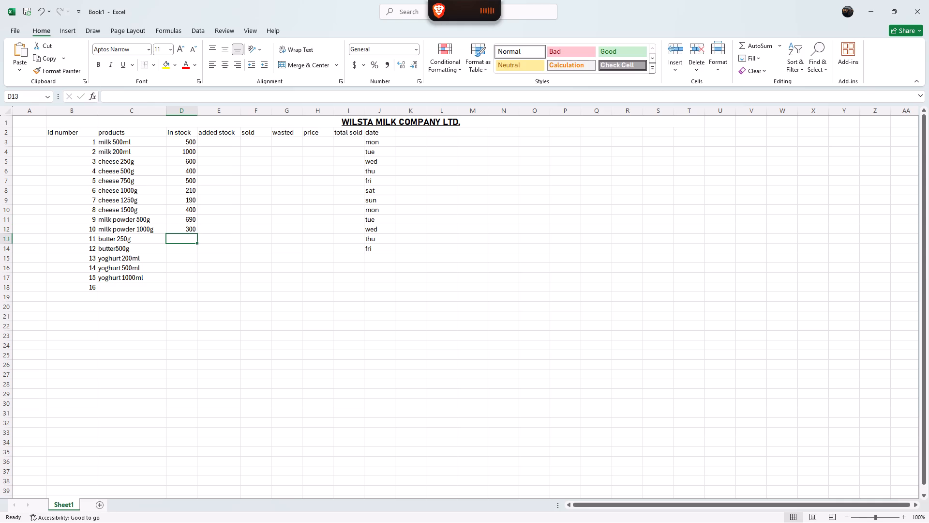
type("600")
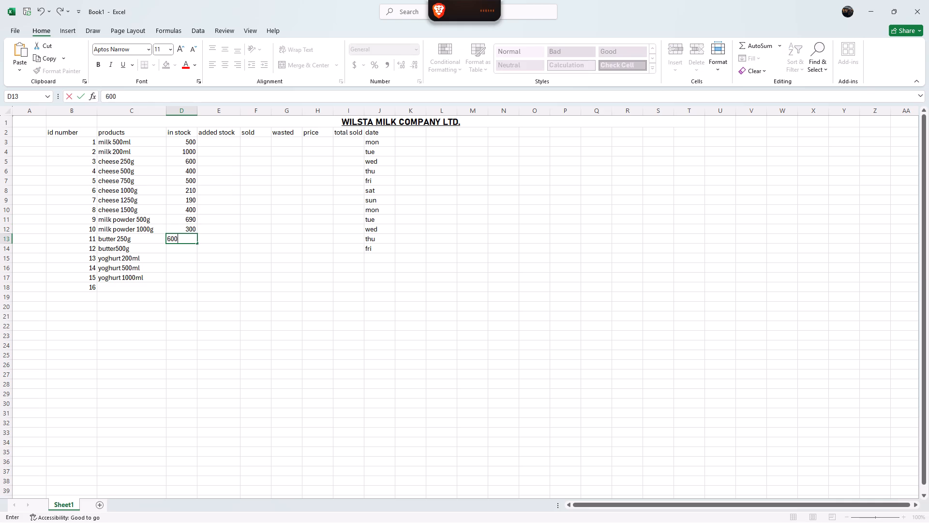
left_click(178, 245)
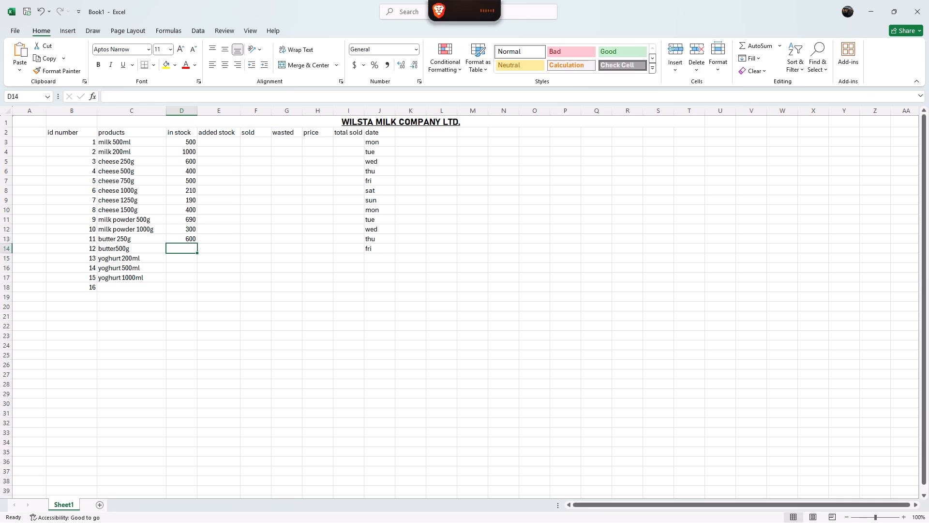
type("560")
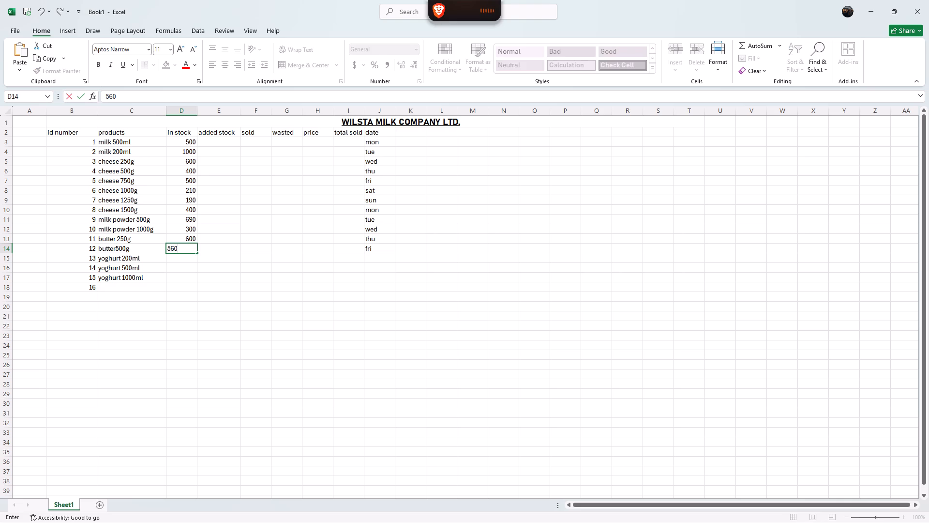
Enter the yoghurt in stock quantities 435, 444 and 390 in D15 to D17.
left_click(179, 262)
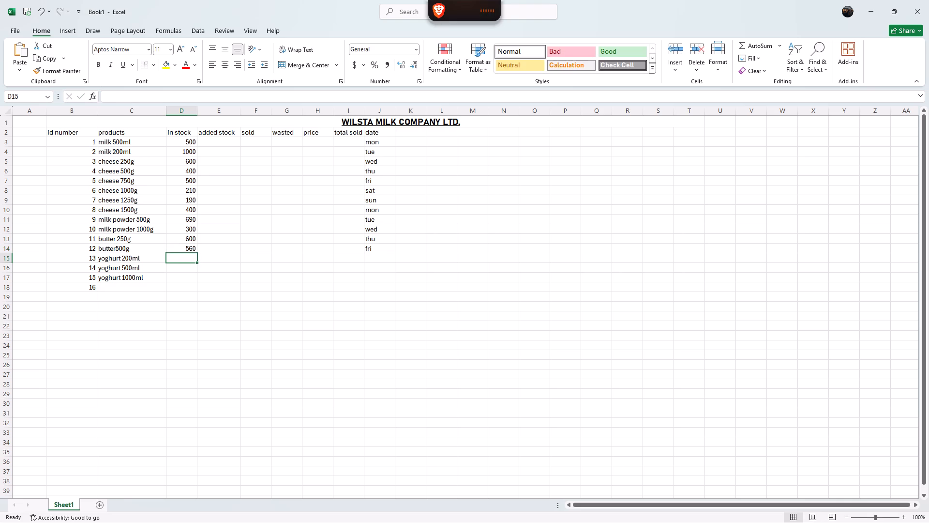
type("435")
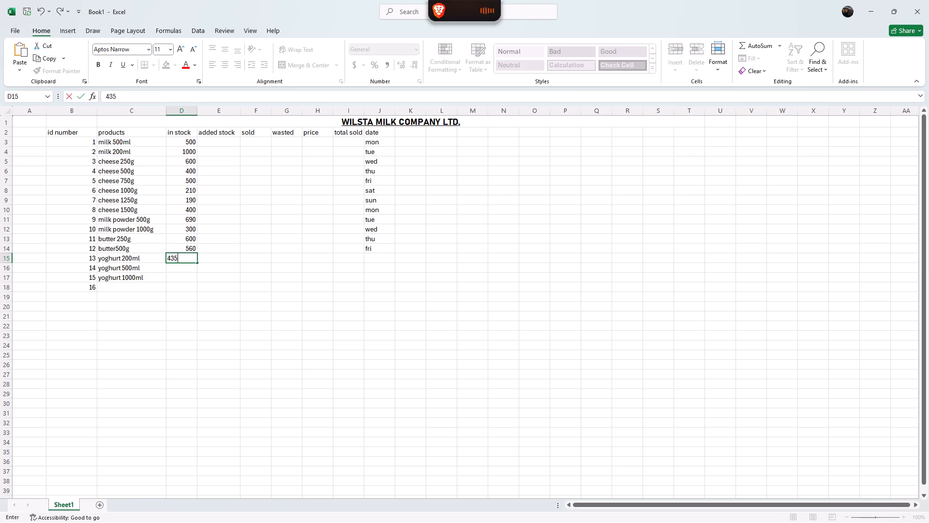
left_click(184, 265)
type("44")
key("4")
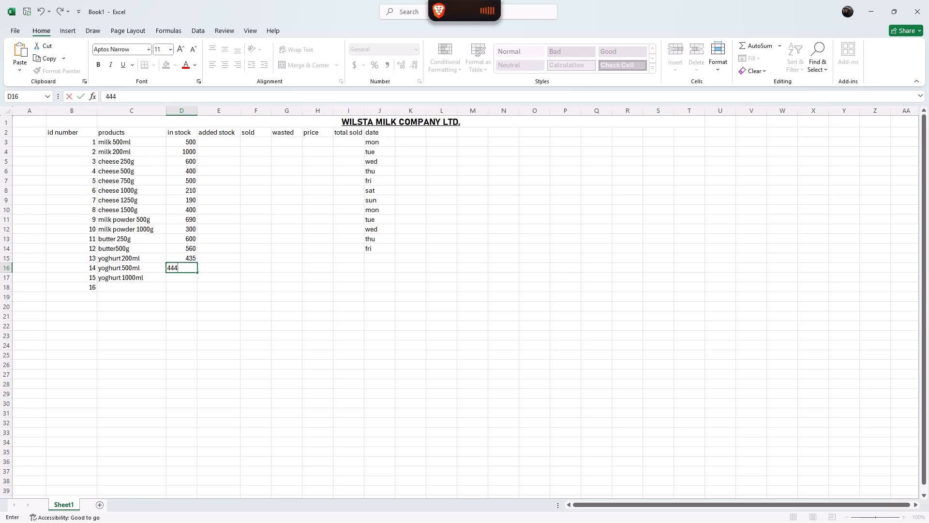
left_click(183, 279)
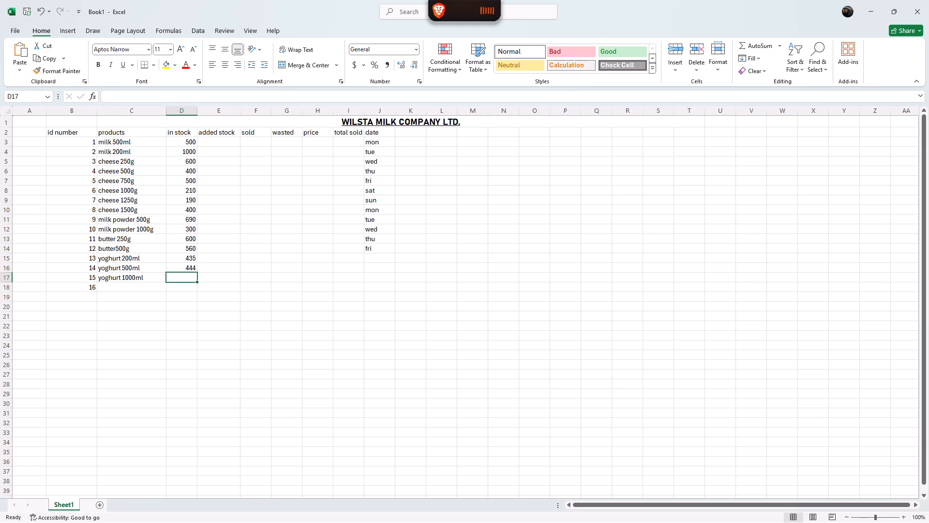
type("390")
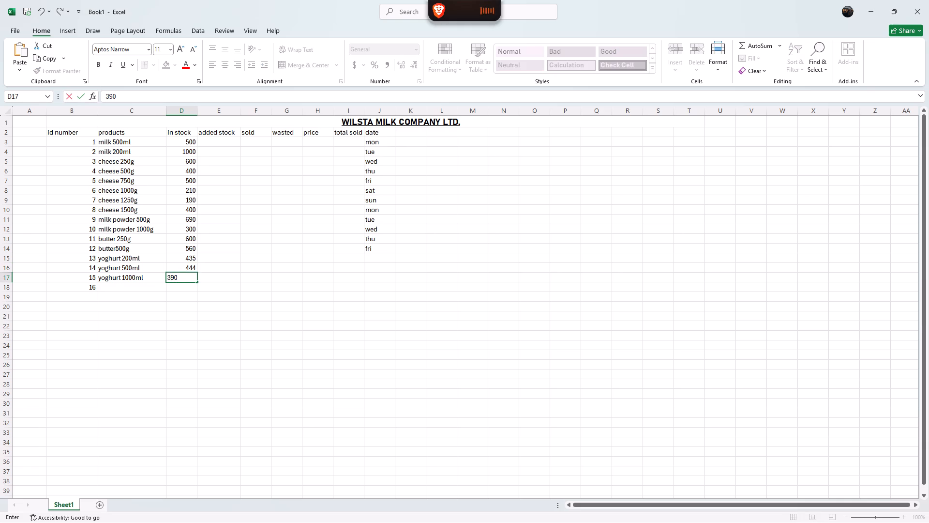
Enter the added stock quantities 50 for milk 500ml in E3 and 60 for milk 200ml in E4.
left_click(222, 137)
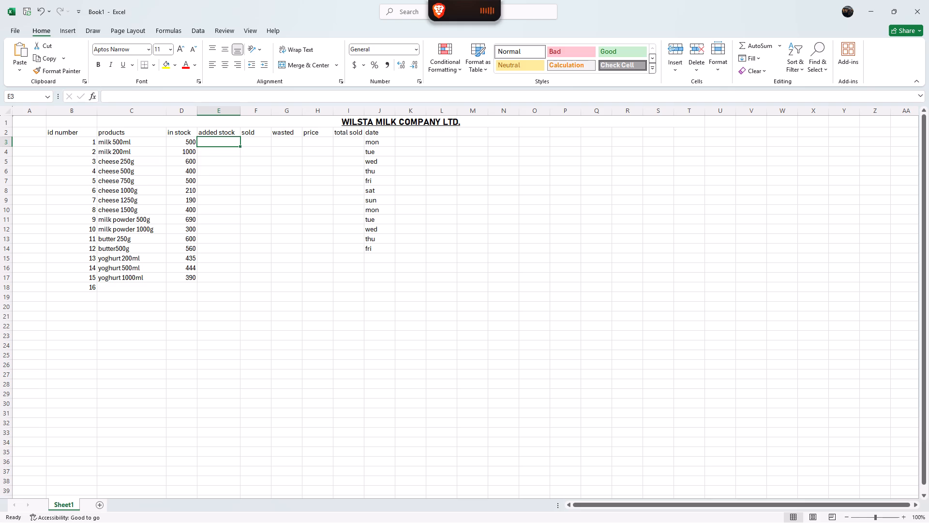
type("50")
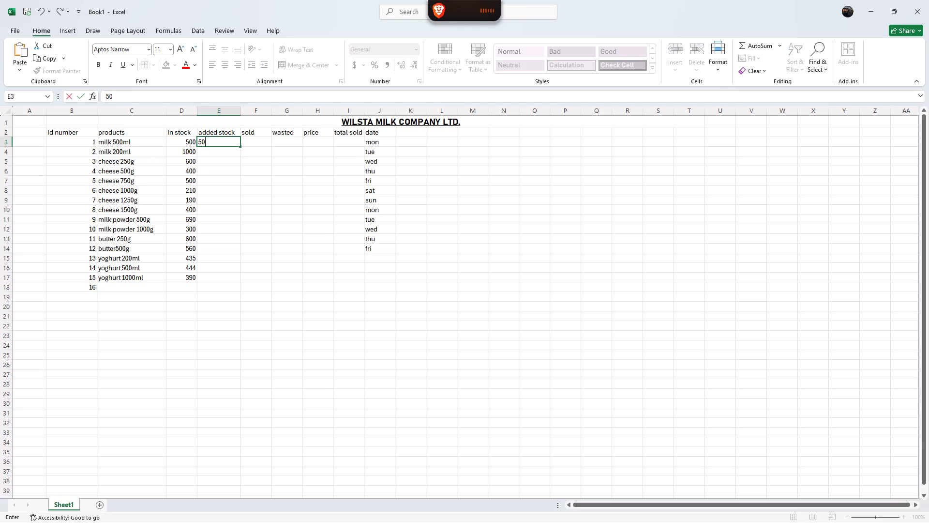
left_click(227, 150)
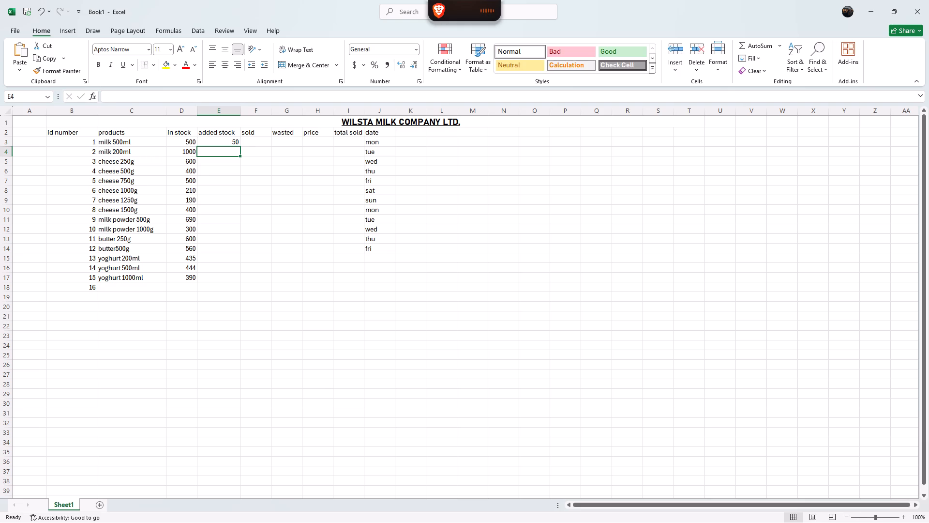
type("60")
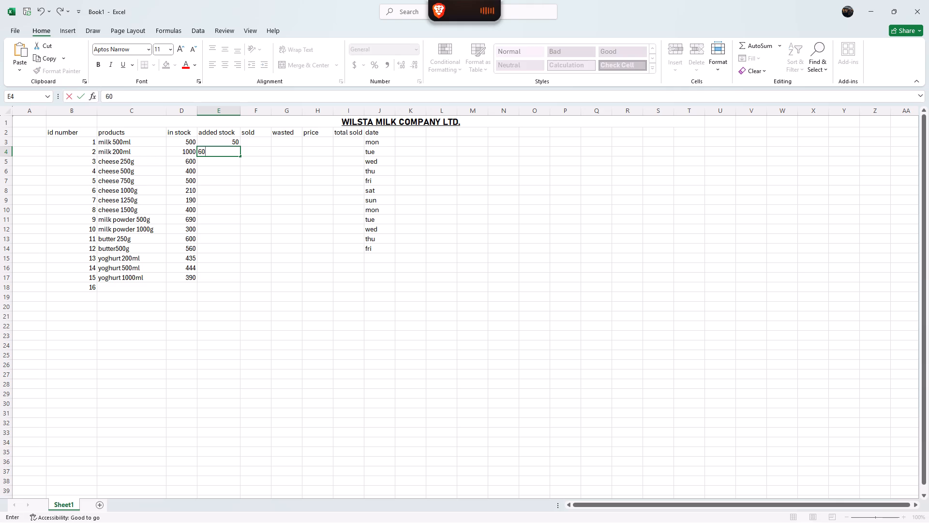
left_click(235, 160)
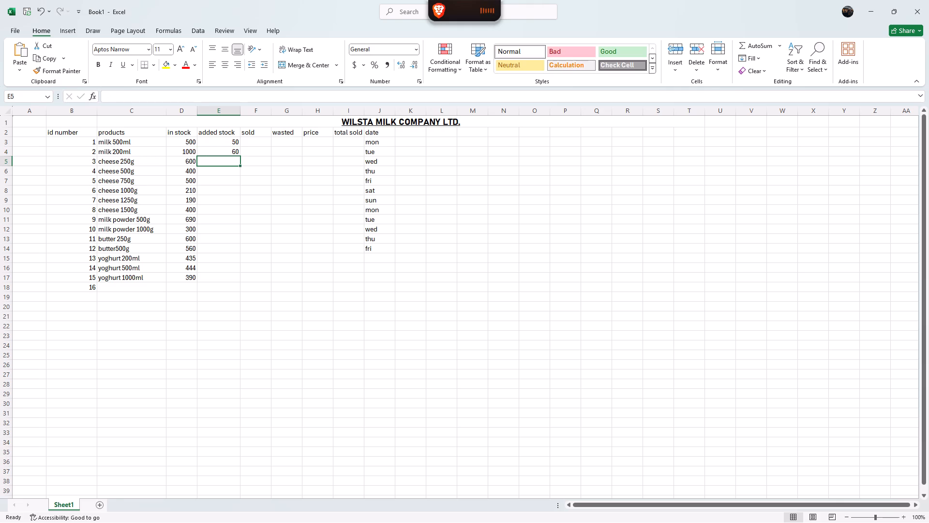
Fill the added stock value 60 from E4 down to yoghurt 1000ml in E17.
left_click(239, 151)
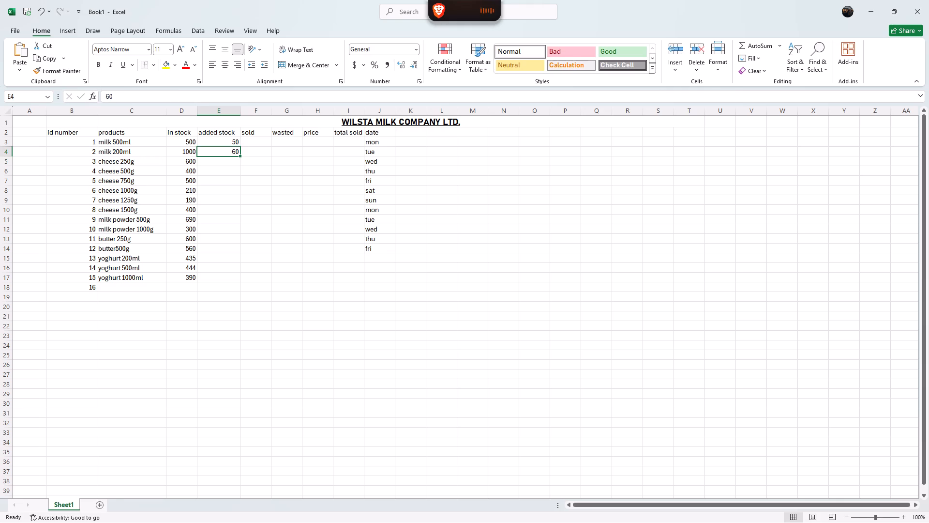
left_click_drag(239, 157, 239, 219)
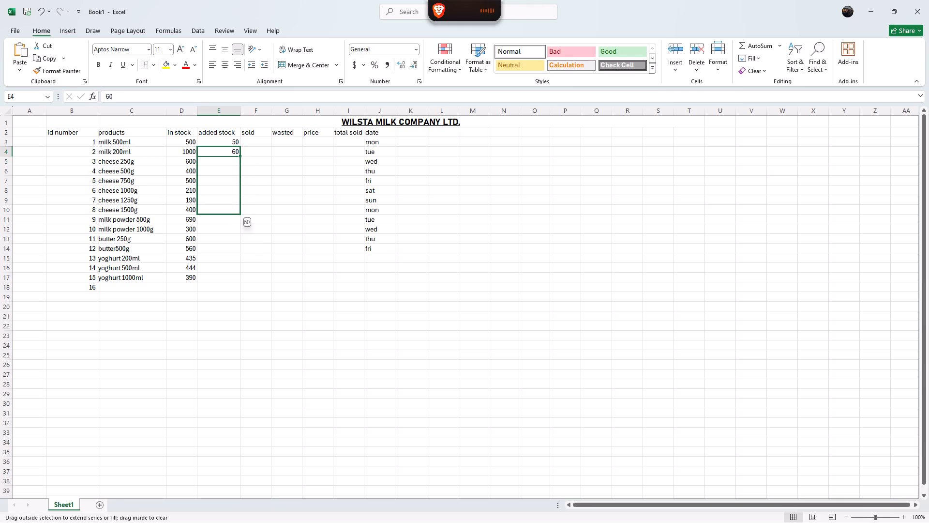
left_click_drag(239, 219, 238, 279)
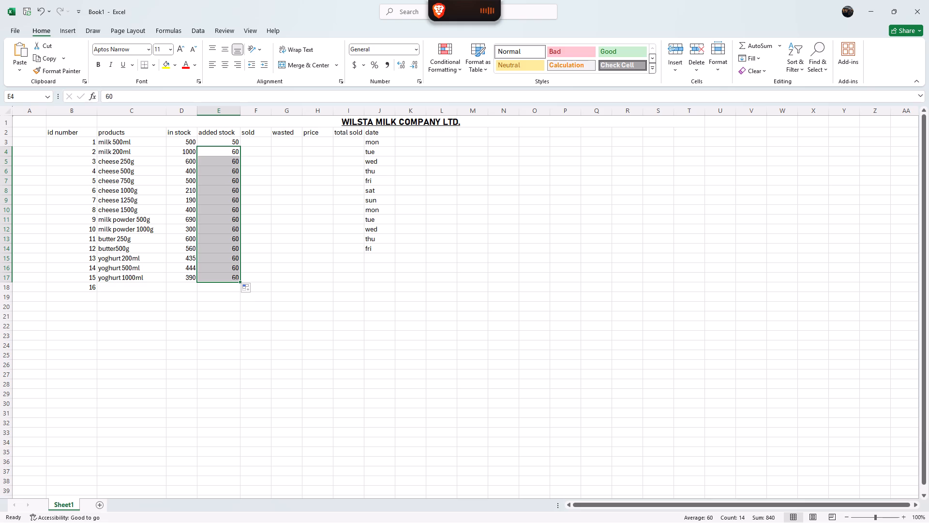
Enter the sold quantity 400 for milk 500ml in F3.
left_click(261, 143)
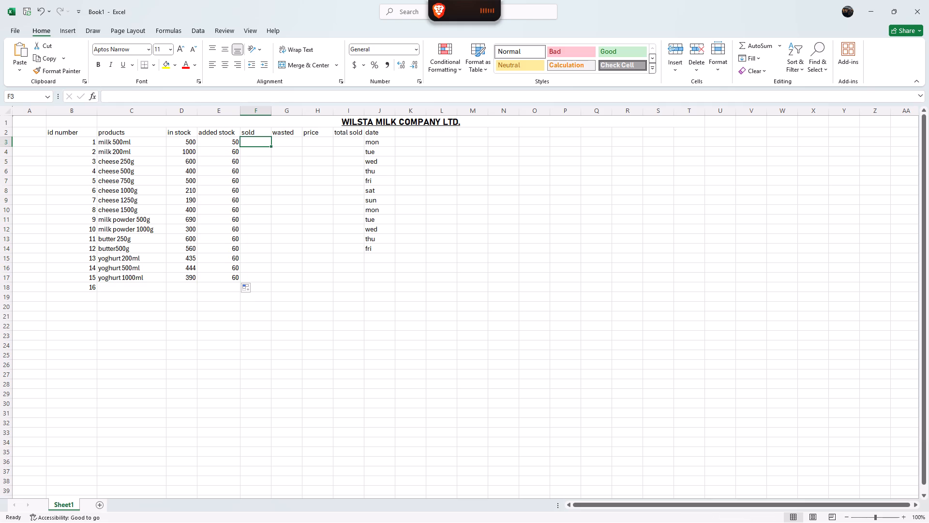
type("400")
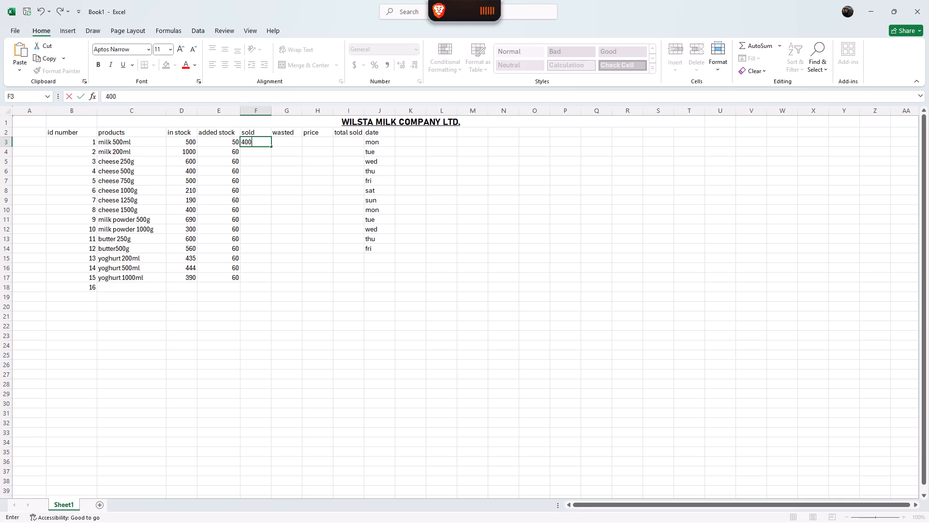
Widen the total sold column I to about three times its width.
left_click(348, 133)
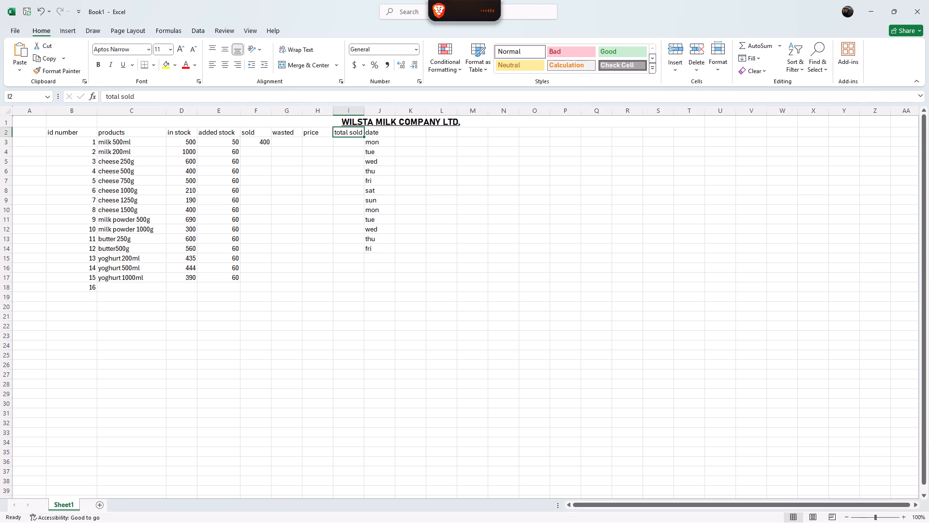
left_click(357, 108)
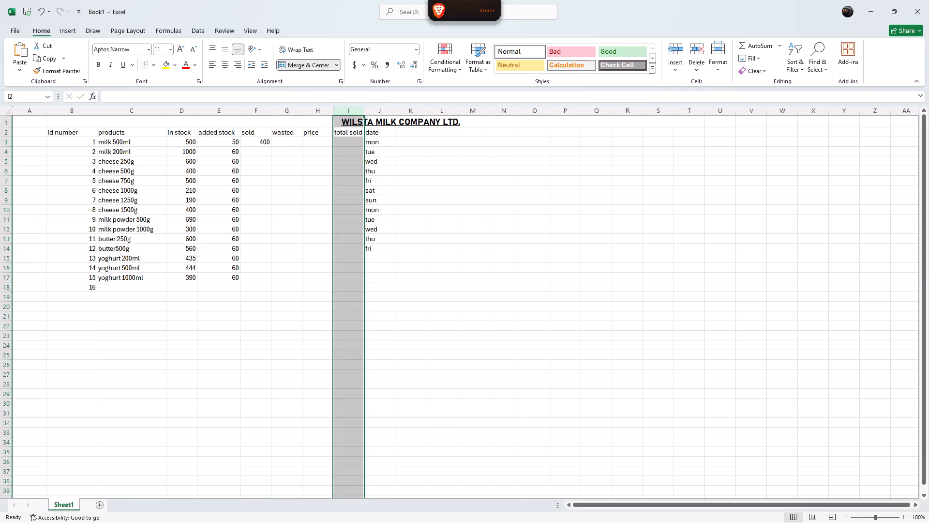
left_click_drag(365, 109, 426, 109)
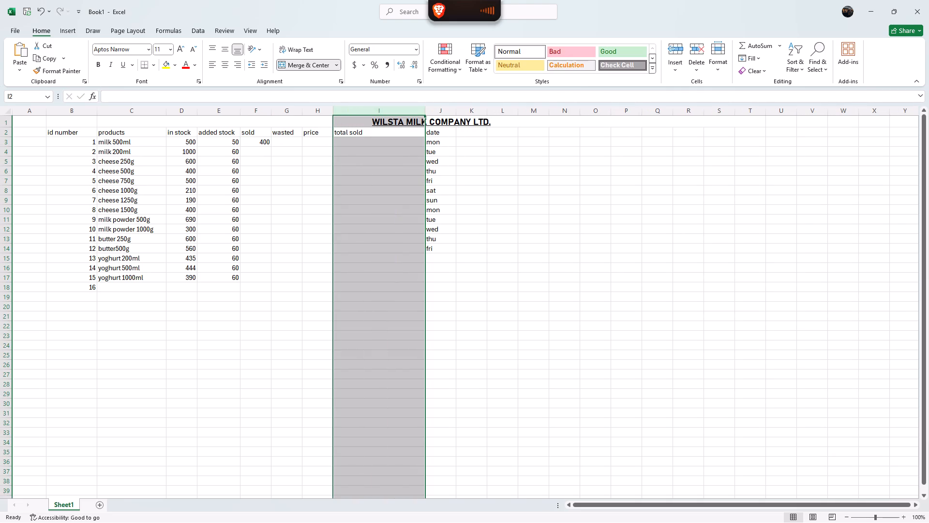
left_click(371, 130)
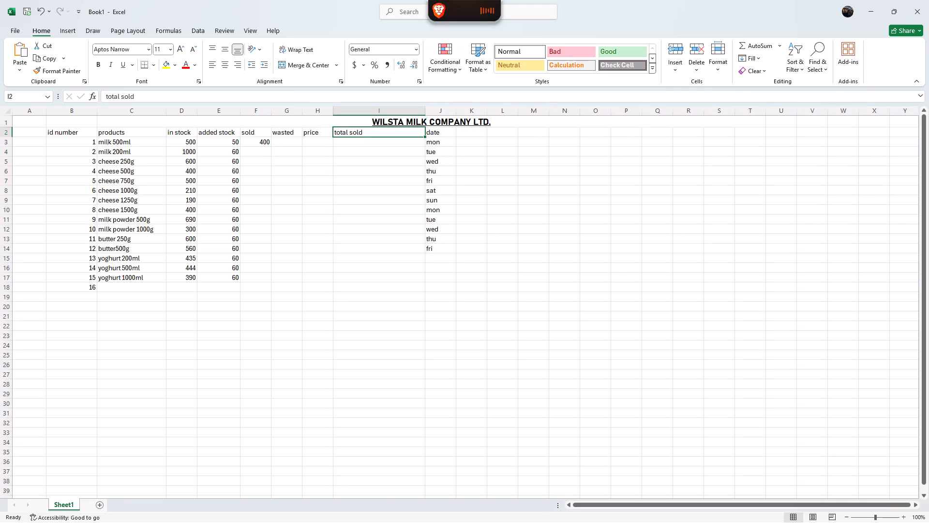
Change the total sold header in I2 to read "totalamount sold".
left_click(349, 132)
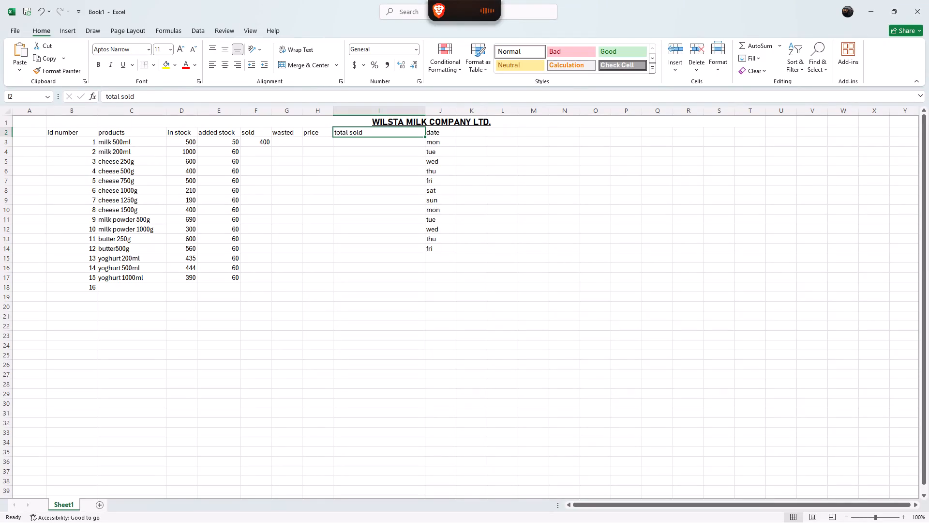
left_click(120, 97)
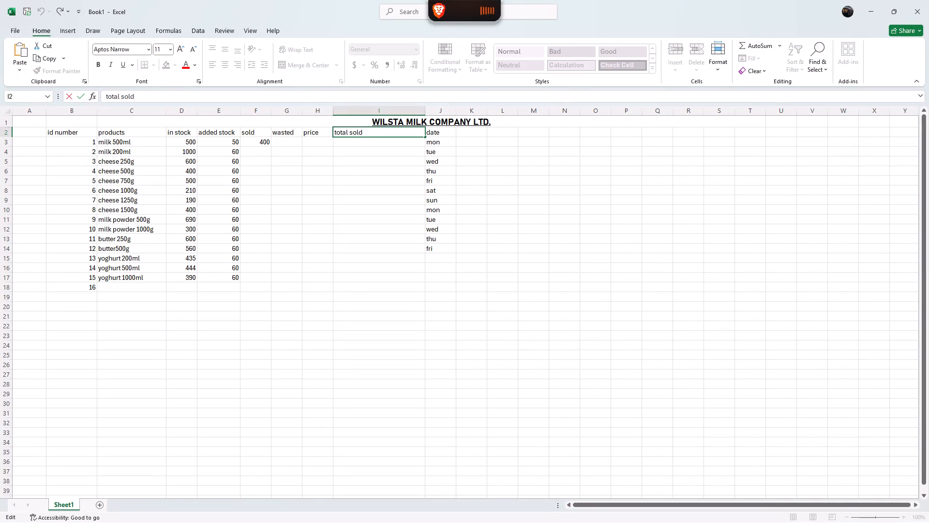
type("amo")
type("unt")
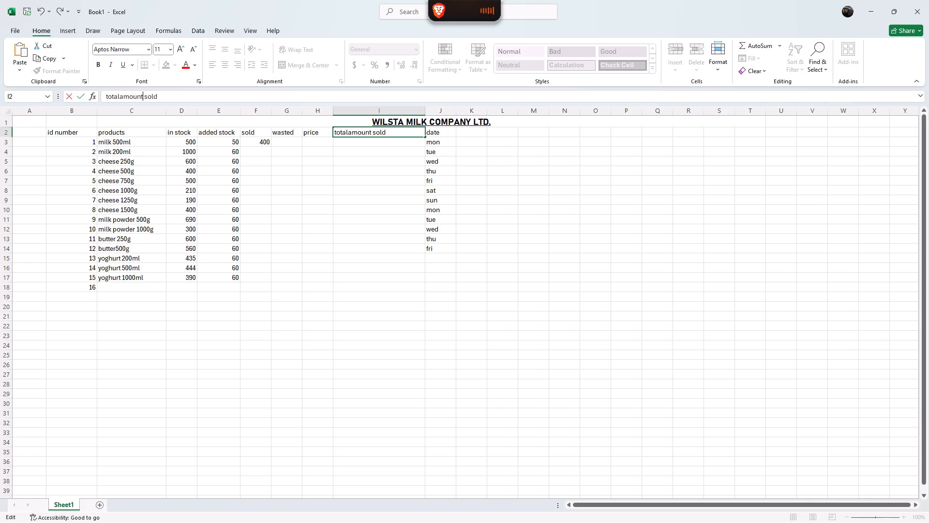
left_click(354, 146)
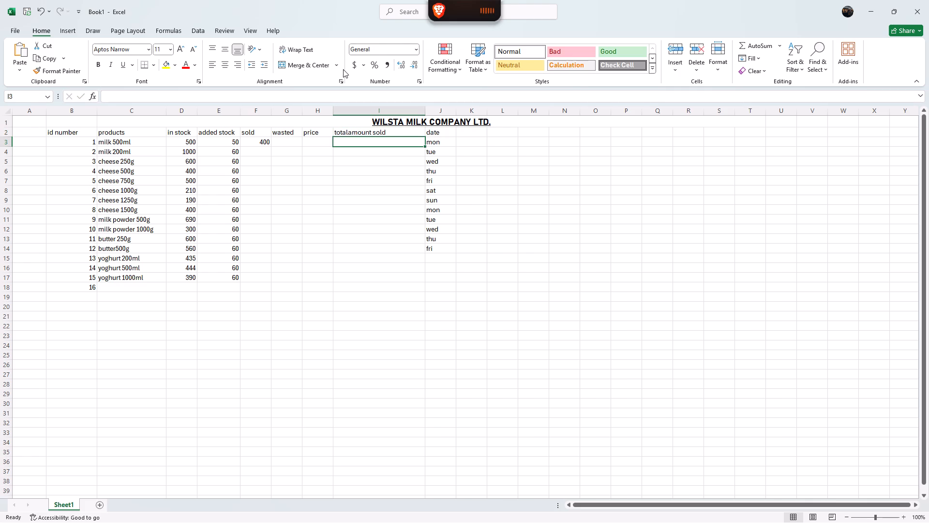
Apply the Accounting number format with the KES currency symbol to I3, the first cell under totalamount sold.
left_click(364, 65)
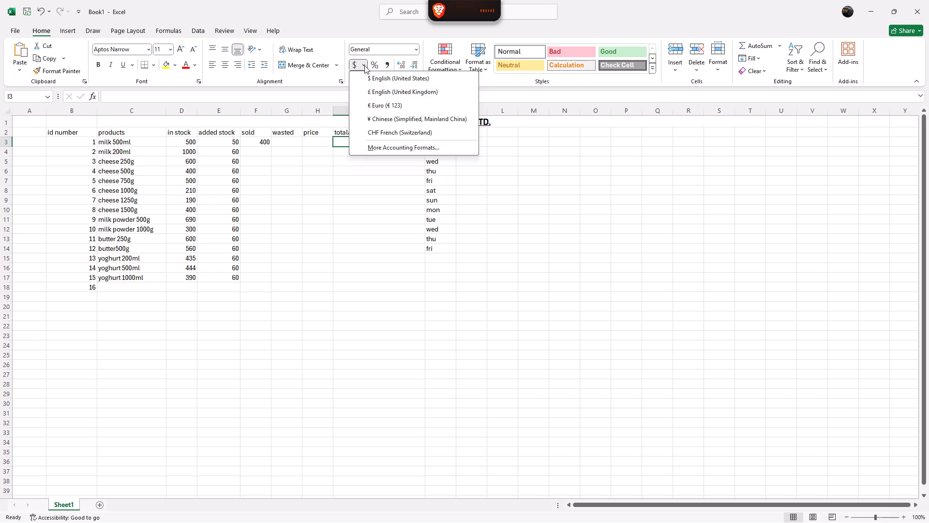
left_click(403, 147)
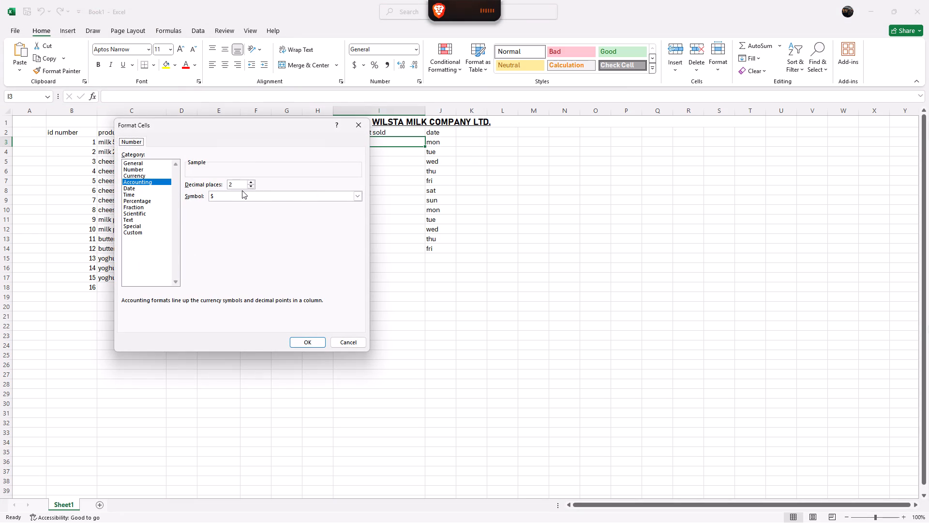
left_click(238, 191)
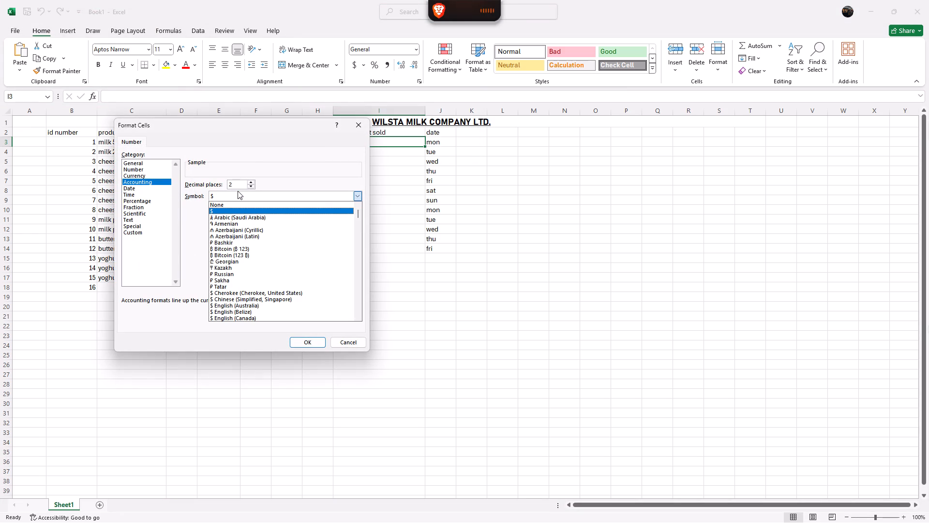
key("k")
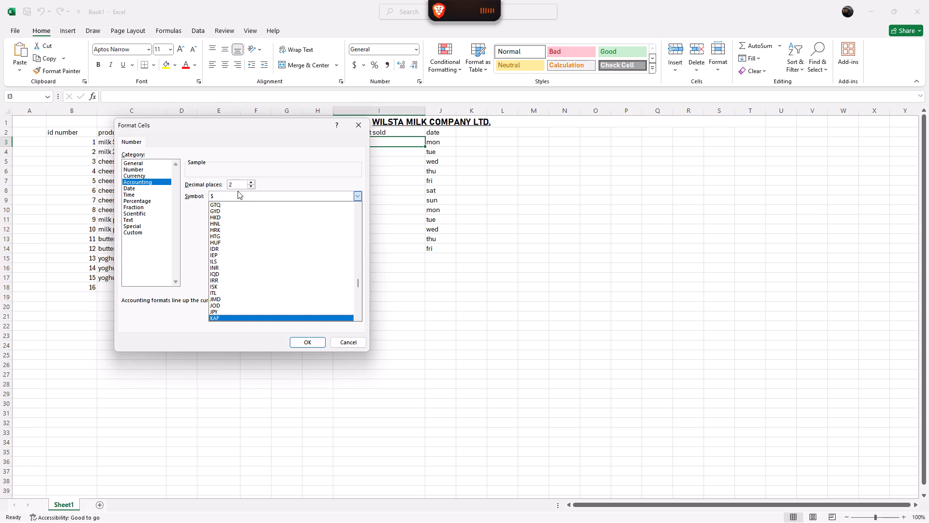
key("s")
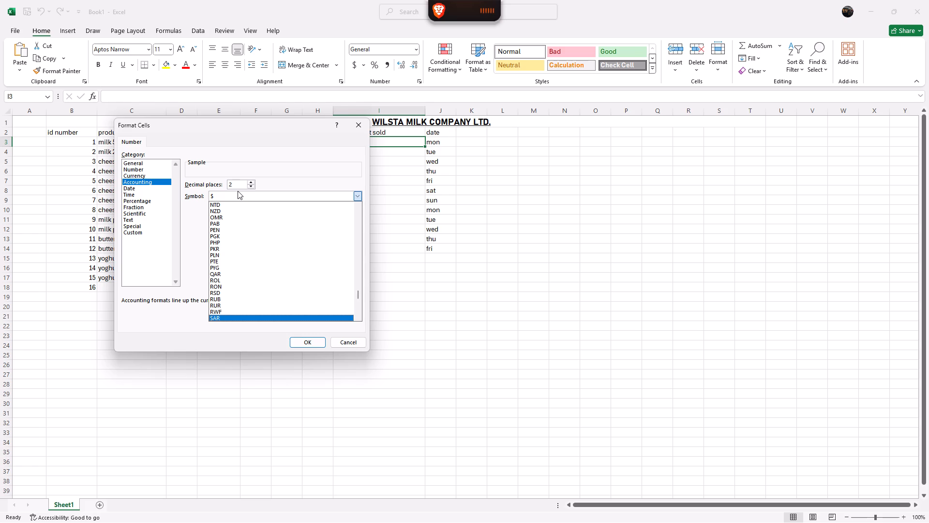
key("h")
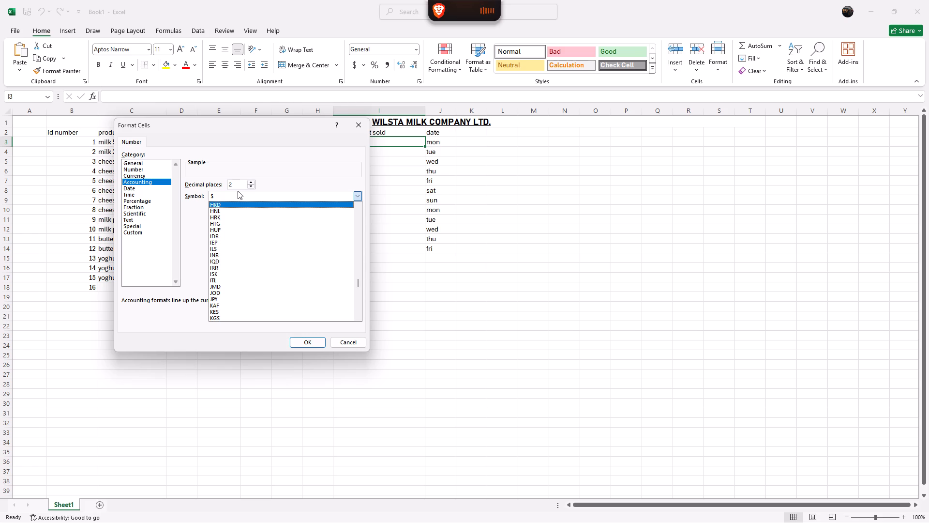
left_click(223, 310)
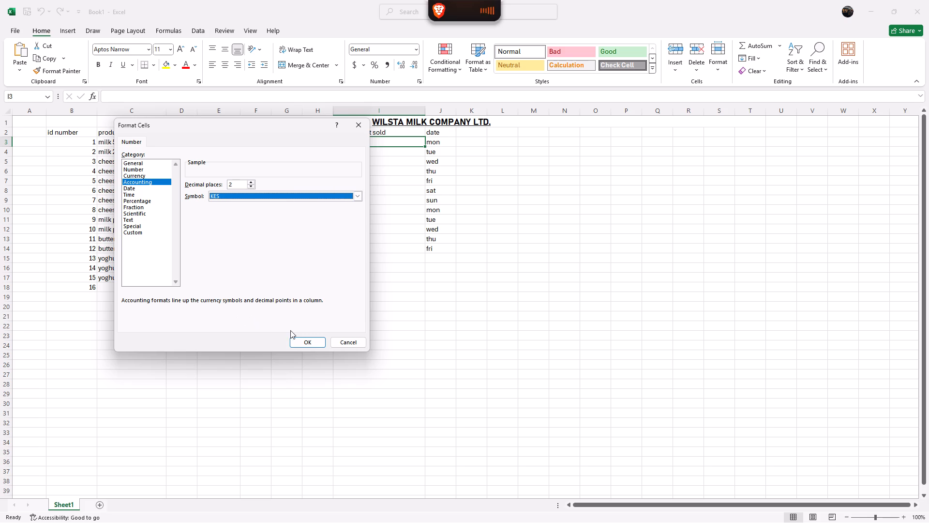
left_click(309, 338)
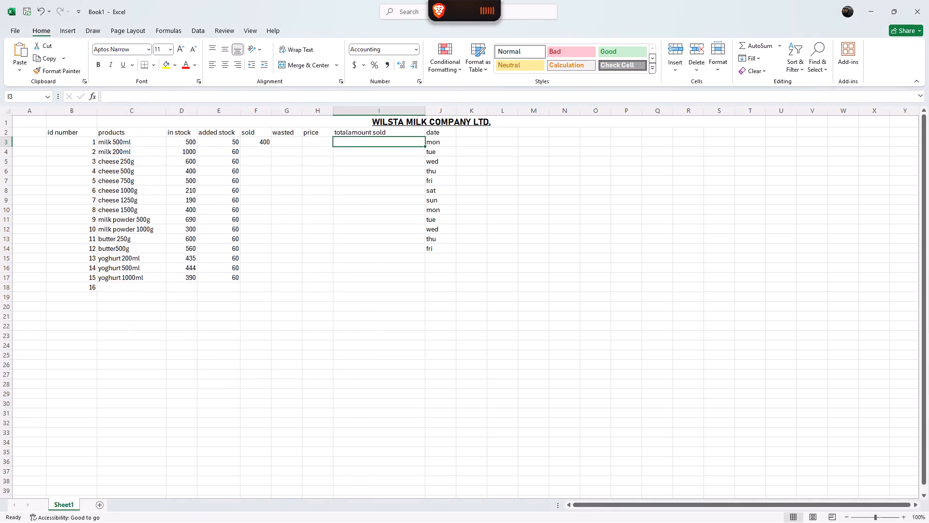
Apply the Accounting number format with the KES currency symbol to H3, the price cell for milk 500ml.
left_click(309, 139)
left_click(362, 67)
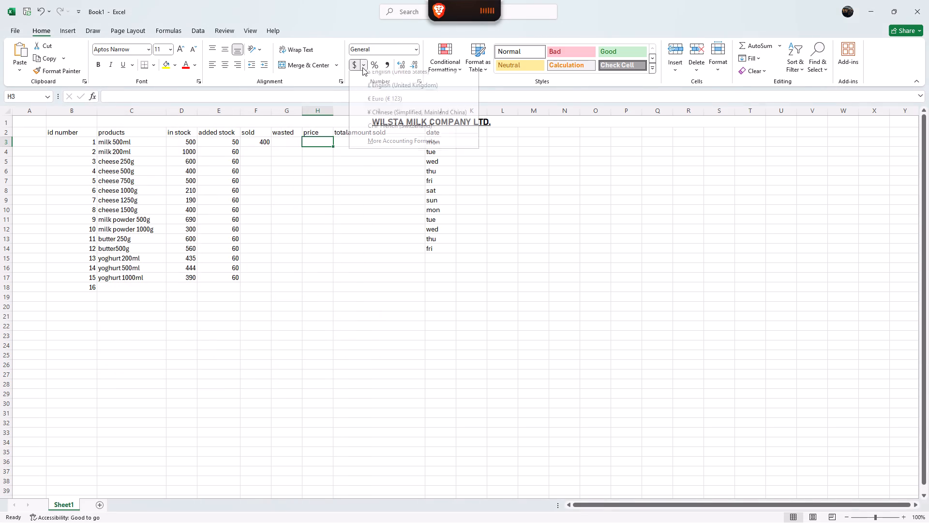
left_click(373, 149)
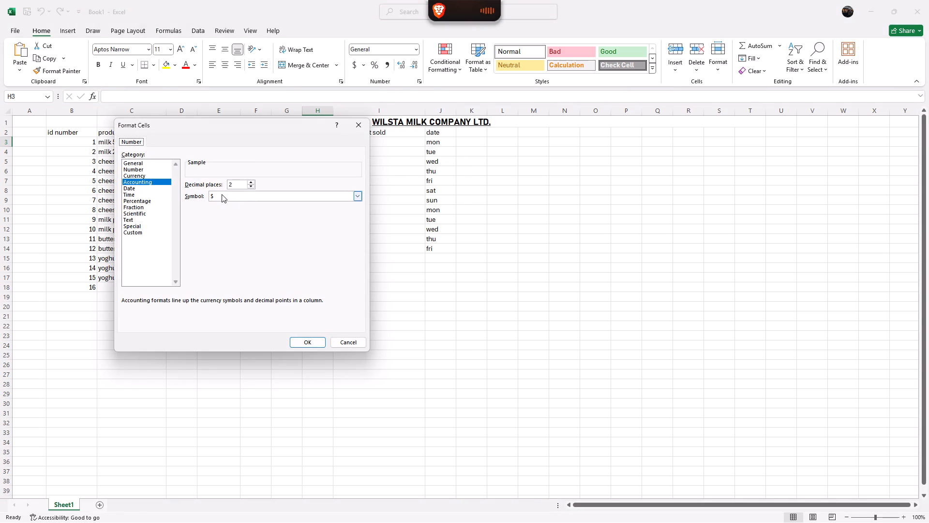
left_click(225, 199)
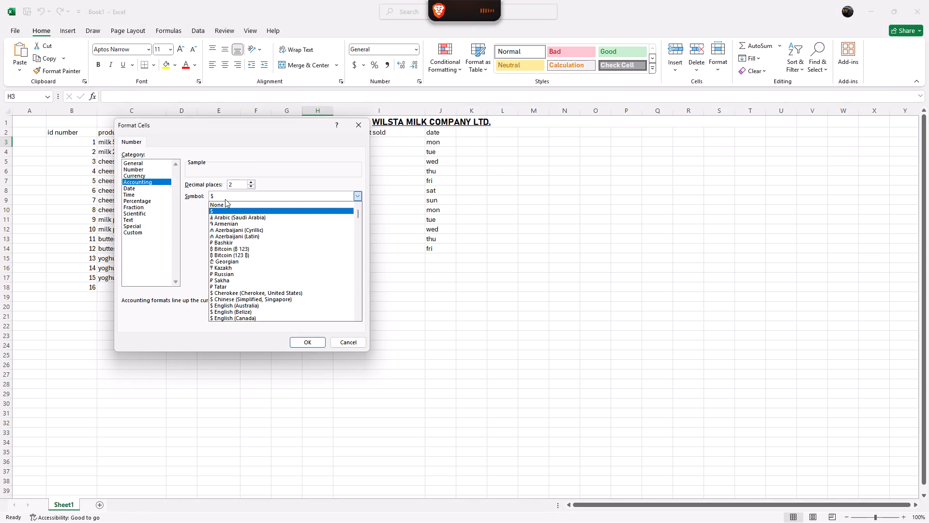
key("k")
key("e")
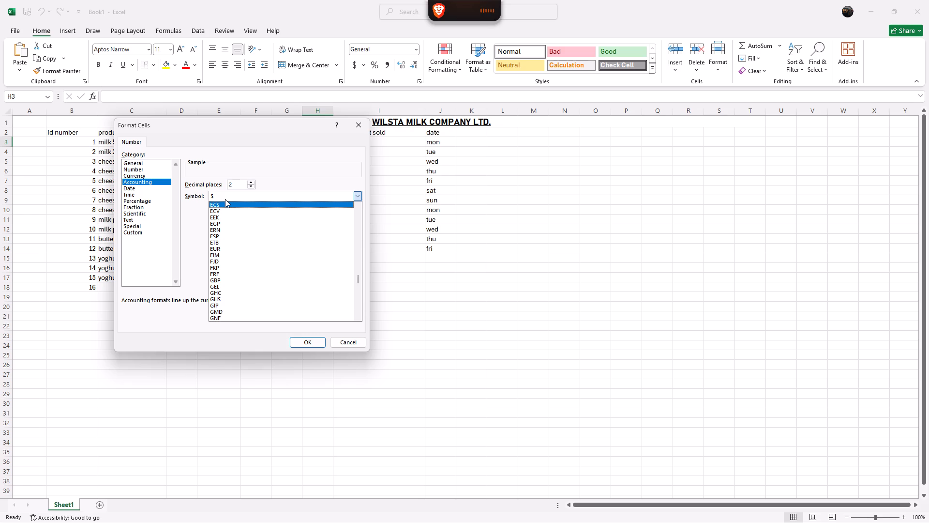
key("s")
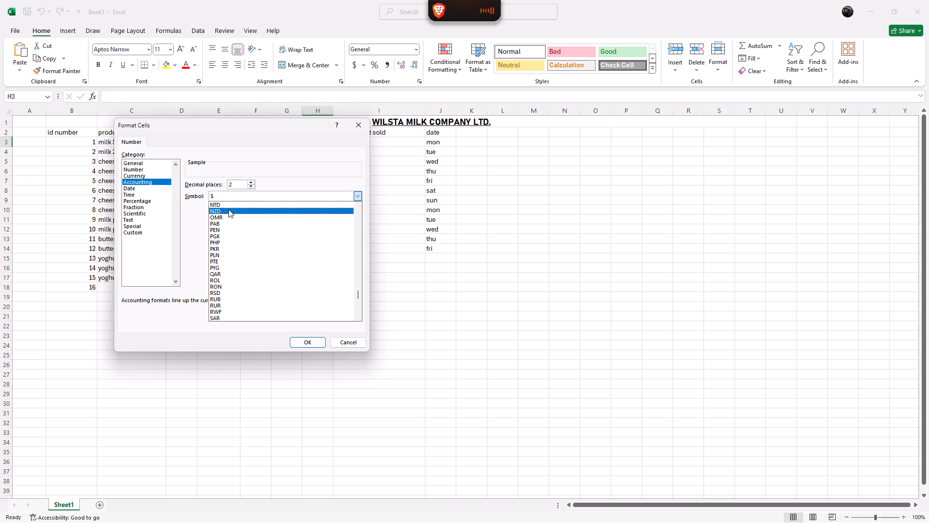
left_click(229, 191)
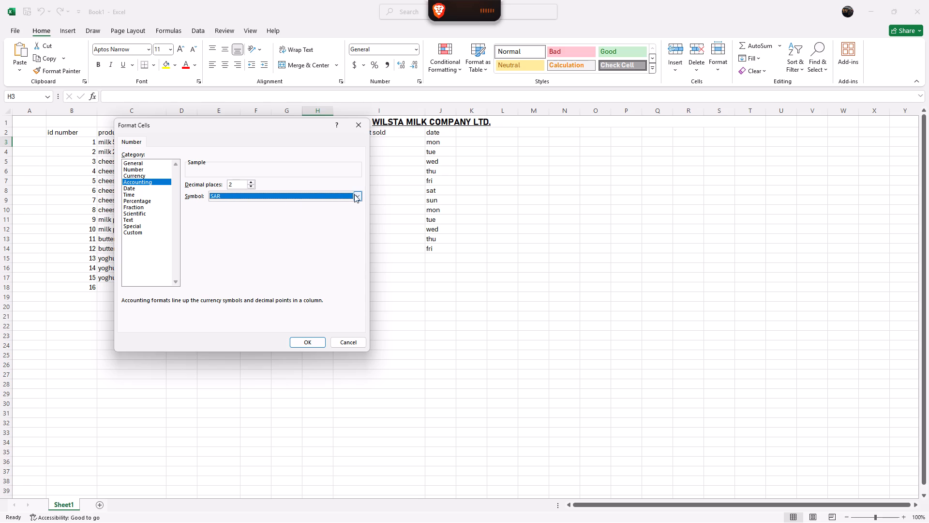
key("BackSpace")
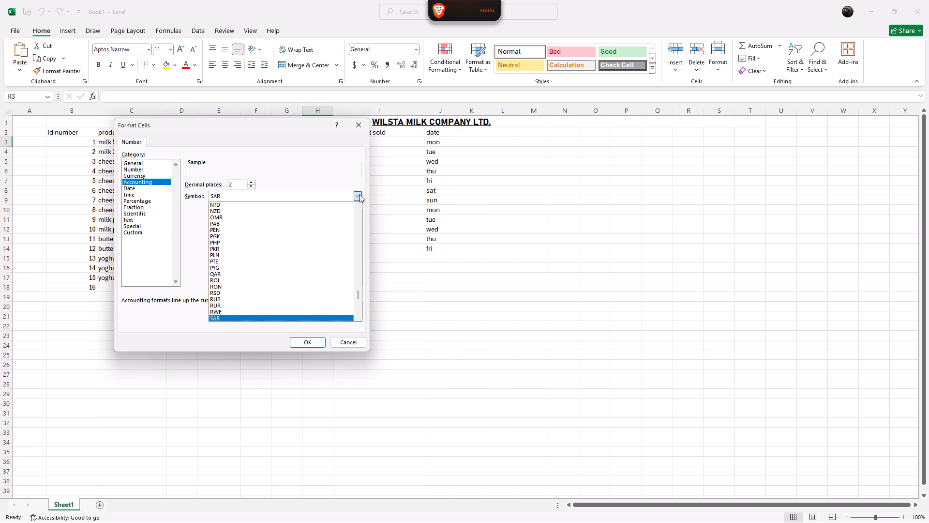
left_click(265, 195)
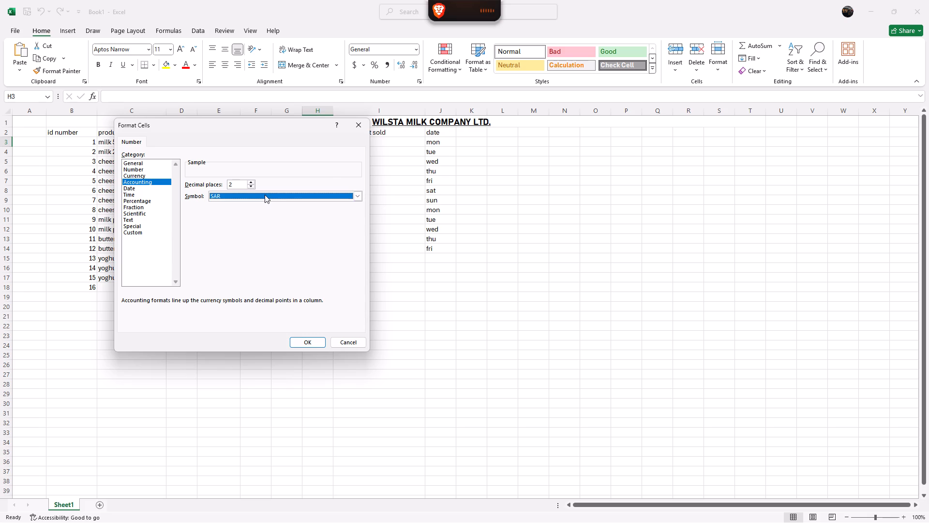
key("BackSpace")
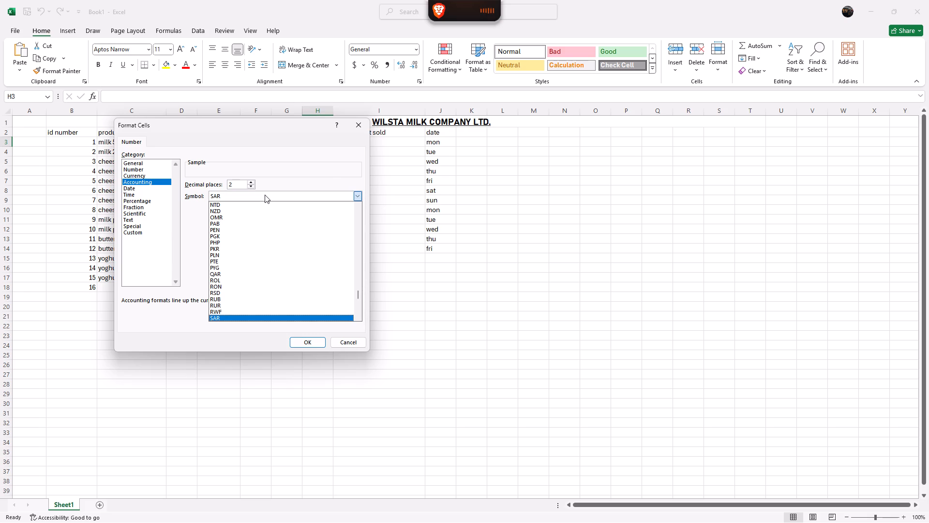
key("k")
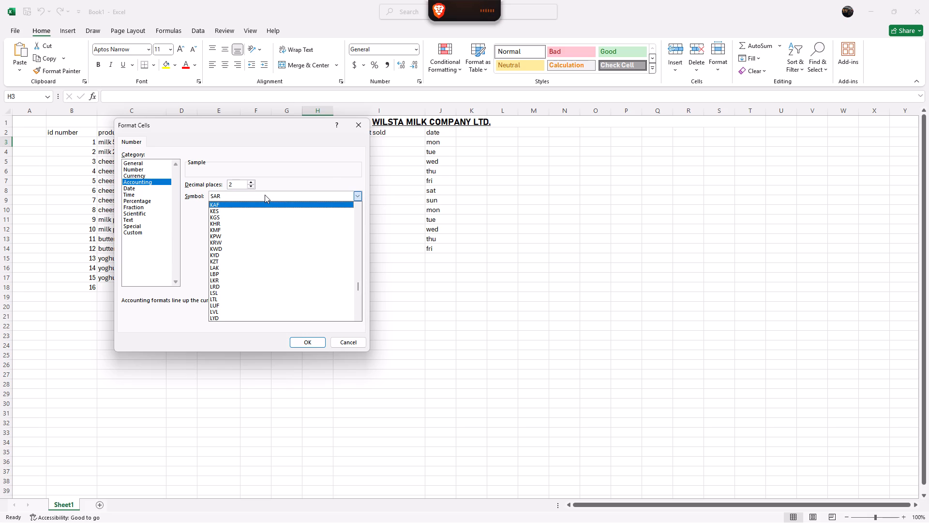
left_click(215, 210)
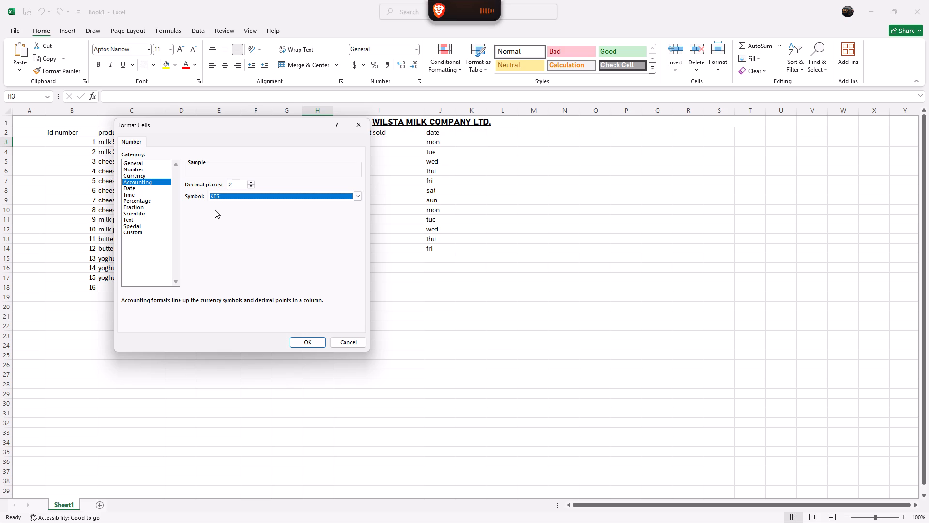
left_click(305, 342)
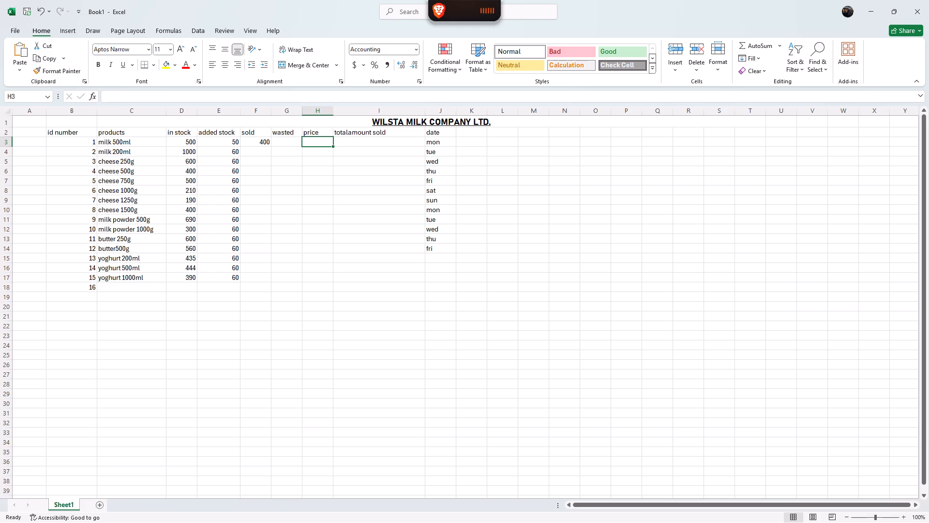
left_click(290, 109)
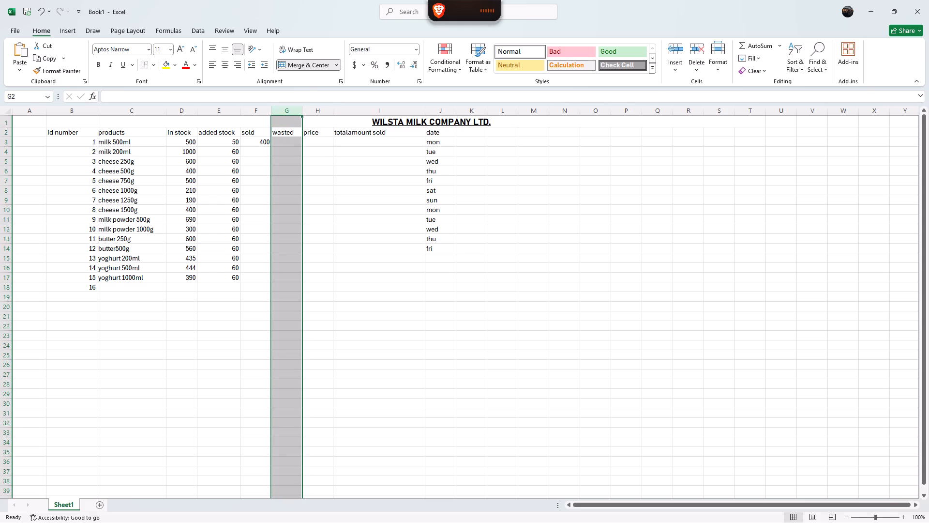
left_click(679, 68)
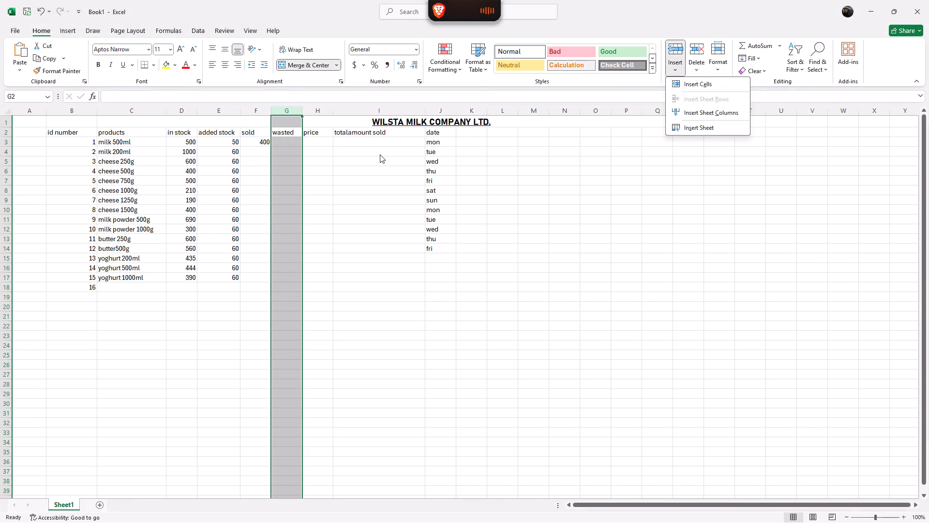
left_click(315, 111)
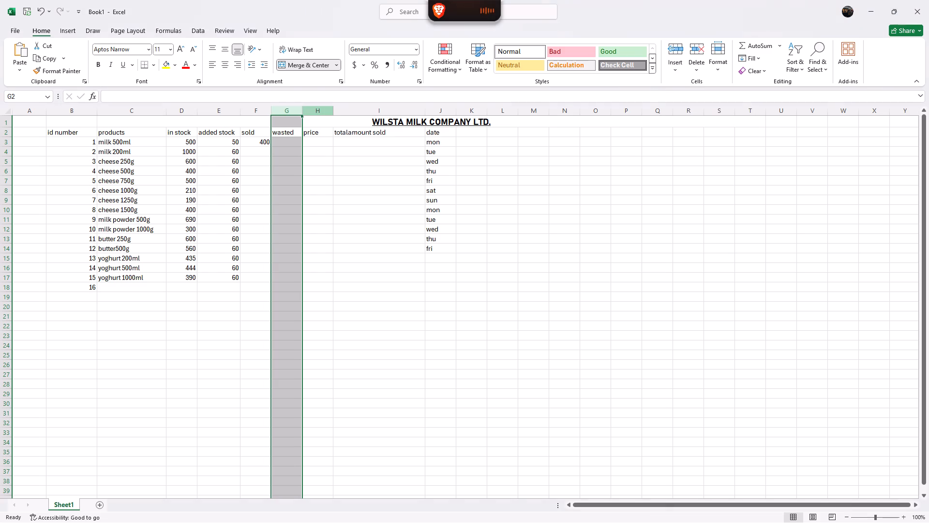
Insert a new column H between wasted and price, and enter the header "current stock" in H2.
left_click(315, 111)
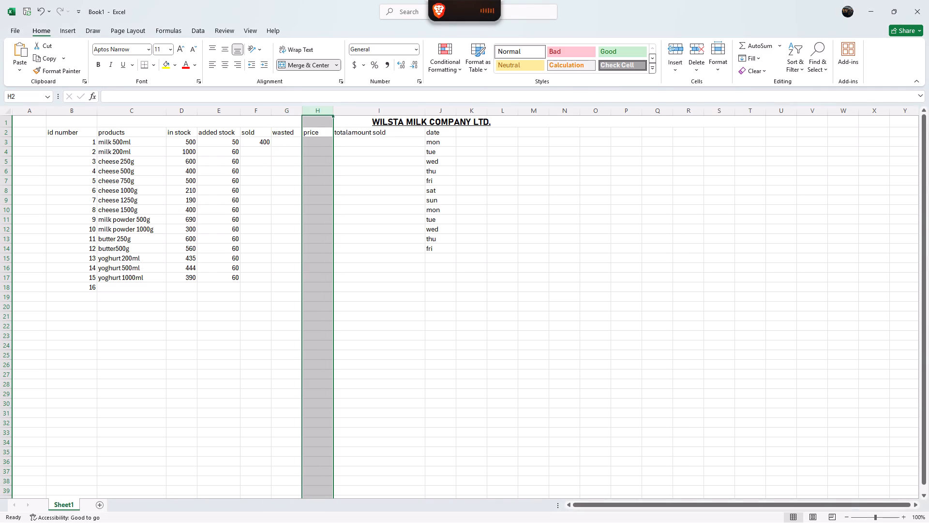
left_click(678, 68)
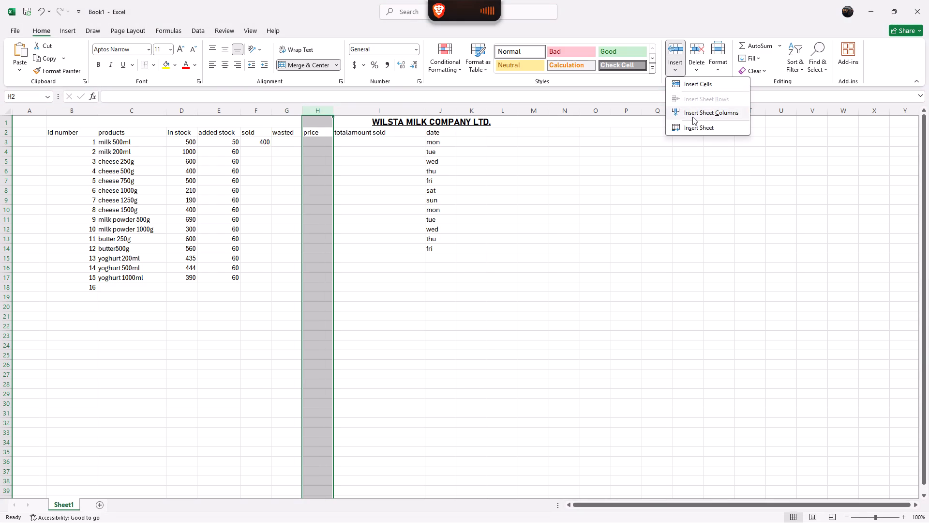
left_click(695, 111)
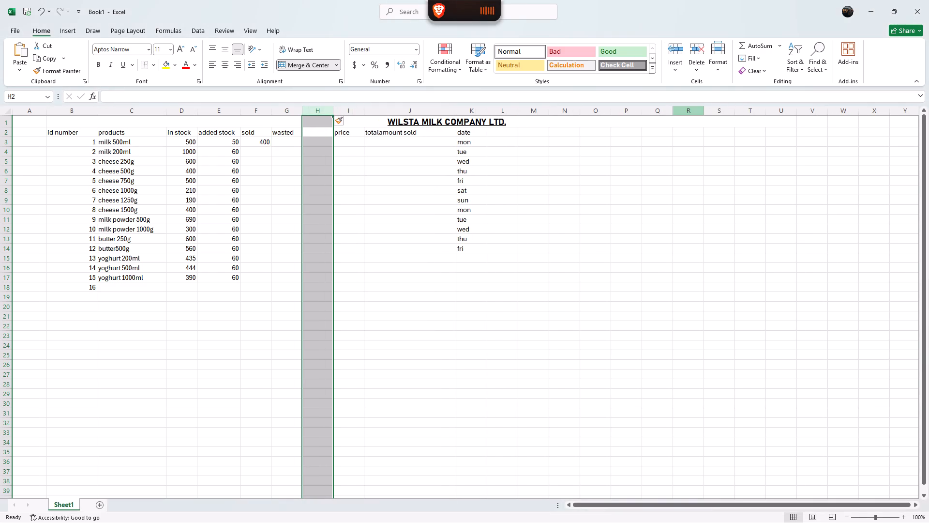
left_click(311, 133)
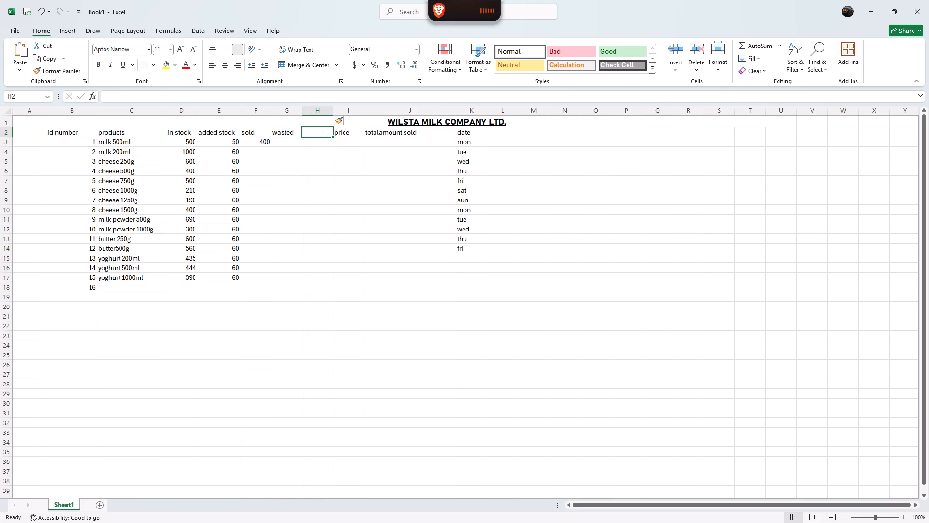
type("current stock")
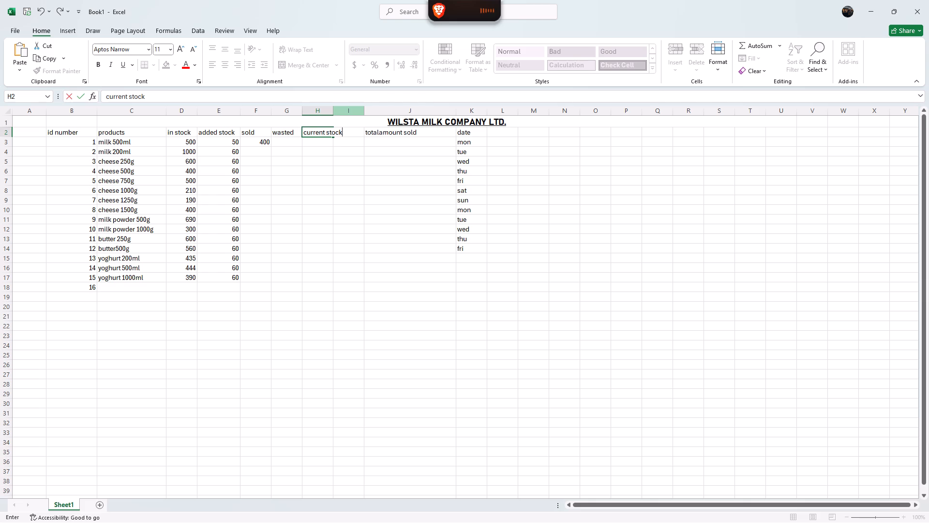
Widen the current stock and price columns H and I together to about one and a half times their width.
left_click(332, 111)
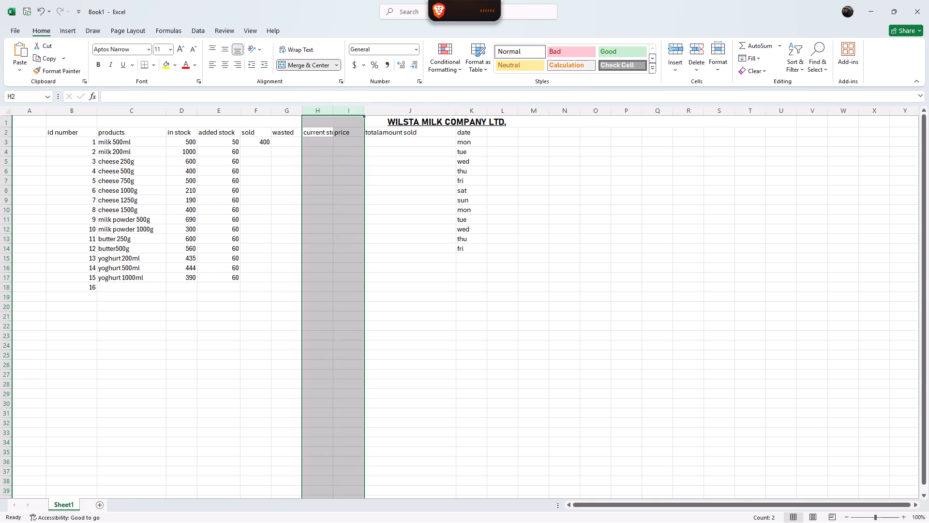
left_click_drag(333, 111, 349, 113)
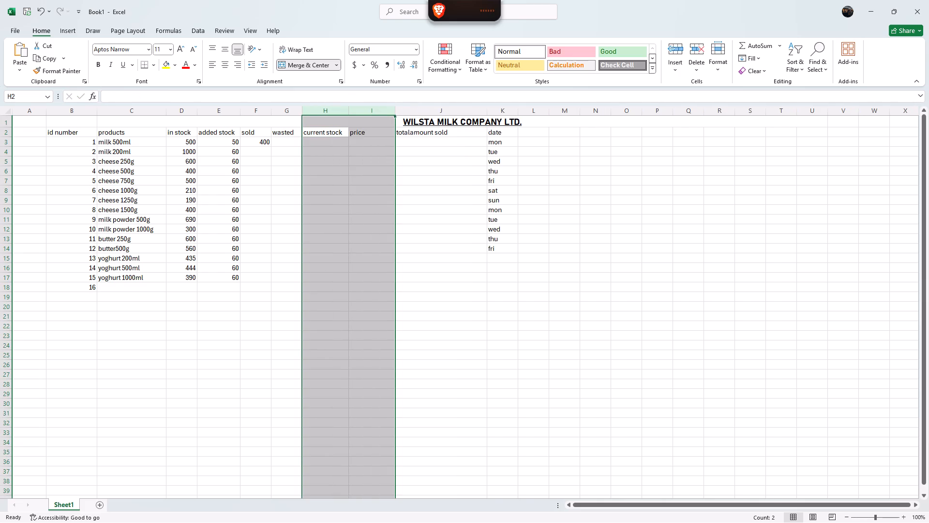
Enter wasted 7 for milk 500ml in G3, and sold 540 and wasted 40 for milk 200ml in F4 and G4.
left_click(357, 158)
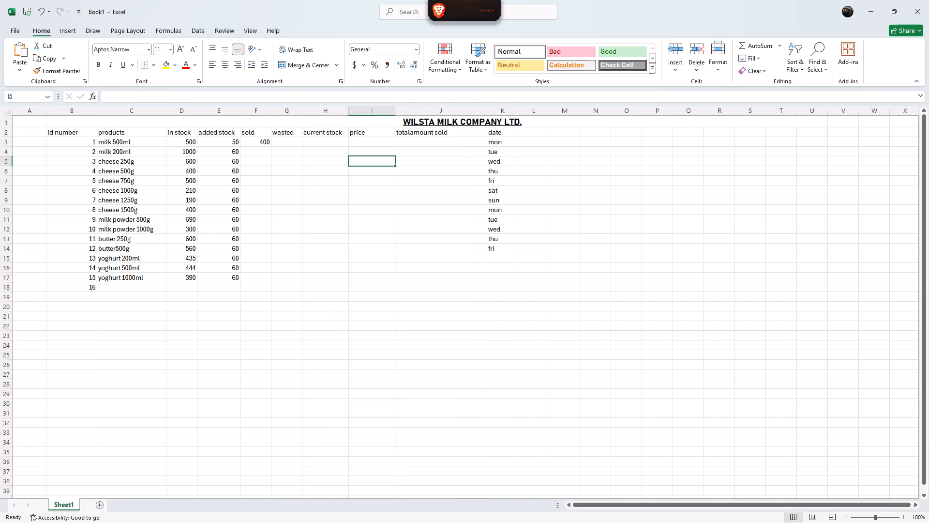
left_click(308, 141)
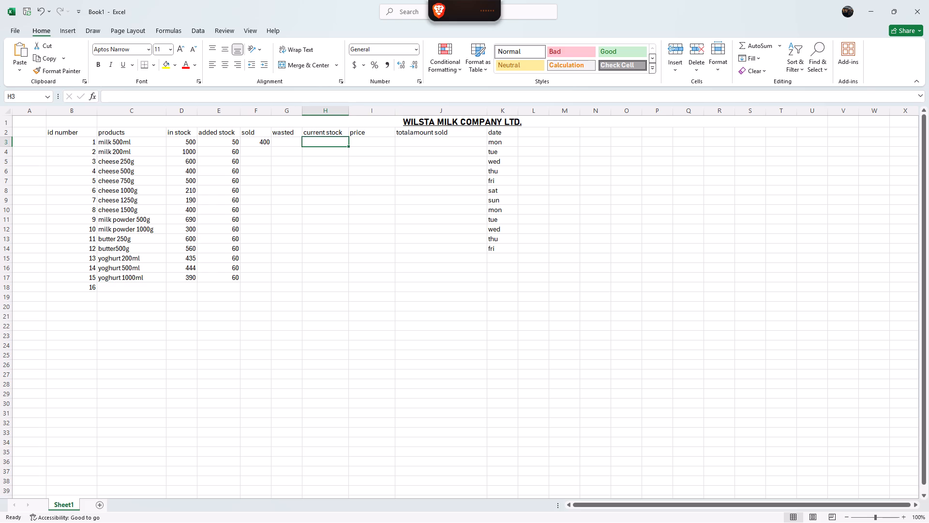
left_click(286, 144)
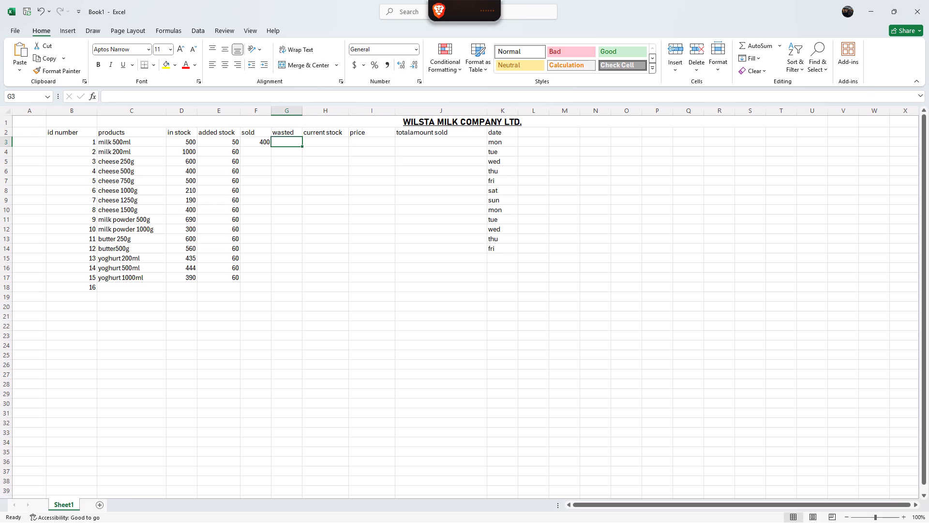
key("7")
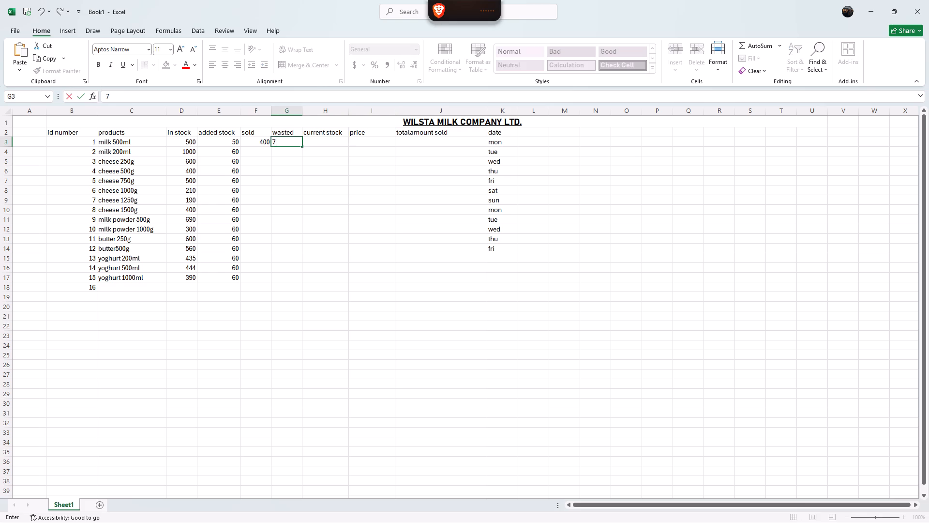
left_click(287, 153)
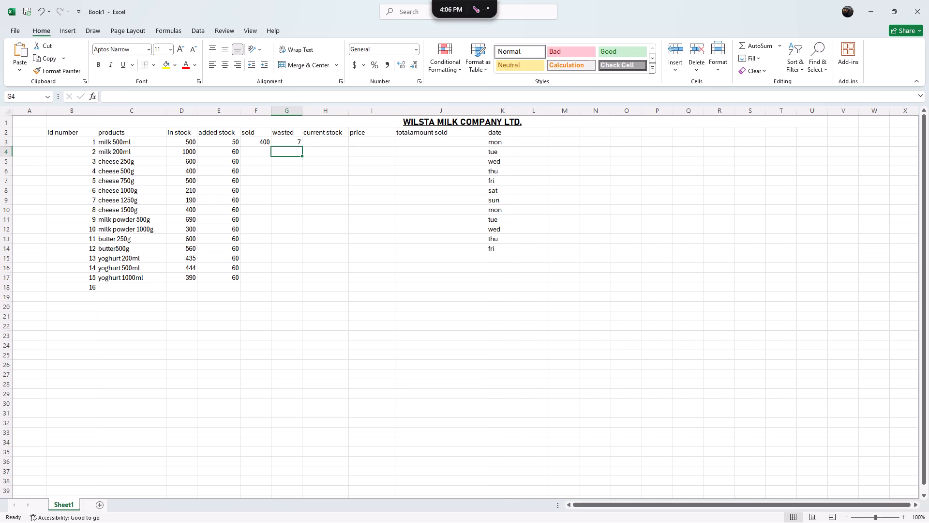
left_click(257, 154)
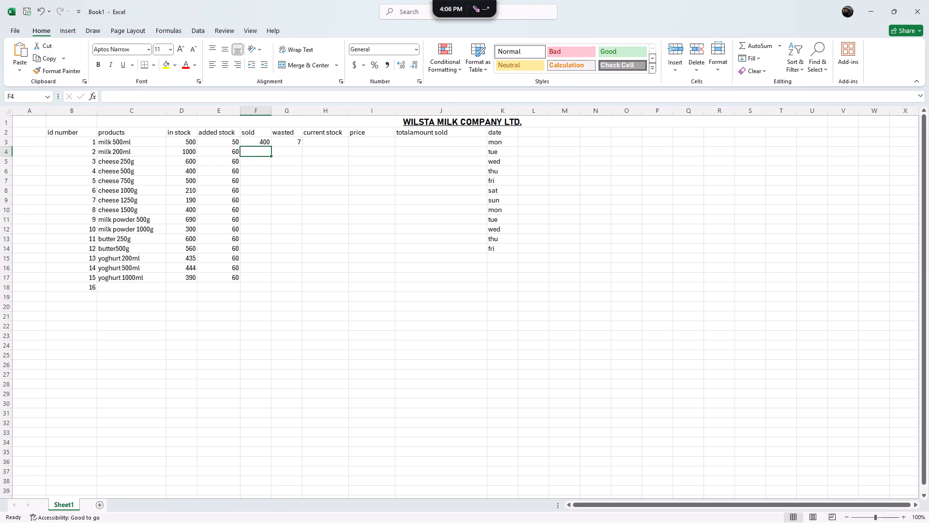
type("540")
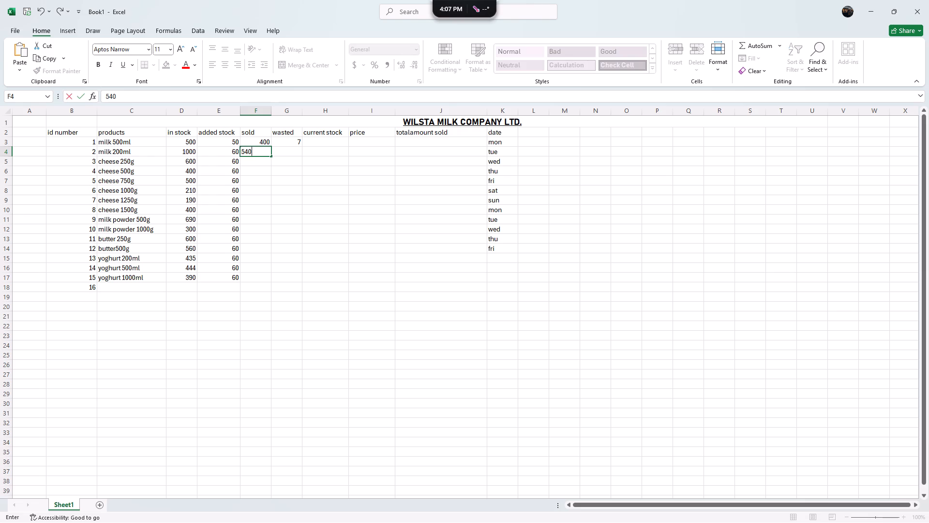
left_click(288, 151)
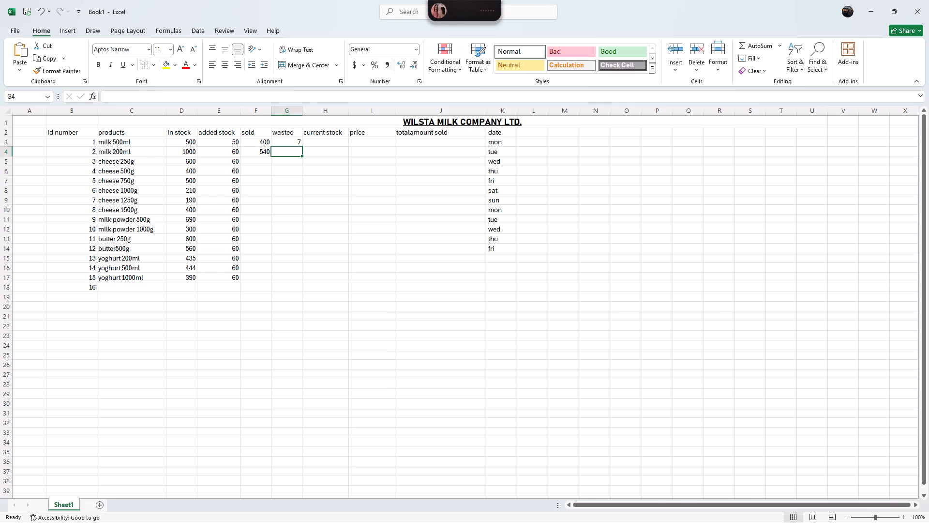
type("40")
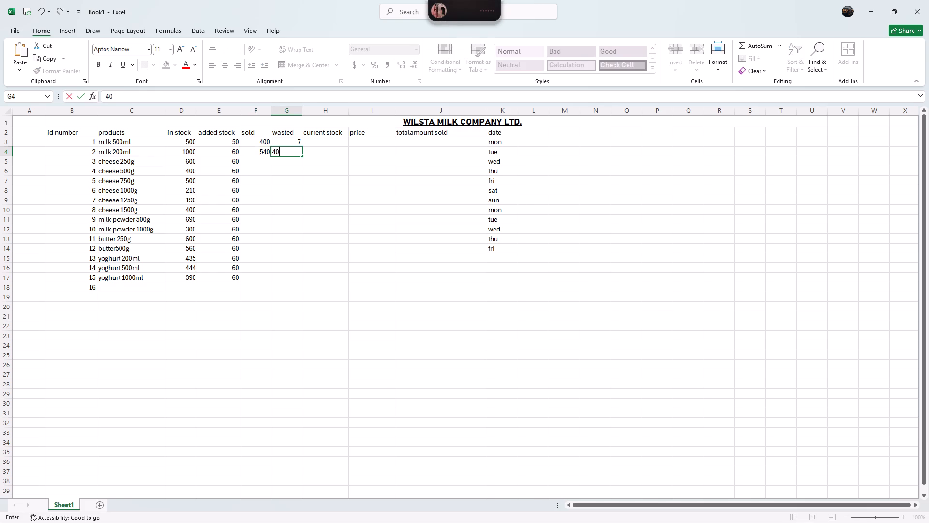
Enter the sold and wasted figures for cheese 250g (300, 40), cheese 500g (70, 1) and cheese 750g (200, 0) in rows 5 to 7.
left_click(251, 167)
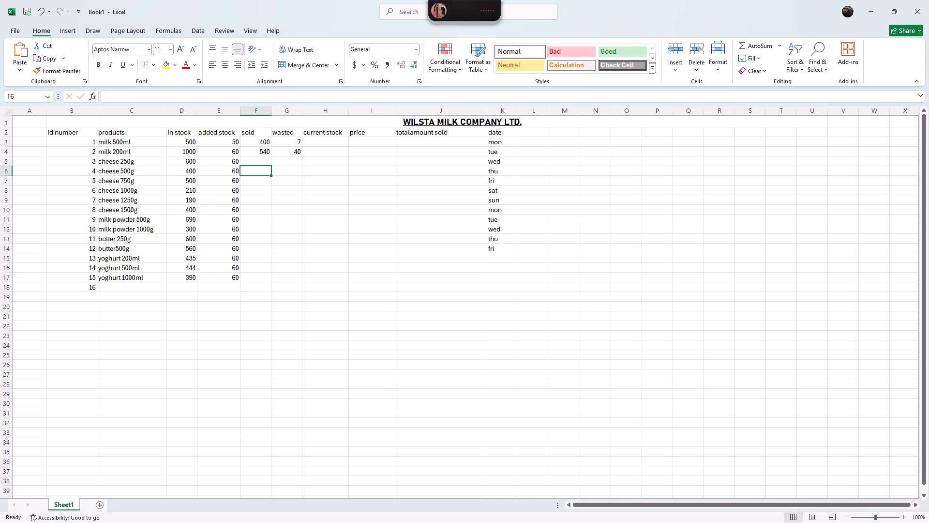
left_click(260, 162)
type("300")
left_click(286, 157)
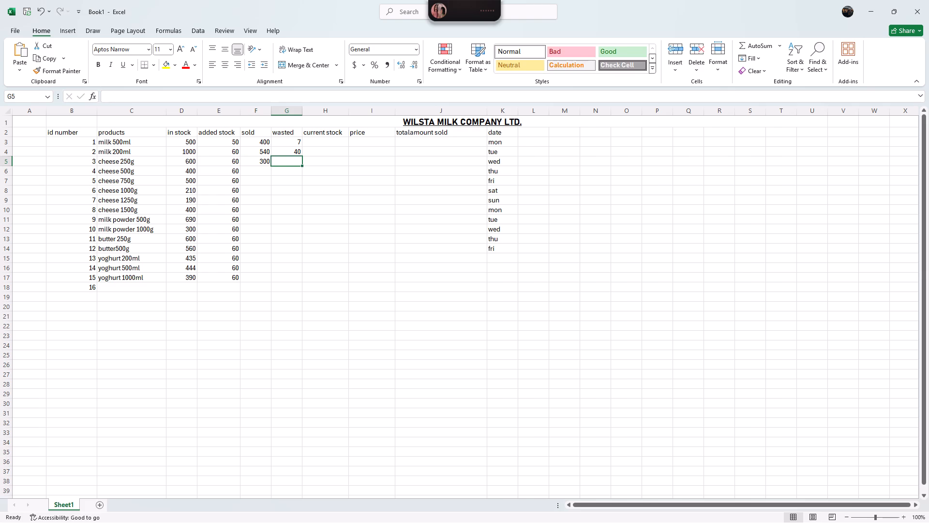
type("40")
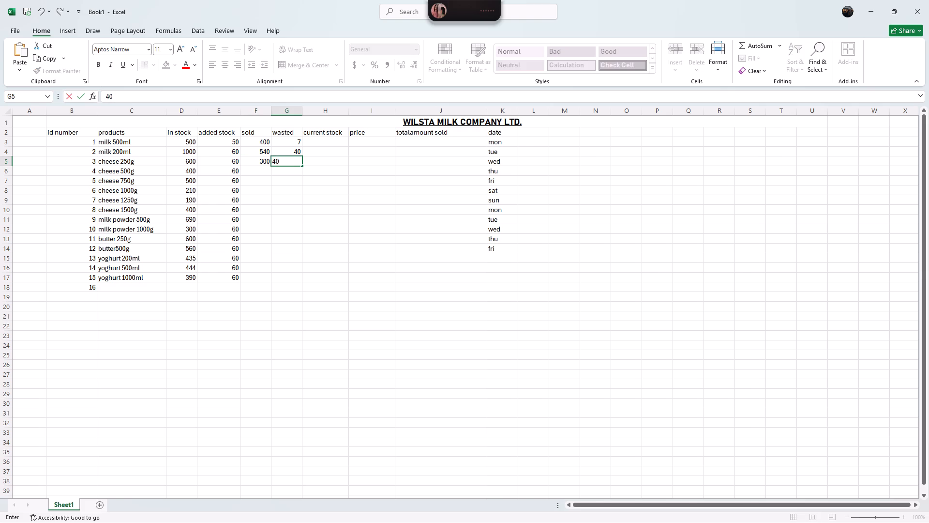
left_click(261, 169)
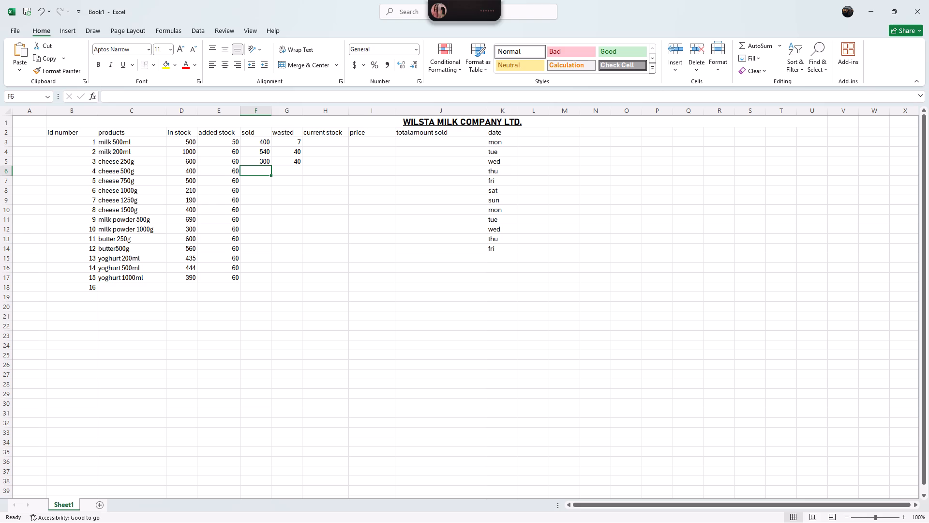
key("7")
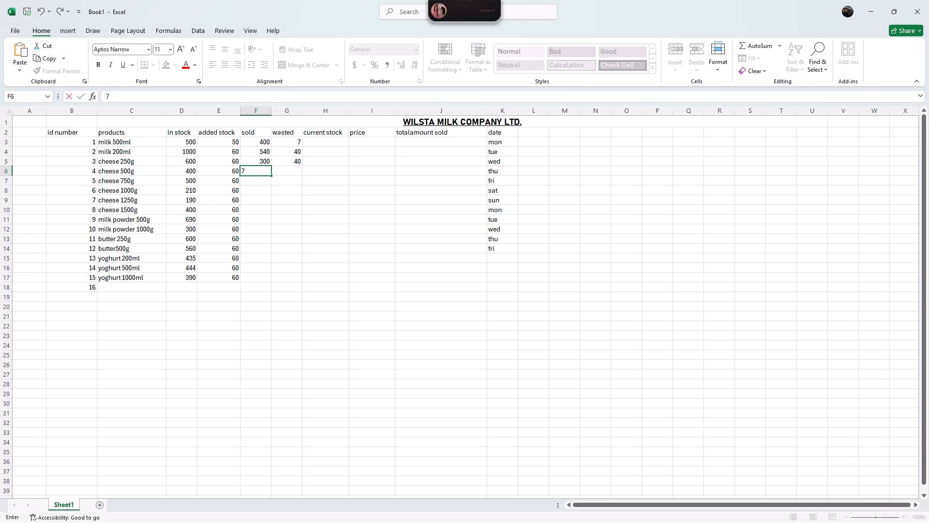
key("0")
left_click(296, 169)
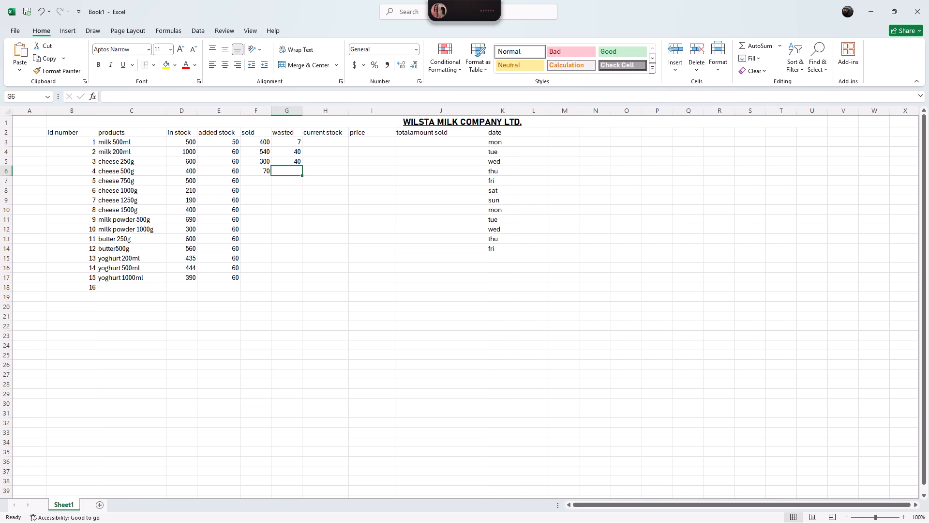
key("1")
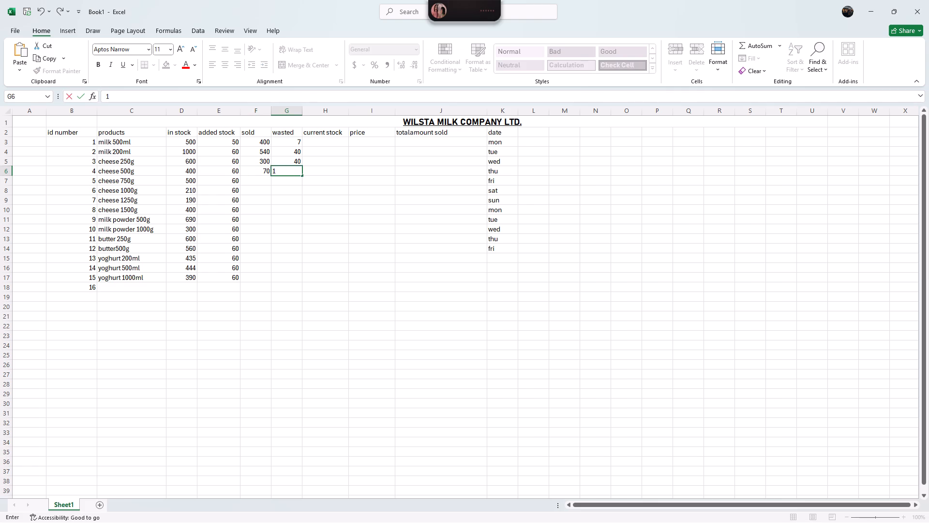
left_click(260, 181)
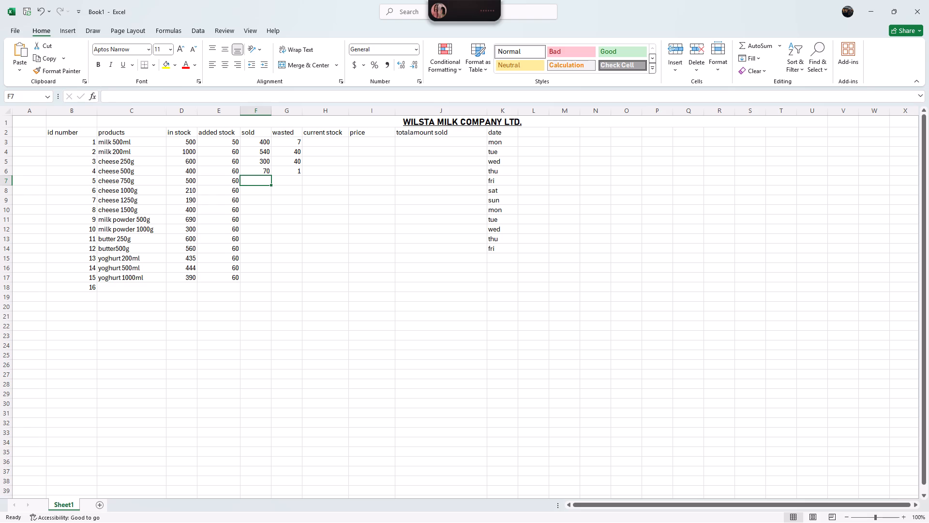
type("200")
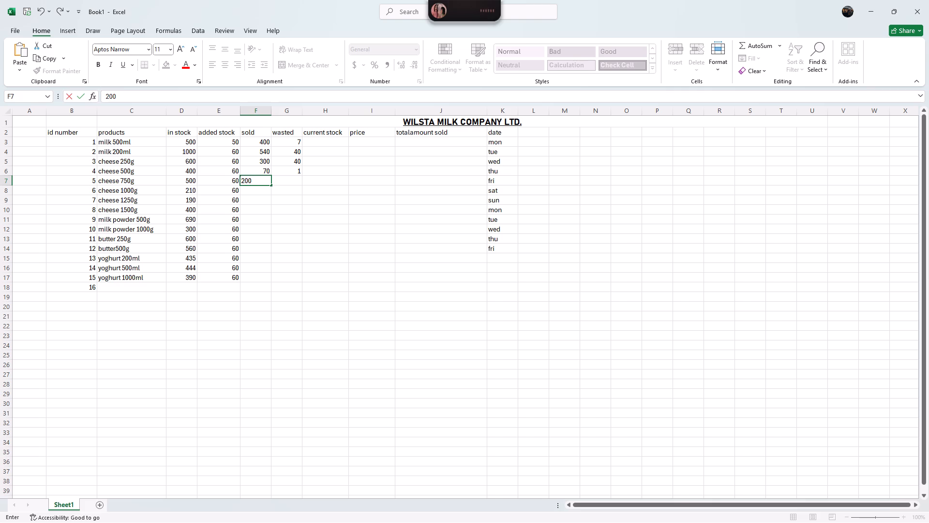
left_click(287, 181)
key("0")
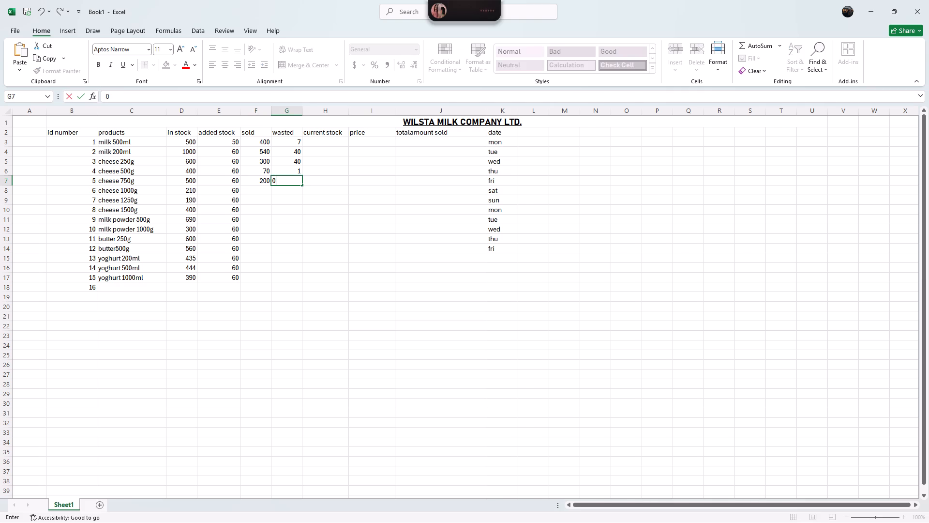
Enter sold 60 for cheese 1000g and 55 for cheese 1250g, and fill the 55 down to milk powder 500g in F11.
left_click(265, 194)
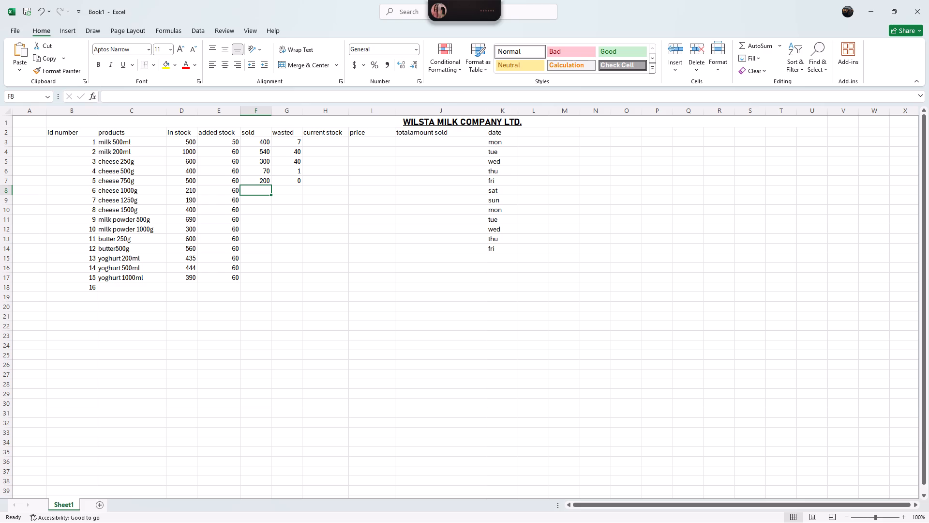
type("60")
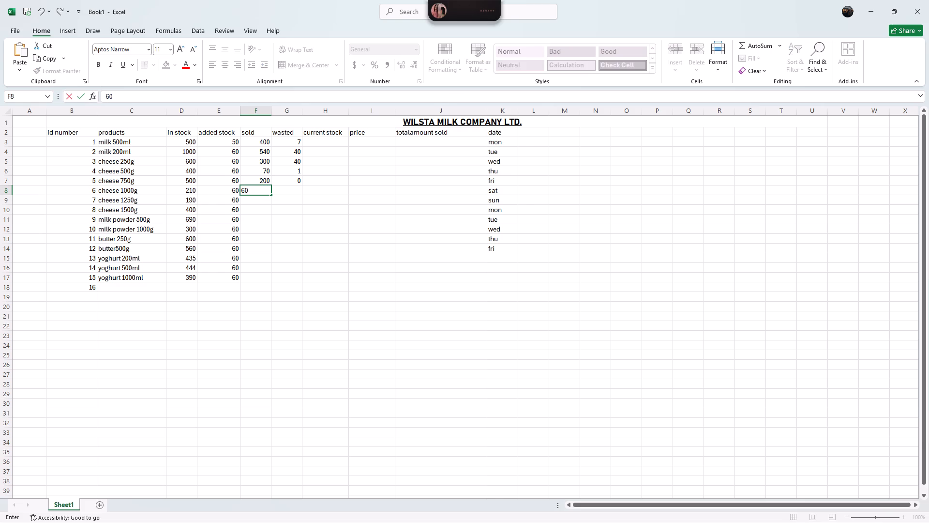
left_click(258, 201)
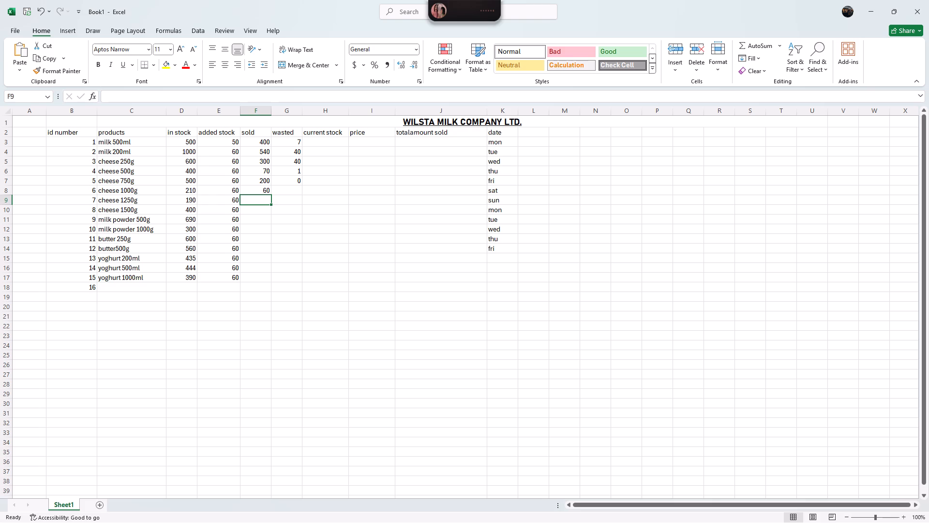
type("55")
left_click(255, 214)
left_click(267, 202)
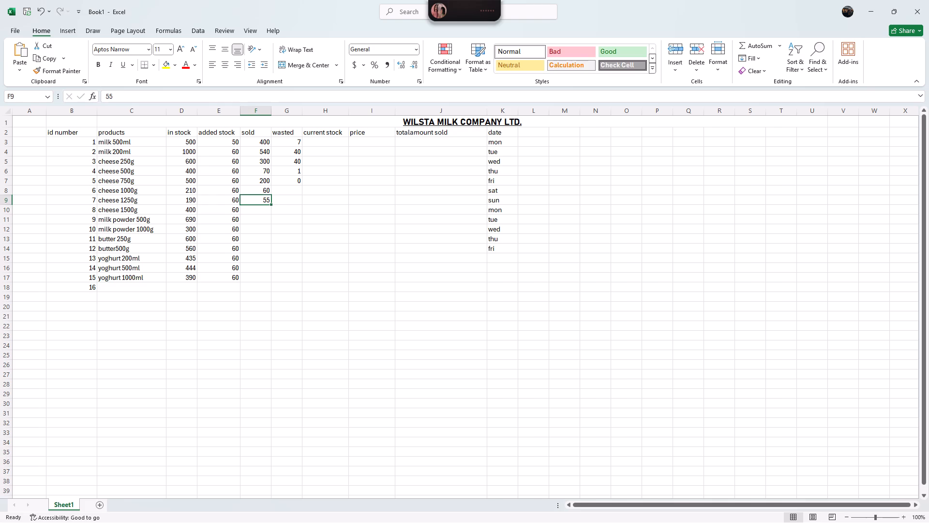
left_click_drag(271, 205, 272, 221)
Enter sold 250 in F12 and wasted 8 in G12 for milk powder 1000g.
left_click(262, 233)
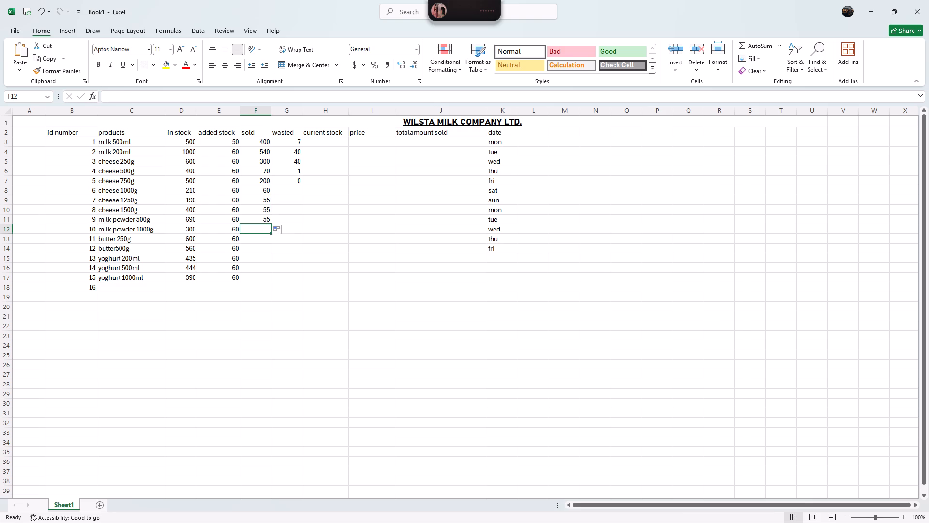
key("4")
type("20")
key("BackSpace")
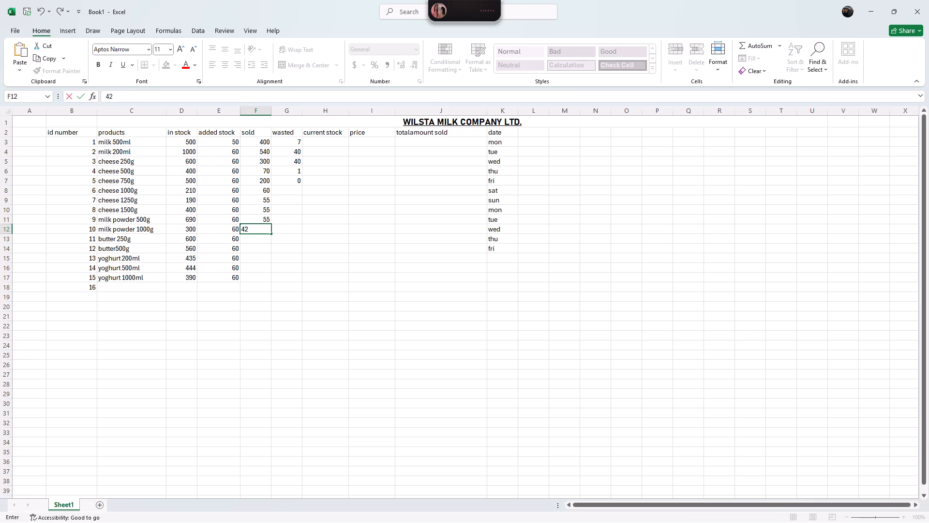
key("BackSpace")
key("BackSpace")
type("250")
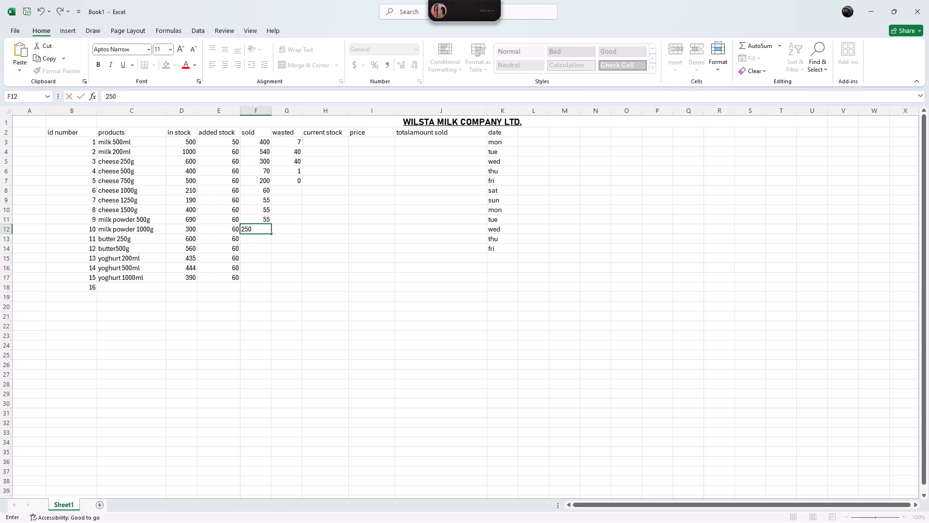
left_click(259, 241)
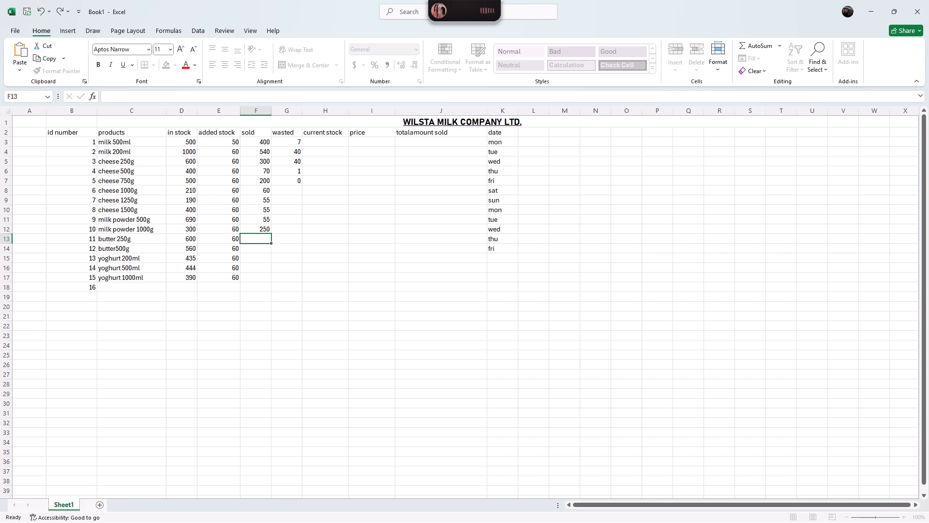
left_click(286, 231)
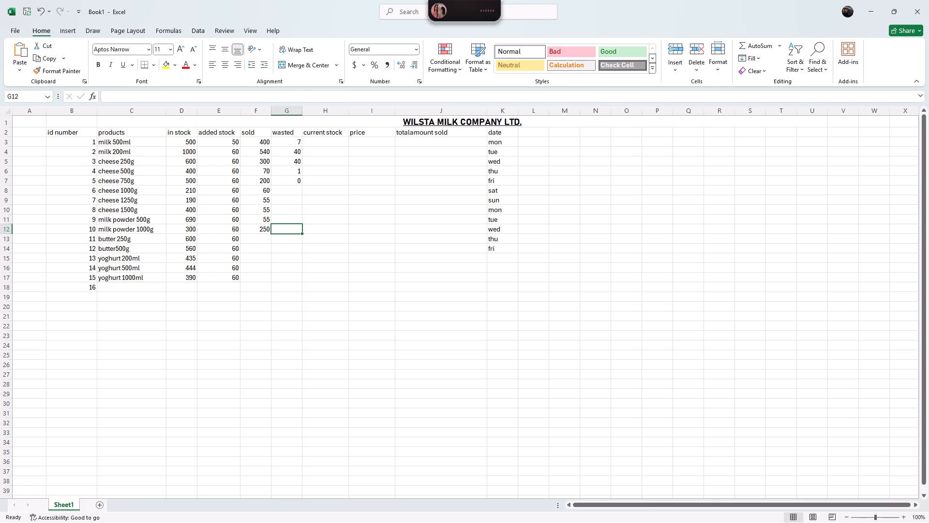
key("8")
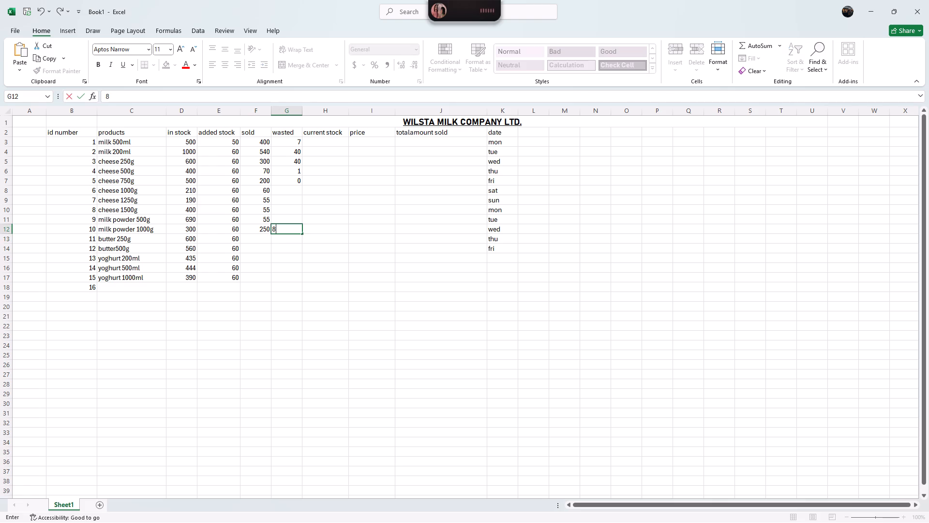
left_click(299, 216)
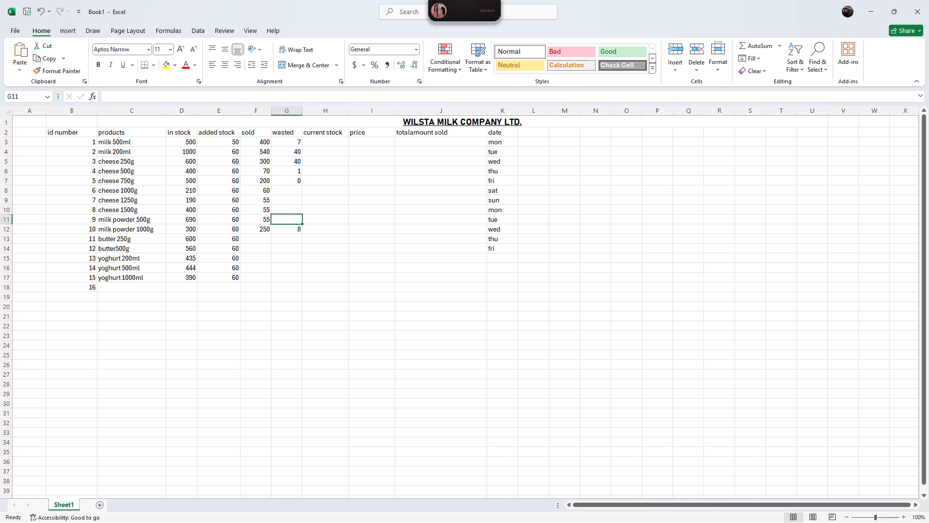
left_click(300, 233)
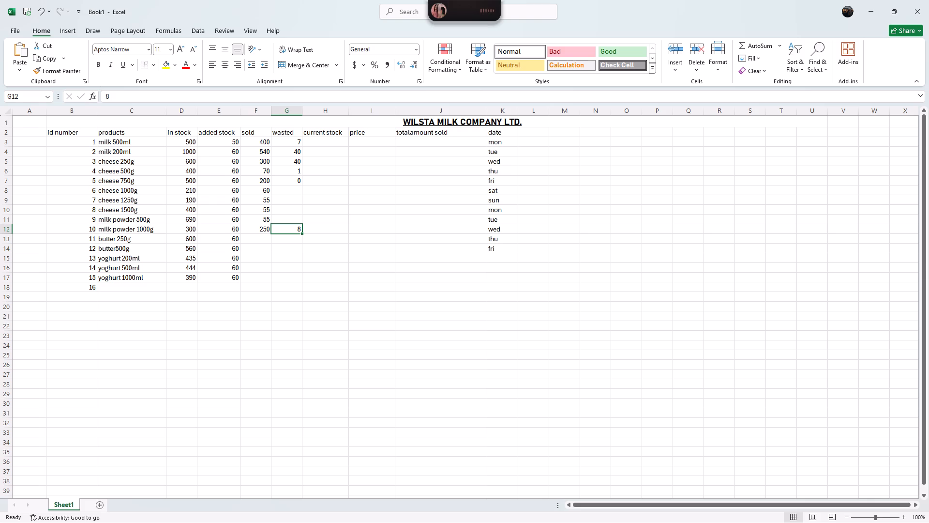
Fill the wasted 8 from G12 up to cheese 1500g in G10, and enter wasted 0 for cheese 1250g and cheese 1000g.
left_click_drag(303, 234, 303, 228)
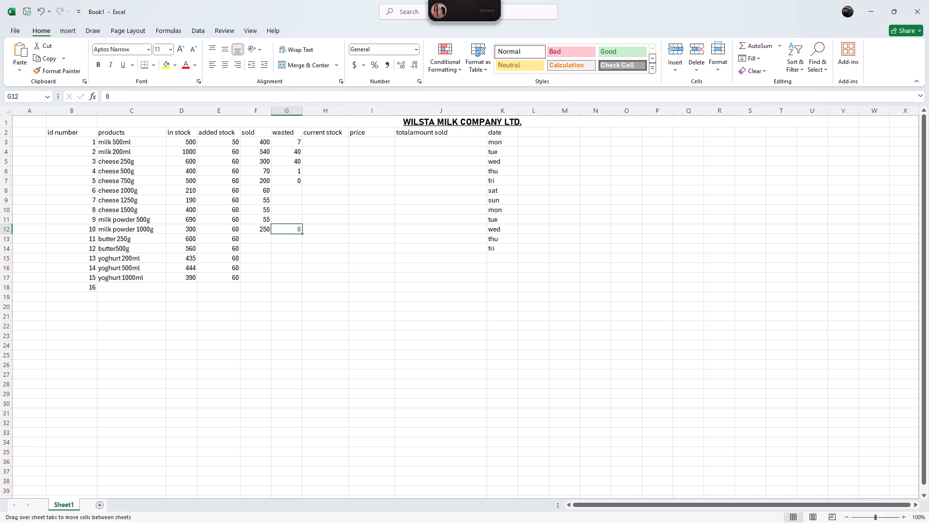
left_click_drag(303, 228, 300, 203)
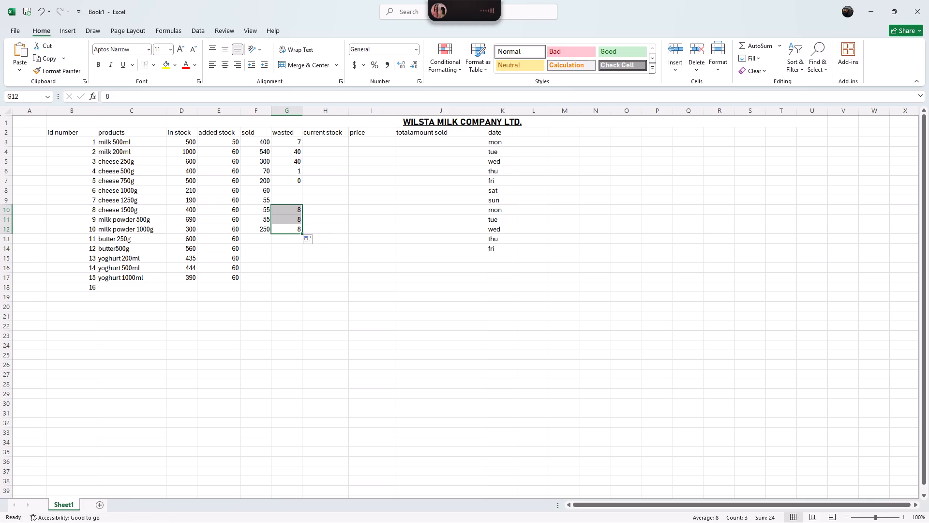
left_click(290, 200)
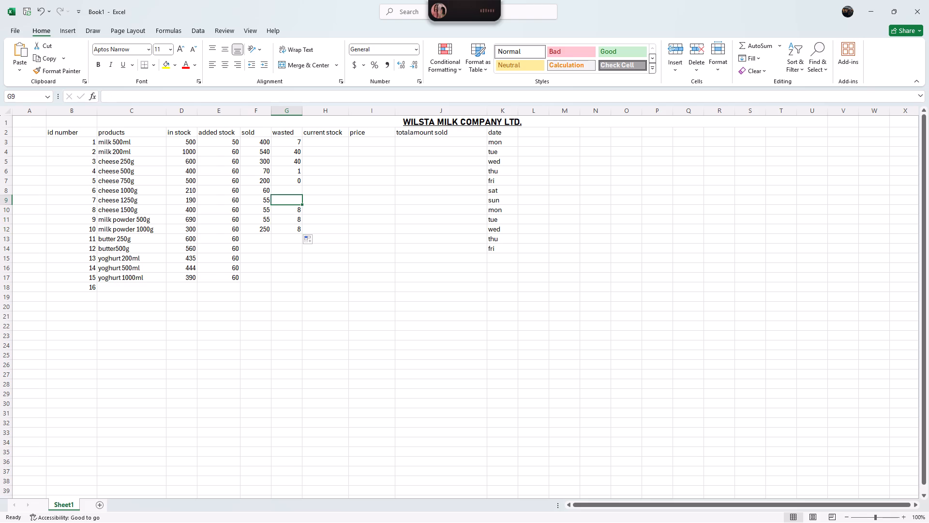
key("0")
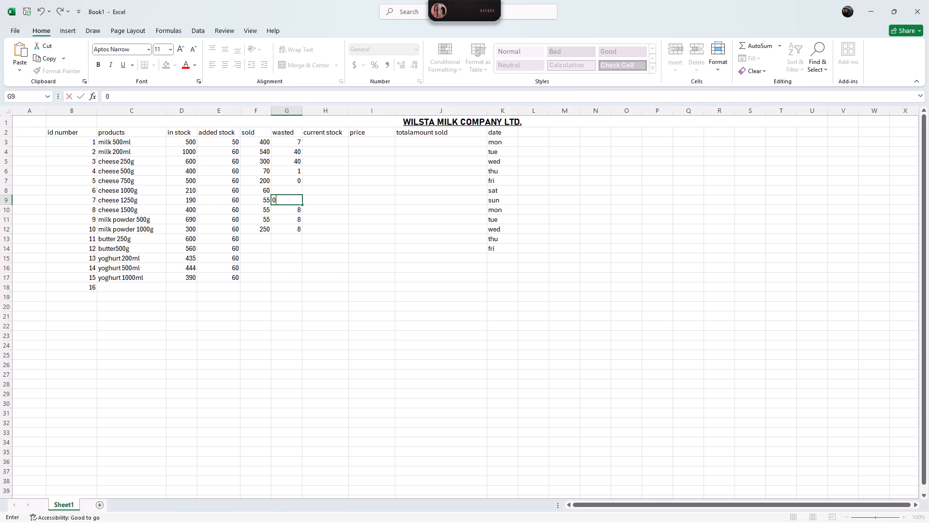
left_click(292, 190)
key("0")
Extend the sold series from F12:F13 down to F15, giving 251 for butter 500g, and enter sold 300 for butter 250g in F13.
left_click(263, 243)
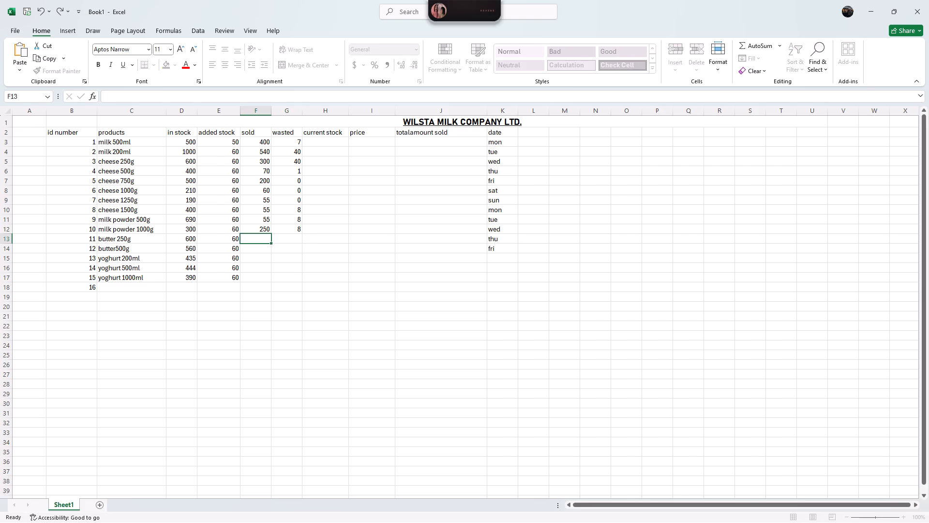
left_click_drag(266, 230, 263, 238)
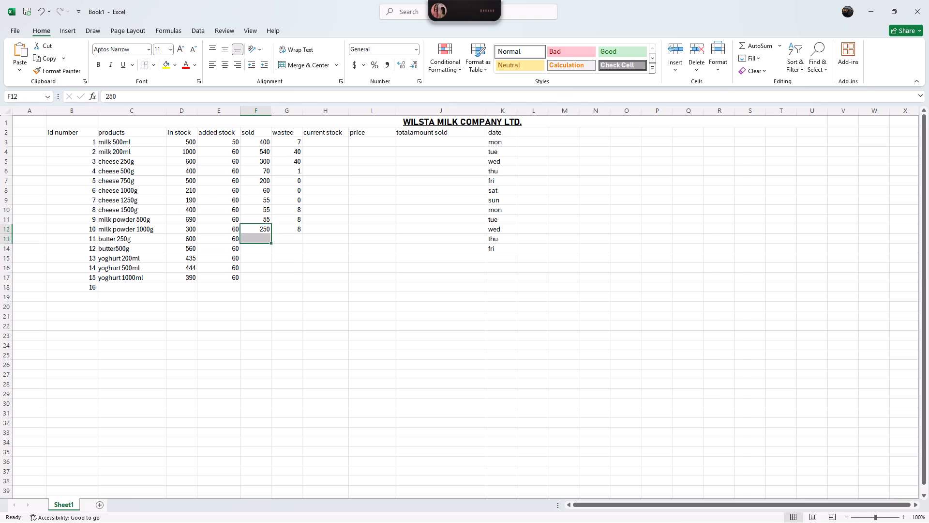
left_click_drag(271, 243, 272, 256)
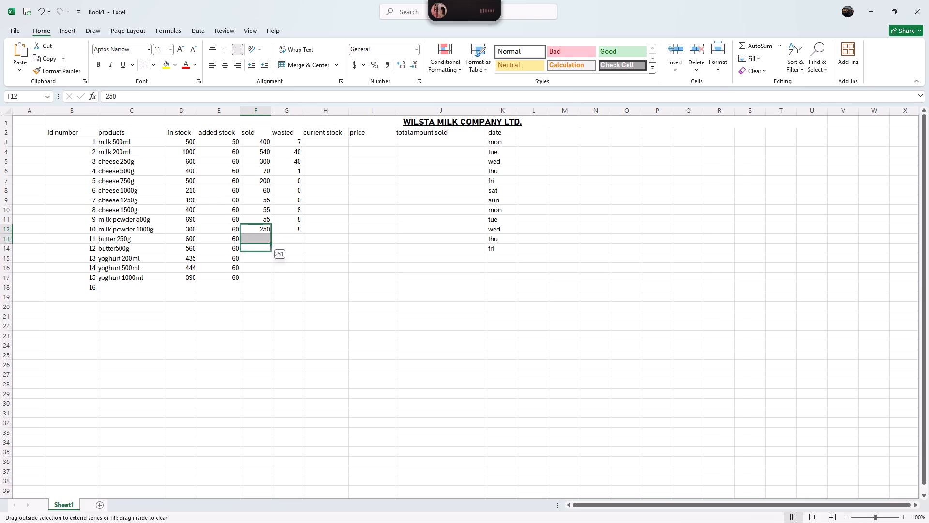
left_click_drag(272, 256, 273, 262)
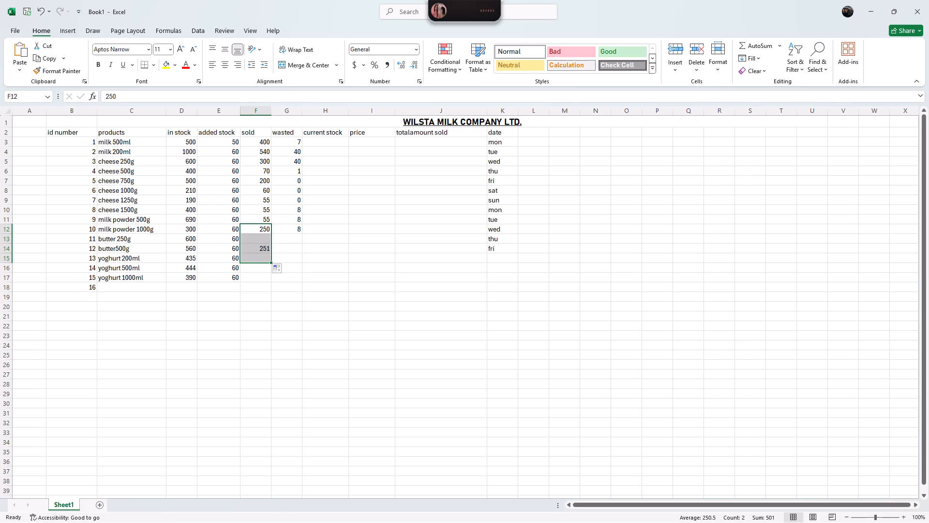
left_click(263, 239)
left_click(263, 239)
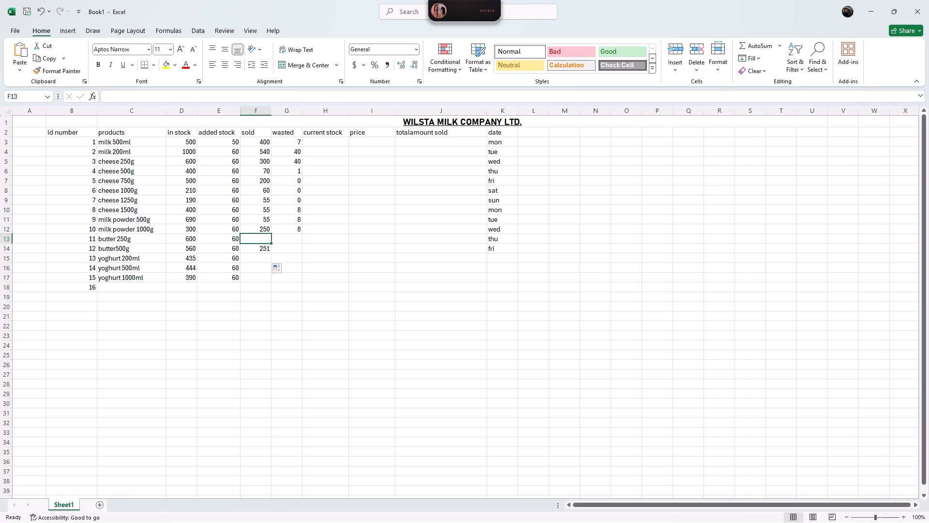
key("3")
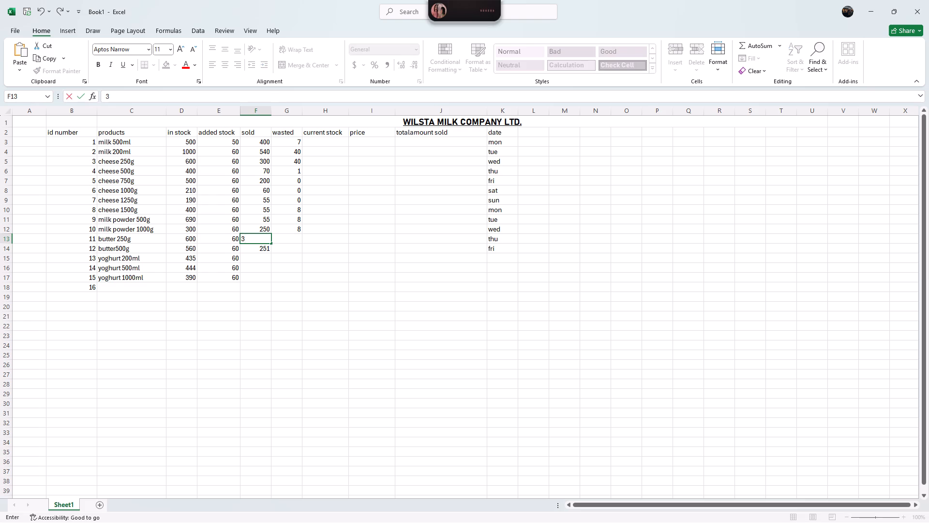
type("00")
Fill the sold 251 from F14 down to yoghurt 500ml in F16, and enter sold 68 for yoghurt 1000ml in F17.
left_click(259, 257)
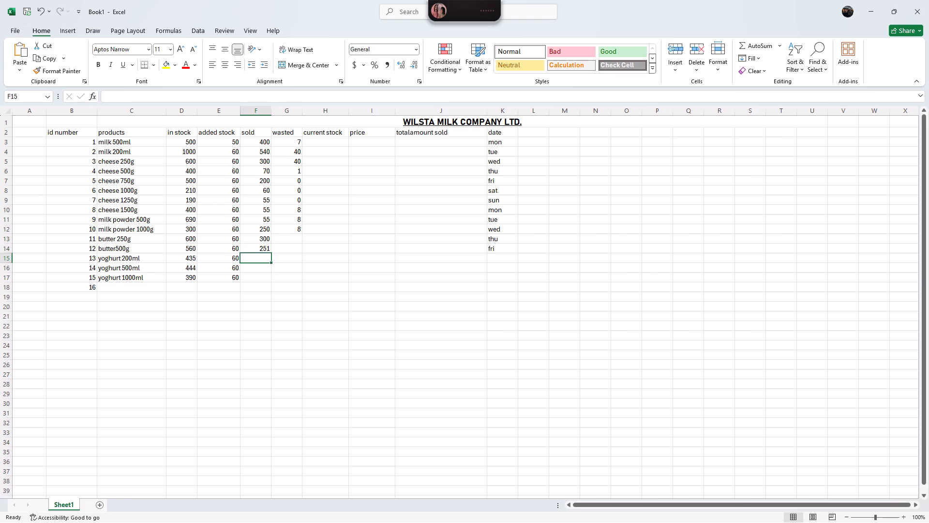
left_click_drag(271, 265, 271, 277)
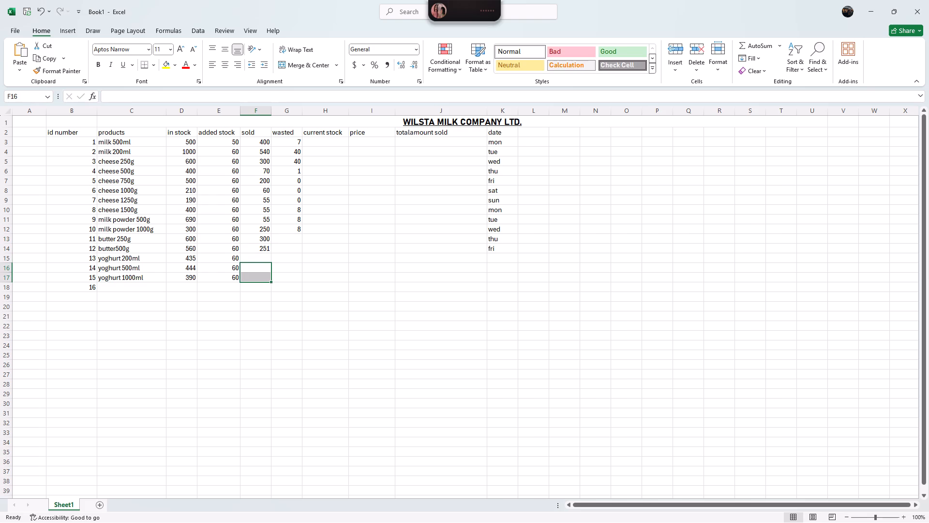
left_click(267, 249)
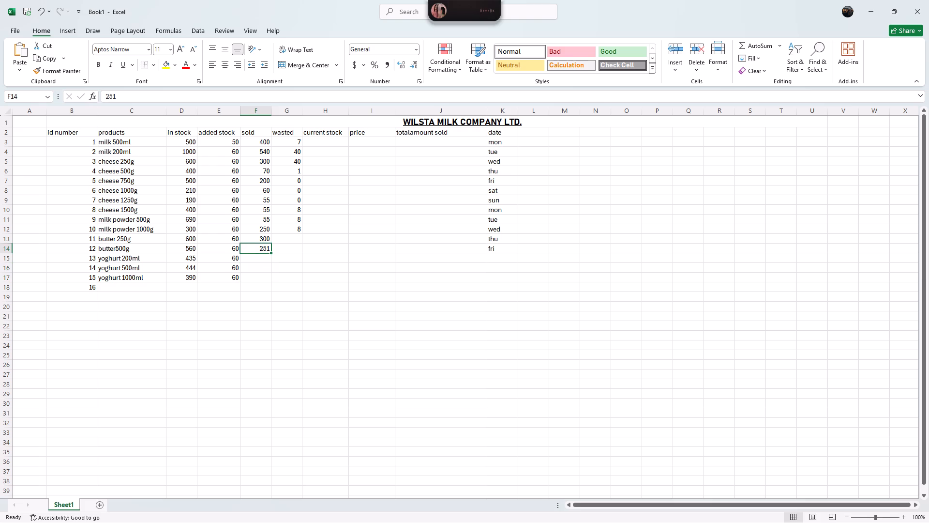
left_click_drag(270, 254, 270, 273)
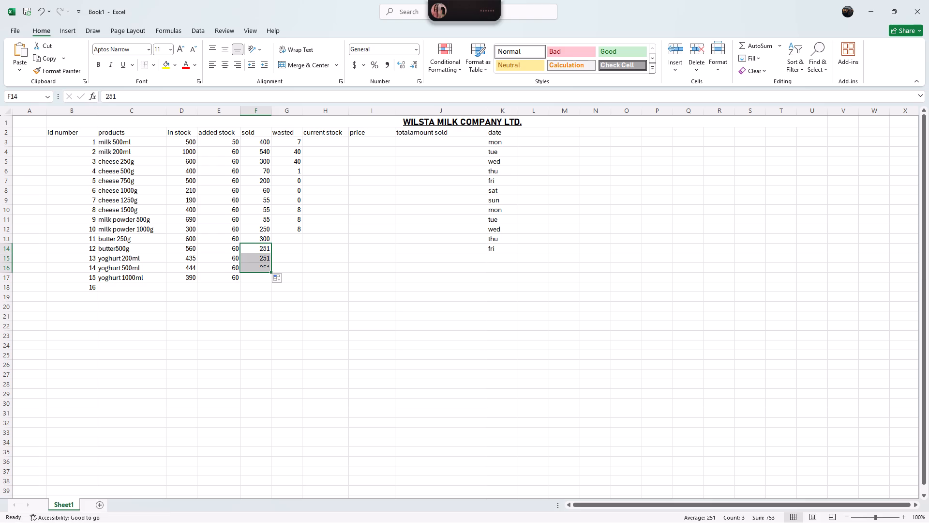
left_click(262, 279)
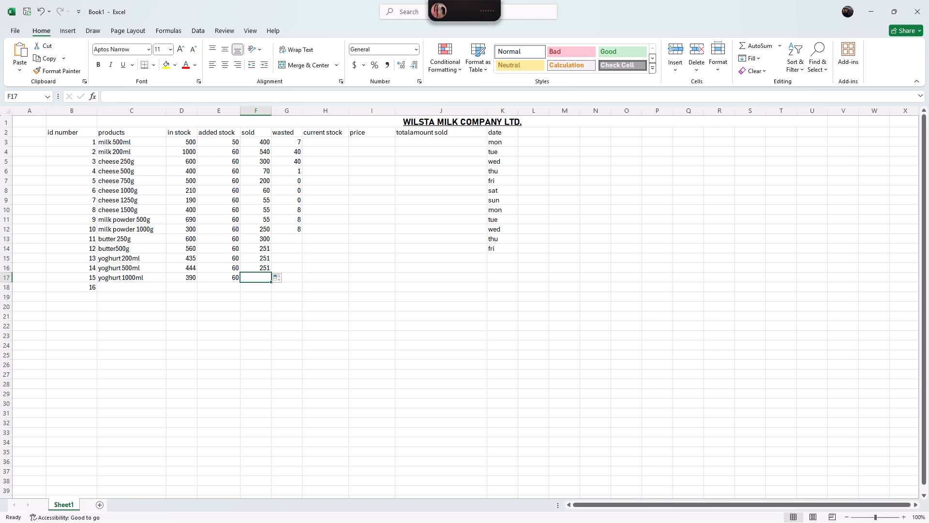
key("6")
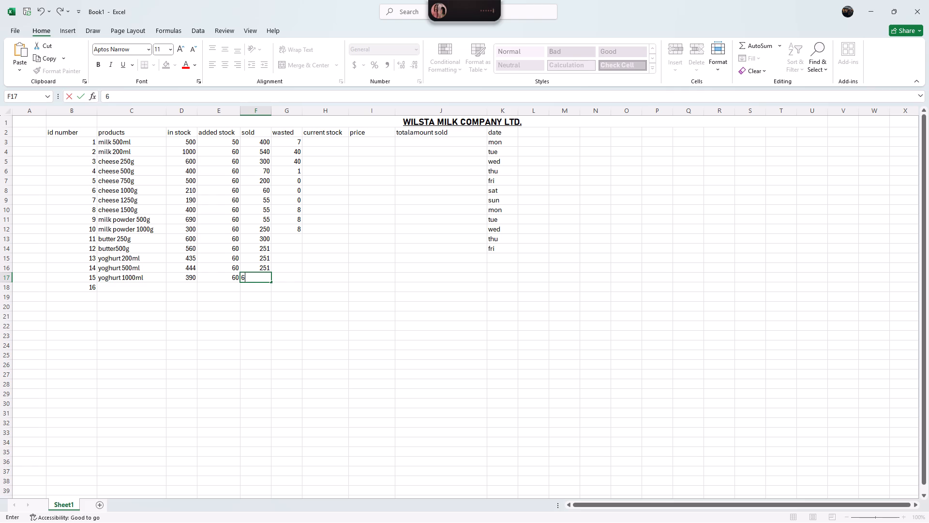
key("8")
Enter the wasted figures 7, 6, 4, 5 and 8 from yoghurt 1000ml in G17 up to butter 250g in G13.
left_click(287, 276)
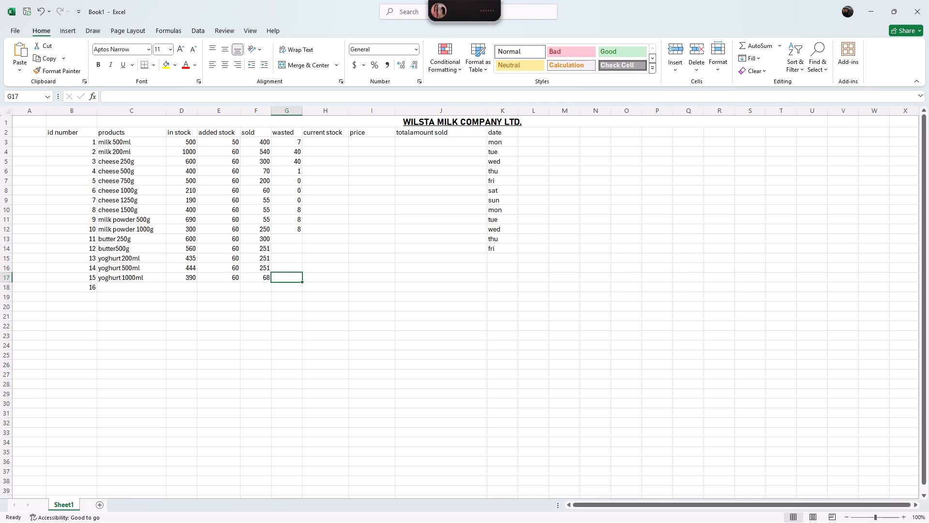
key("7")
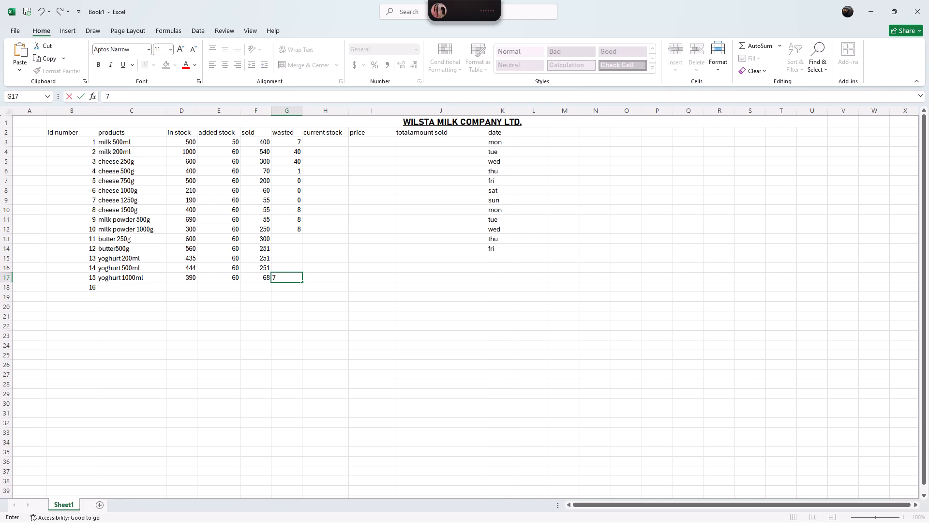
left_click(294, 265)
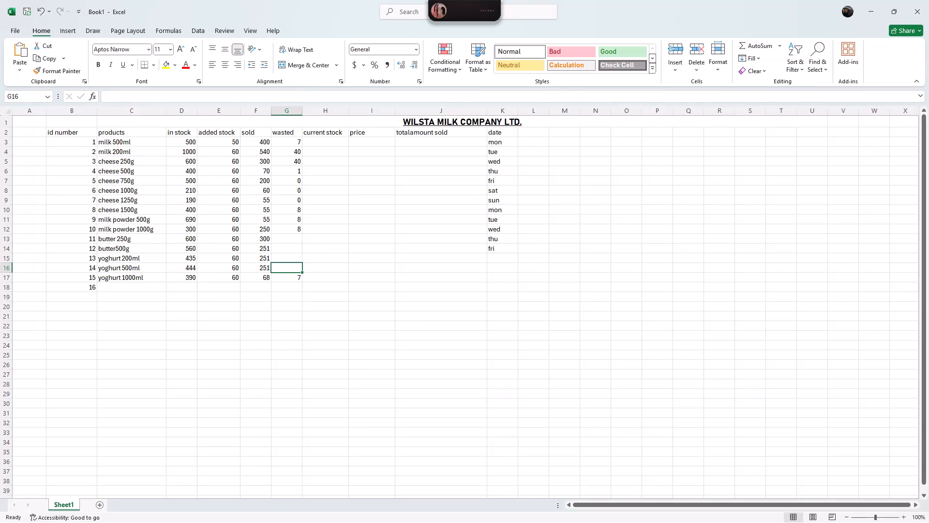
key("6")
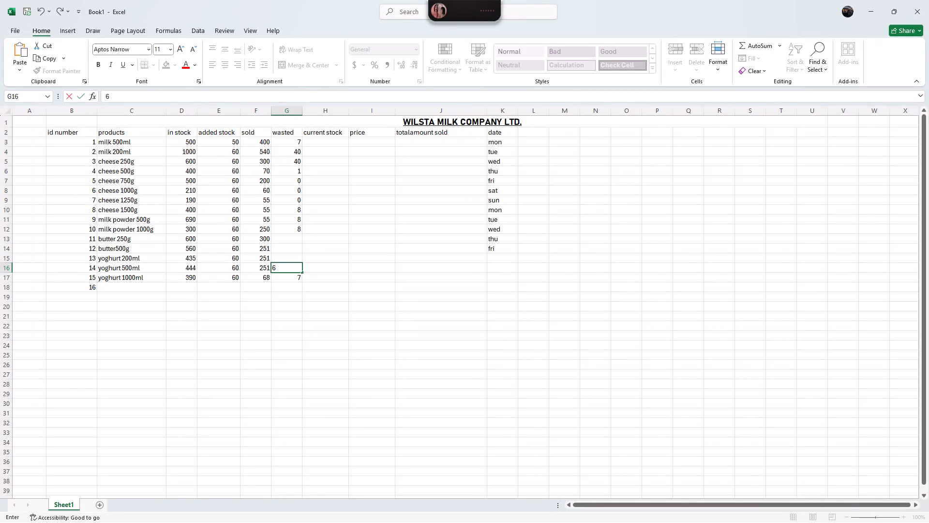
left_click(294, 261)
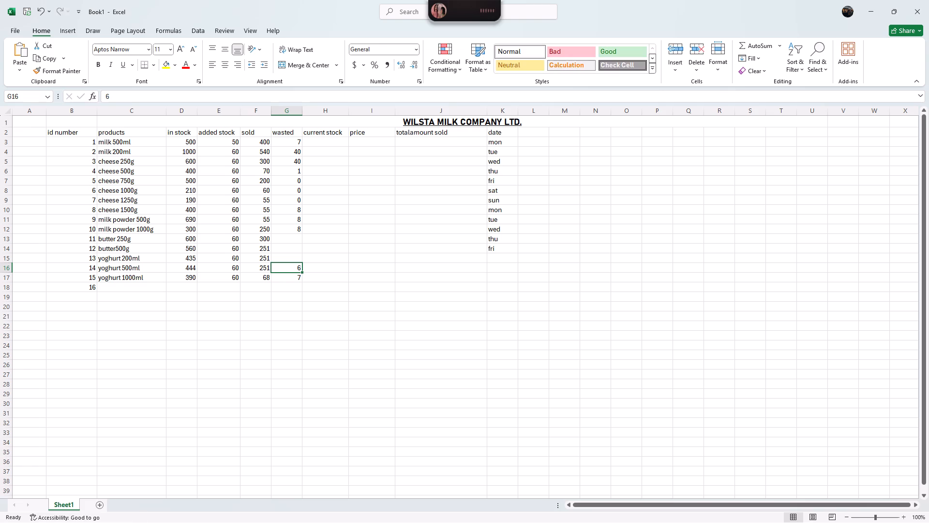
left_click(294, 255)
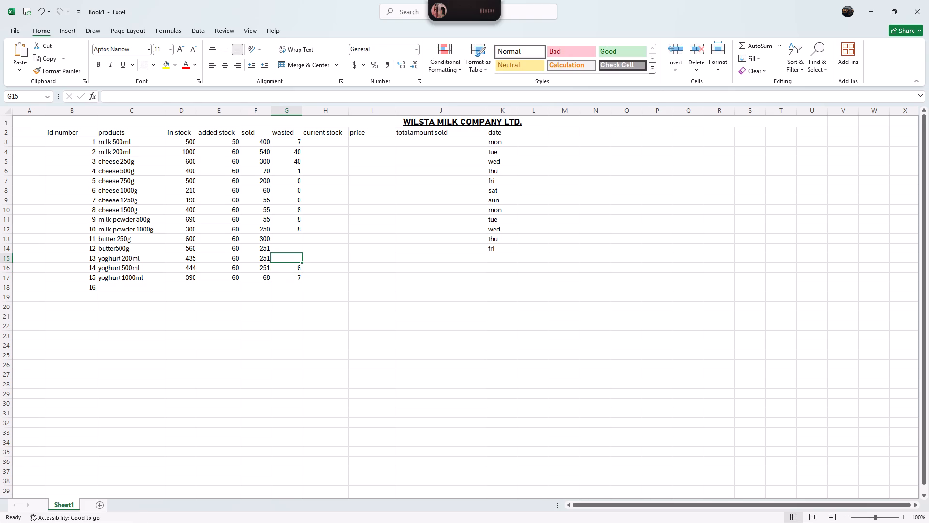
key("4")
left_click(295, 246)
key("5")
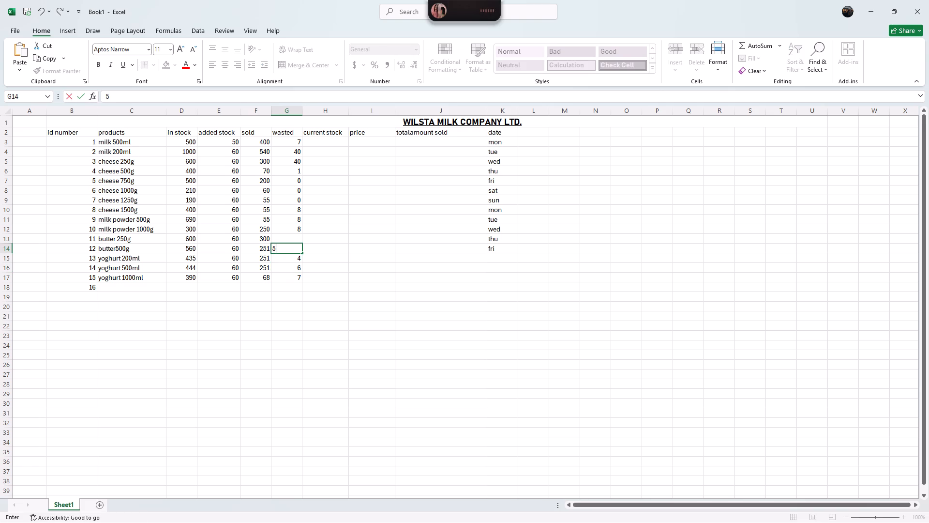
left_click(296, 238)
key("8")
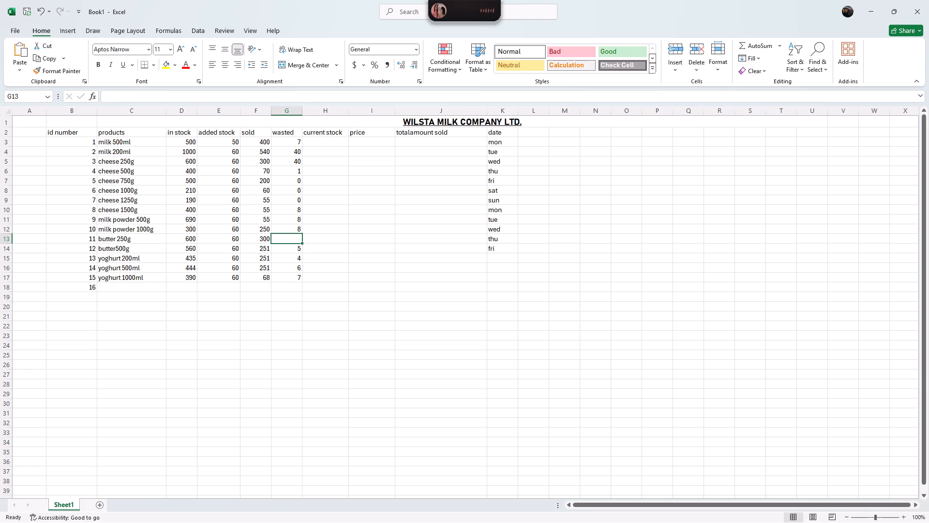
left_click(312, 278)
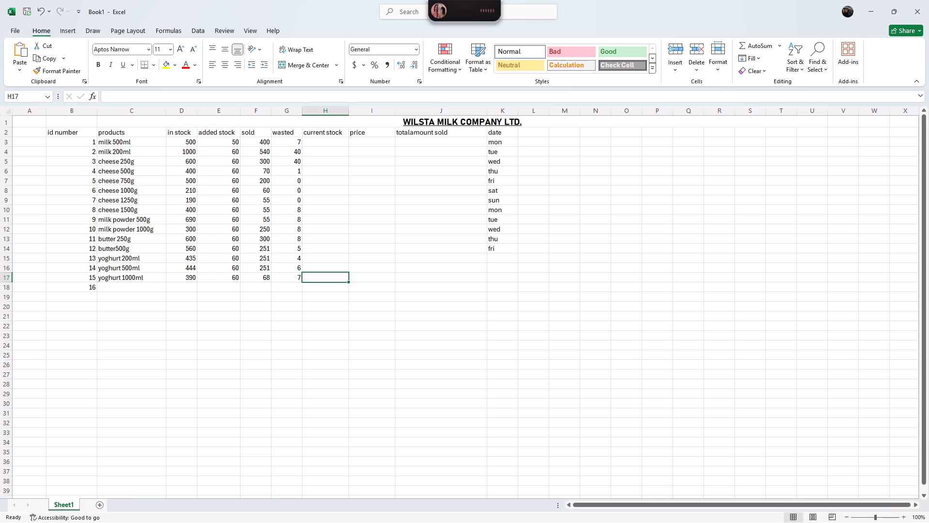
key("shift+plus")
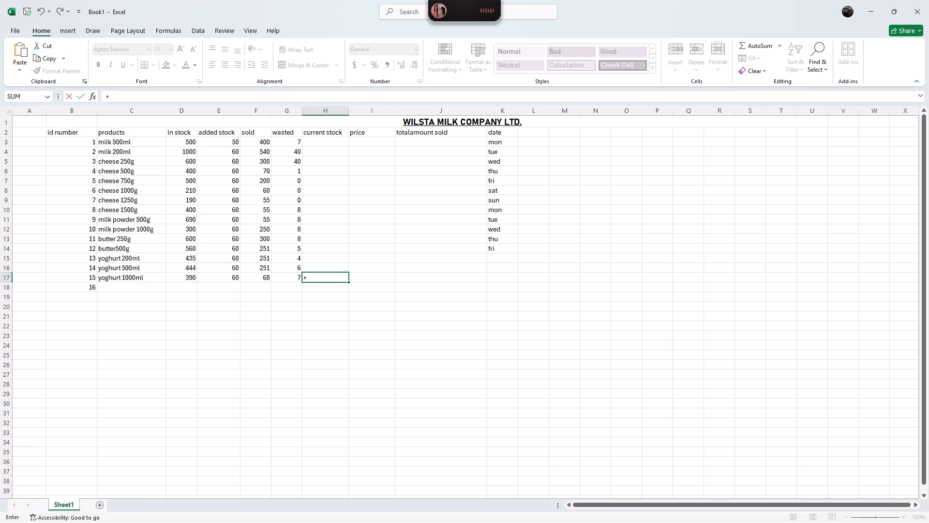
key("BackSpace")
Enter the formula =SUM(D3:E3)-F3 in H3 to calculate the current stock of milk 500ml.
left_click(322, 144)
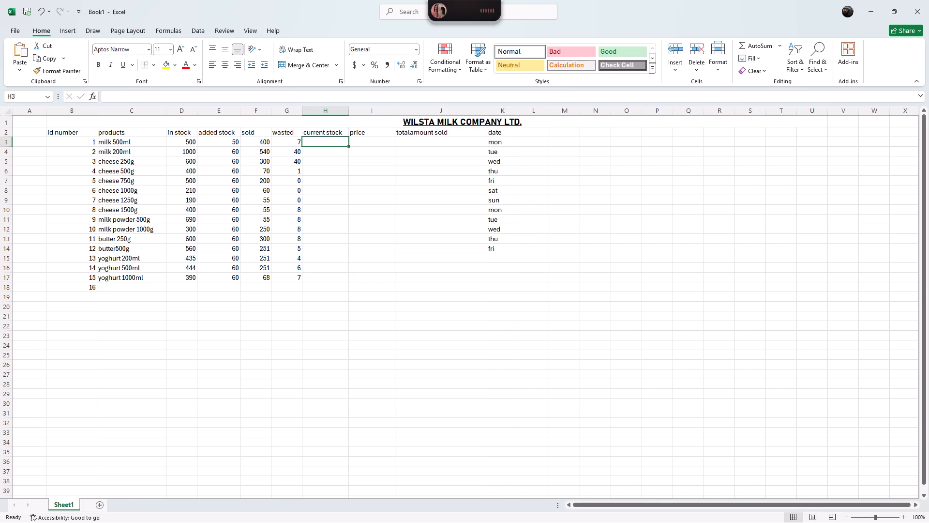
key("equal")
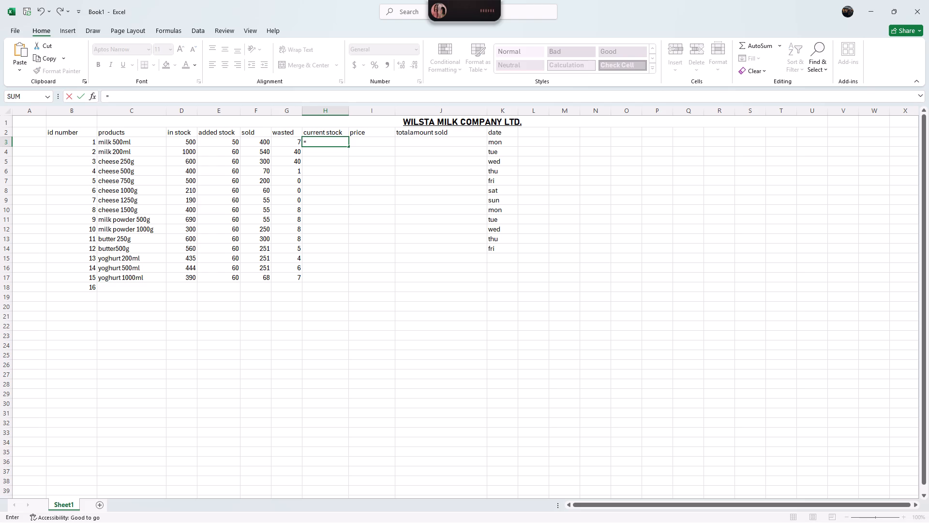
type("su")
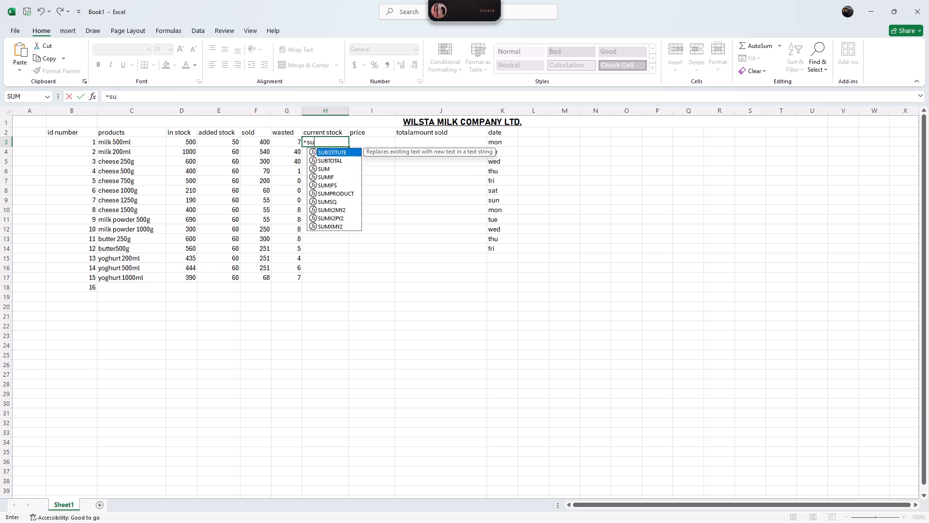
key("m")
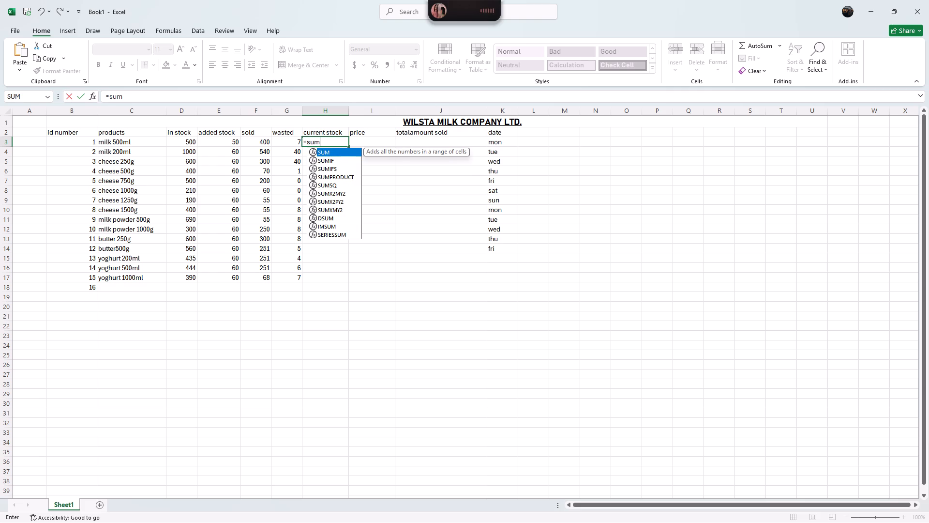
left_click(336, 174)
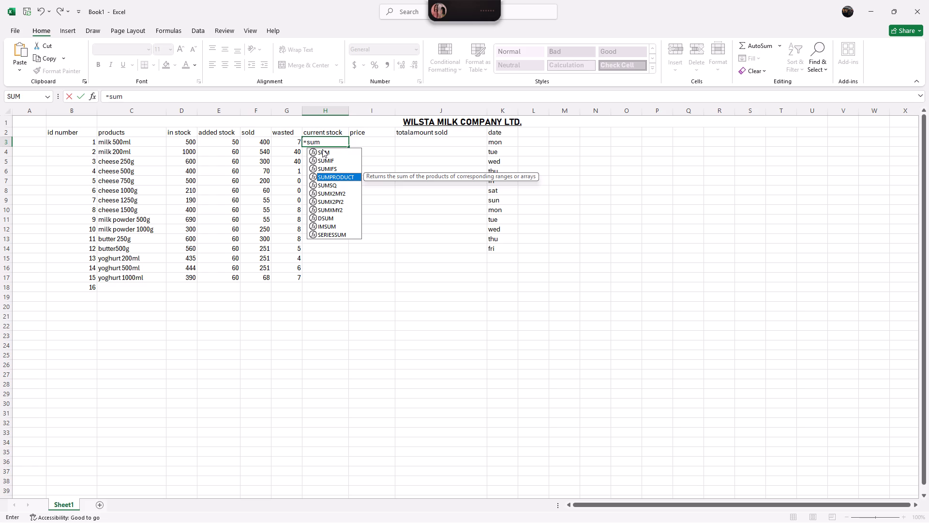
left_click(322, 149)
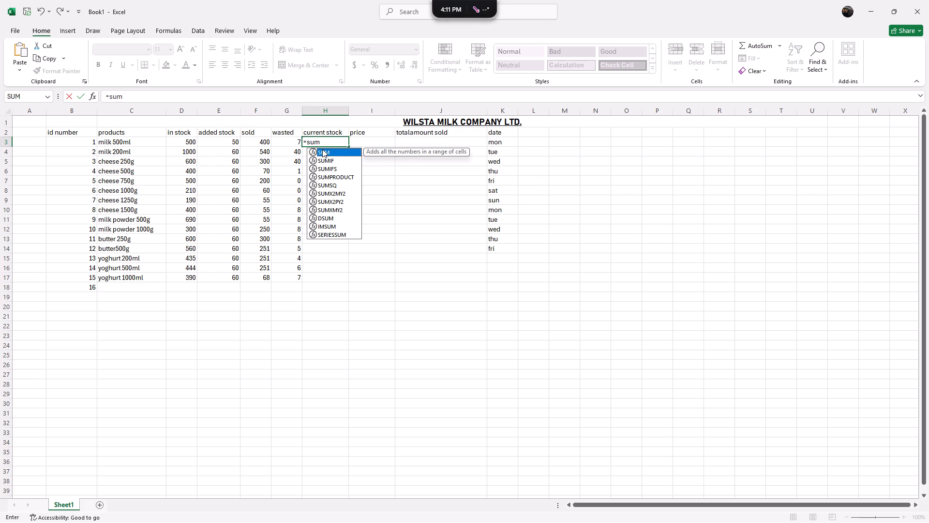
left_click(327, 149)
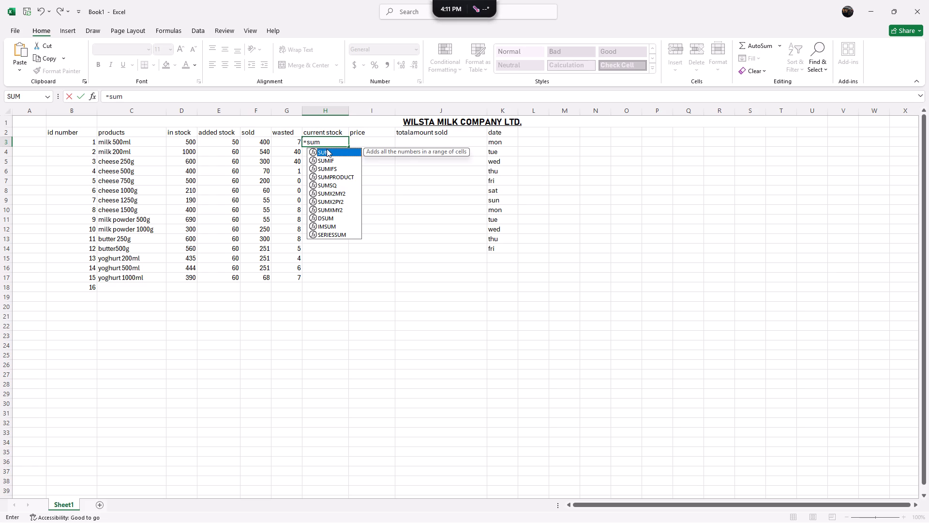
double_click(327, 149)
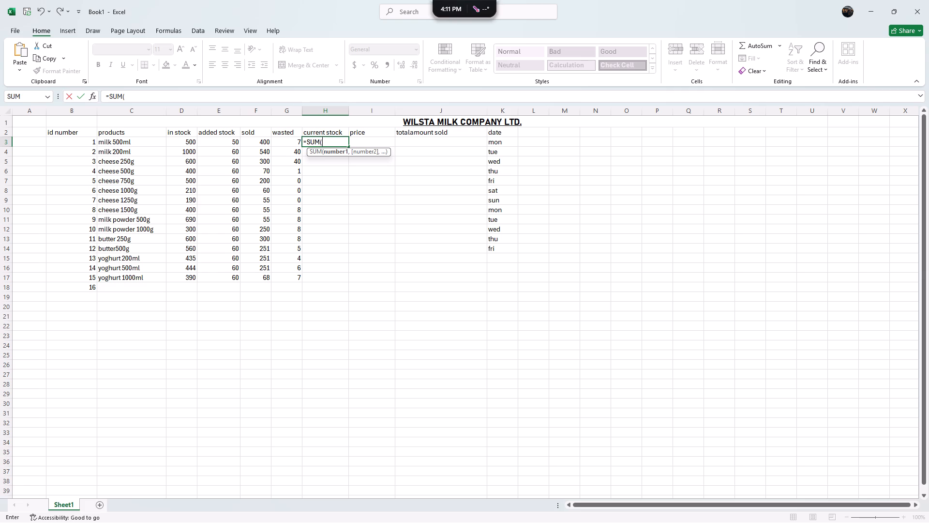
left_click_drag(195, 143, 229, 143)
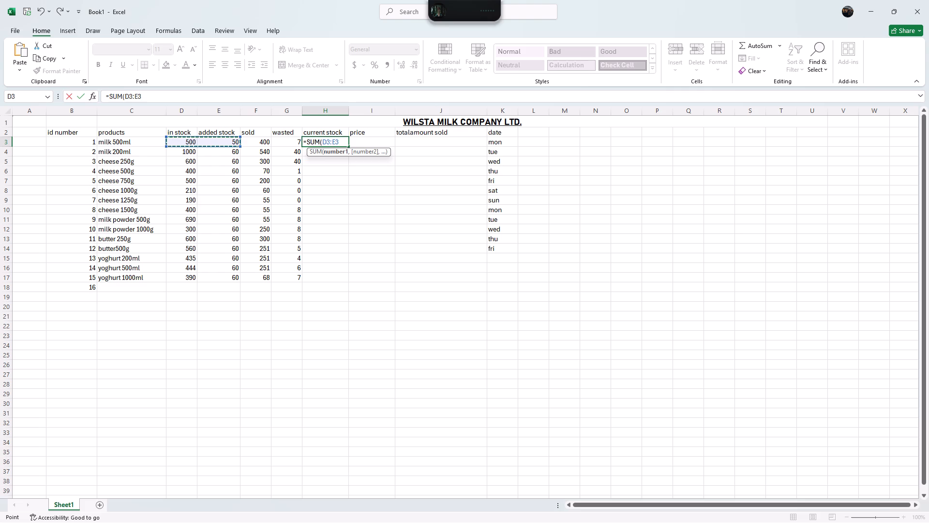
key("shift+parenright")
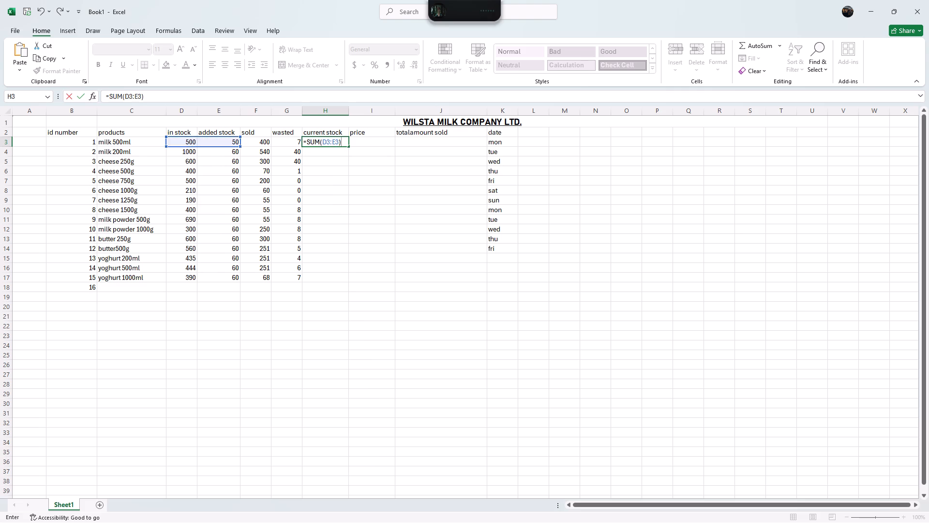
key("equal")
key("BackSpace")
key("minus")
left_click(254, 142)
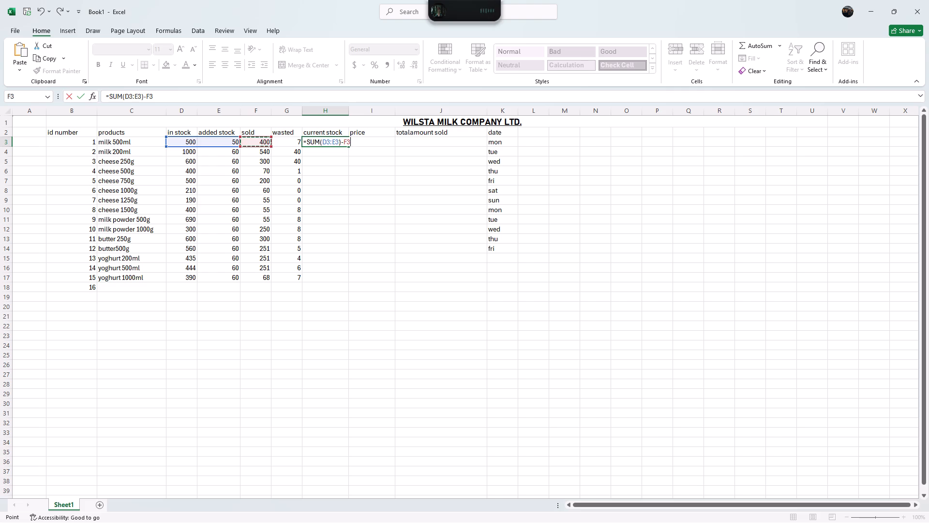
key("Return")
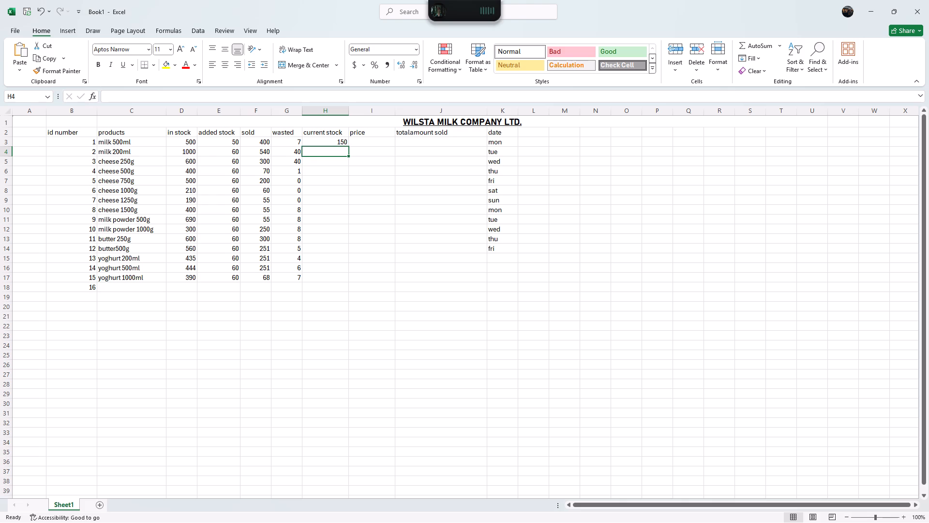
Fill the current stock formula from H3 down to yoghurt 1000ml in H17.
left_click(331, 140)
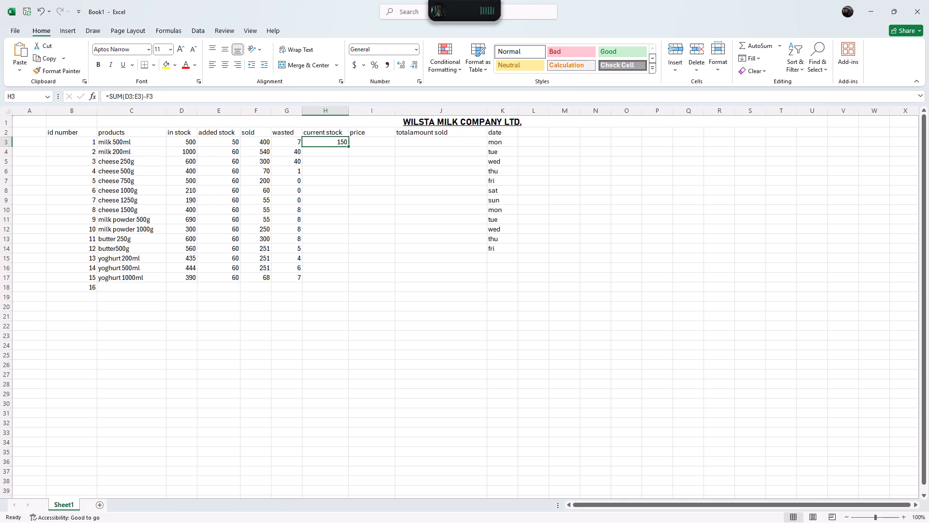
left_click_drag(349, 146, 347, 284)
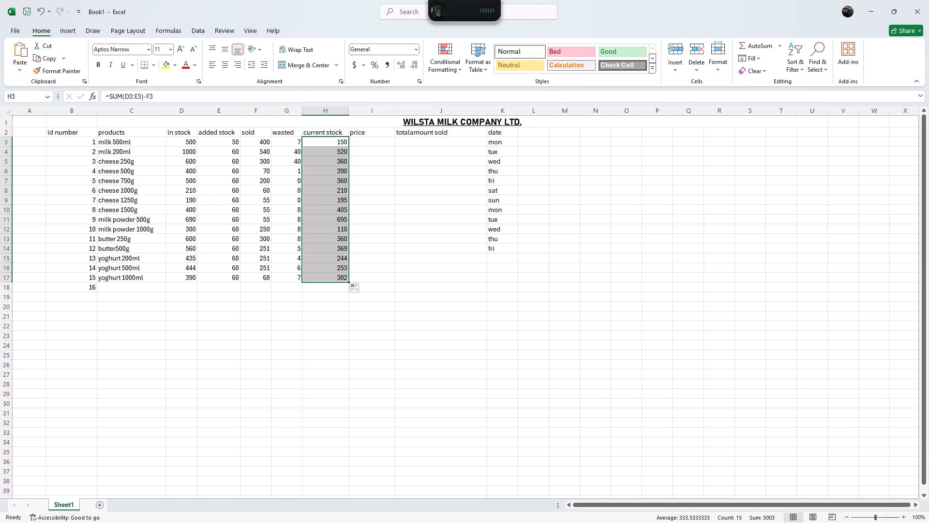
left_click(170, 301)
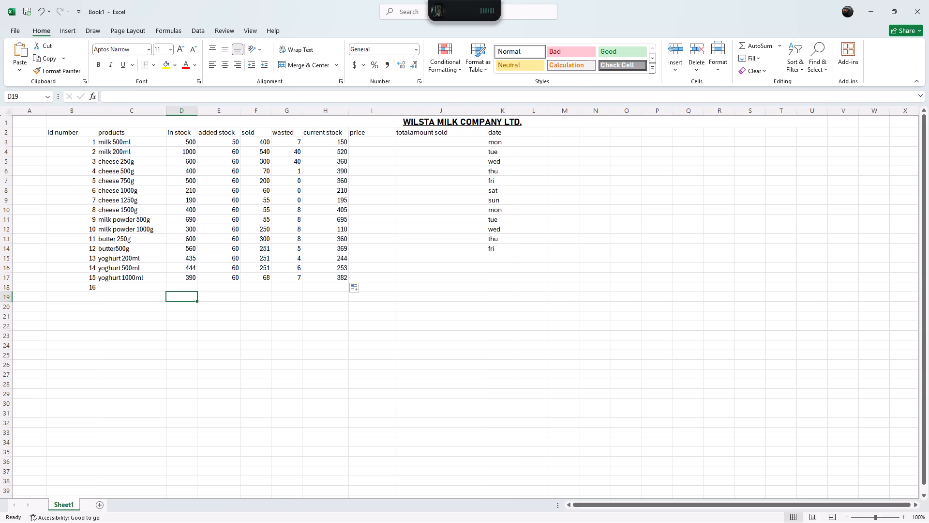
left_click(124, 297)
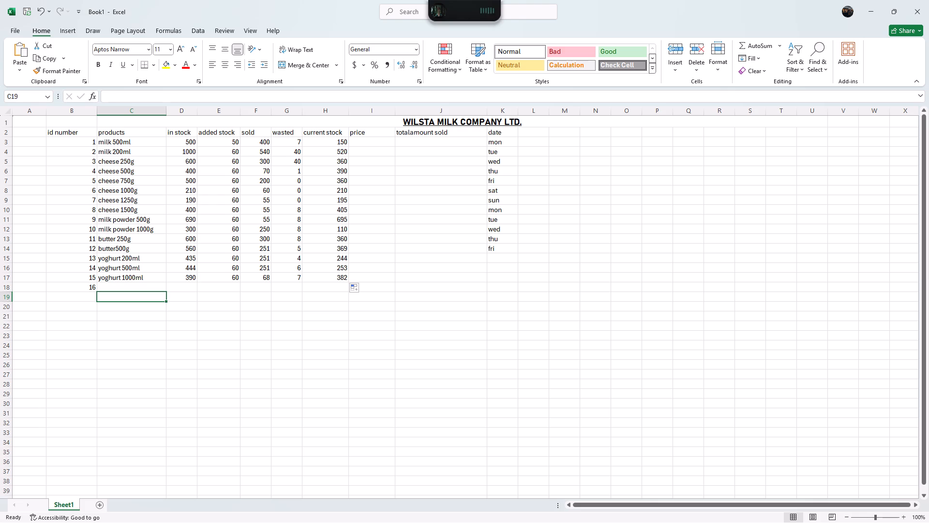
Enter price 100 for milk 500ml in I3 and 55 for milk 200ml in I4.
left_click(356, 140)
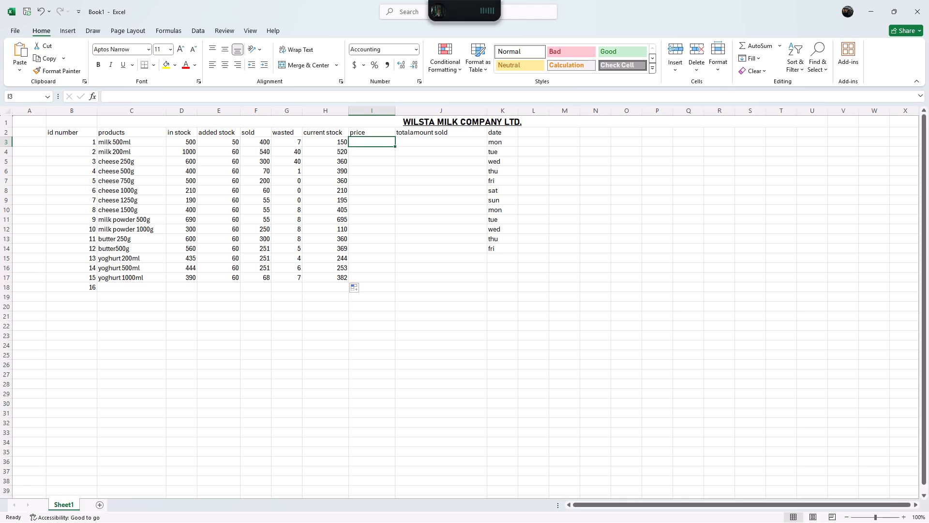
type("100")
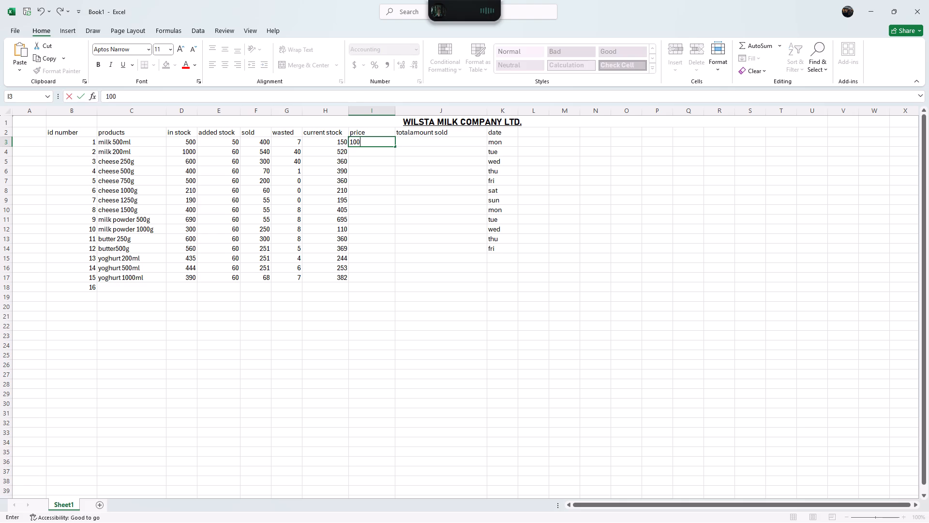
left_click(372, 154)
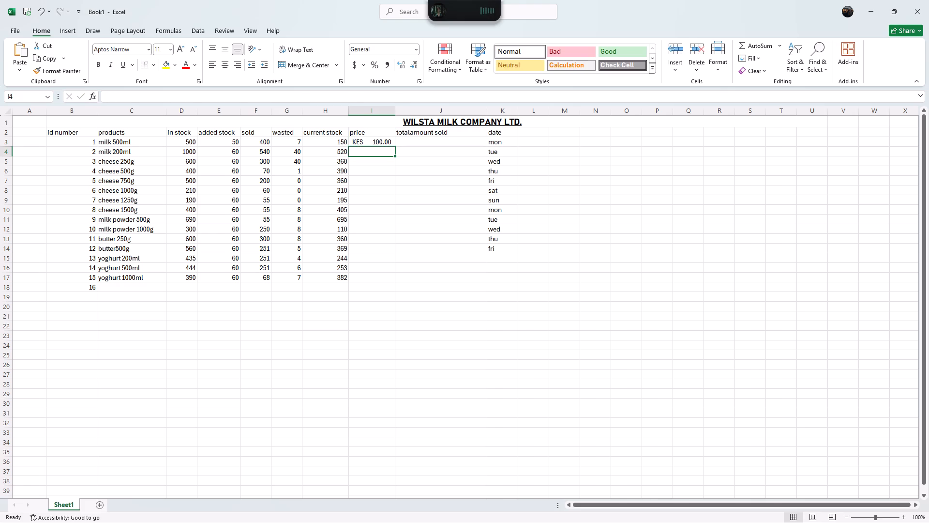
type("55")
key("Return")
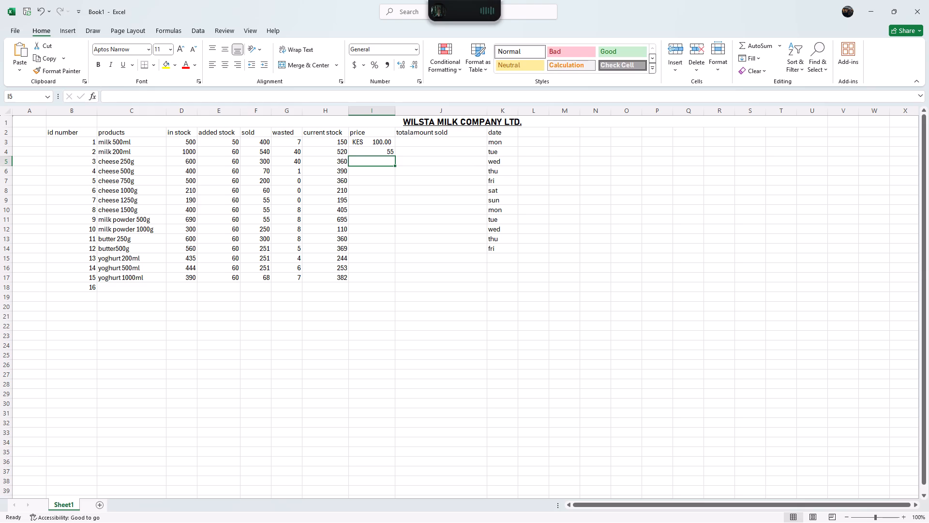
Format the whole price column I as Accounting with the KES currency symbol and 2 decimal places.
left_click(387, 161)
left_click(387, 161)
left_click(373, 154)
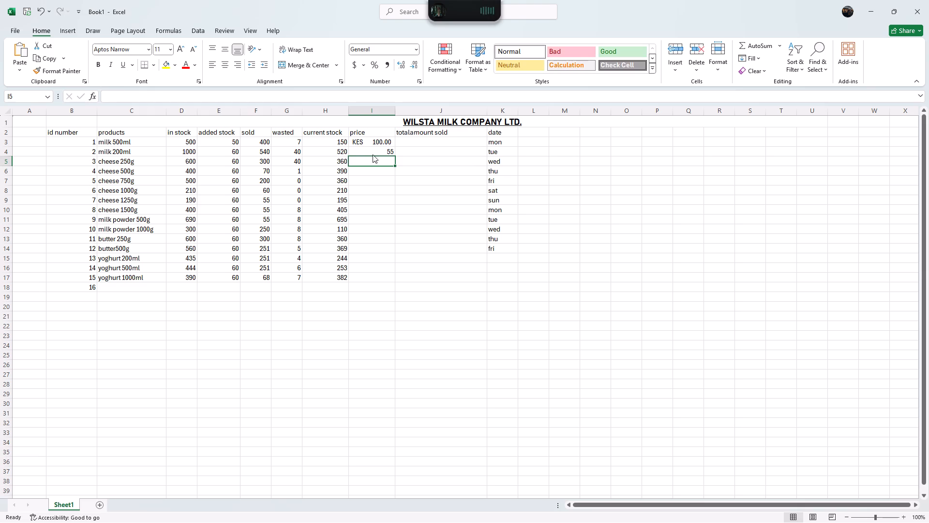
left_click(373, 149)
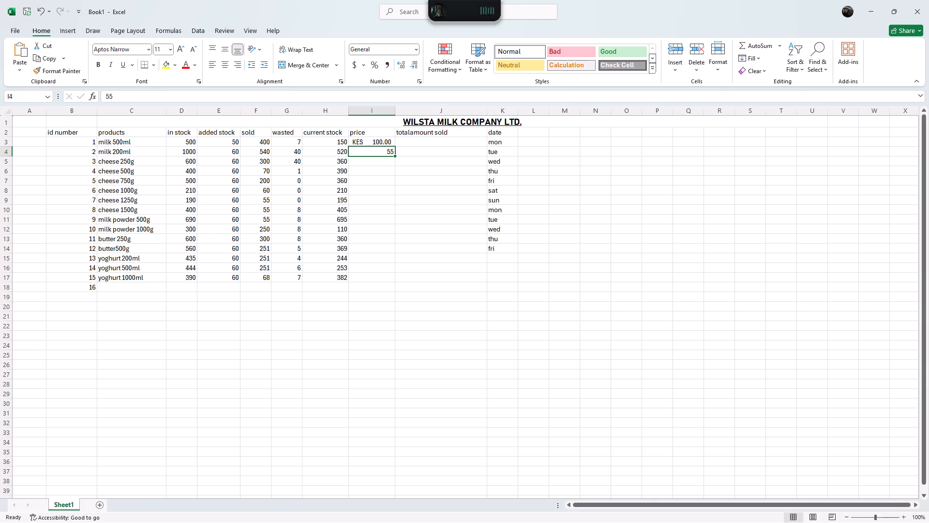
left_click(373, 153)
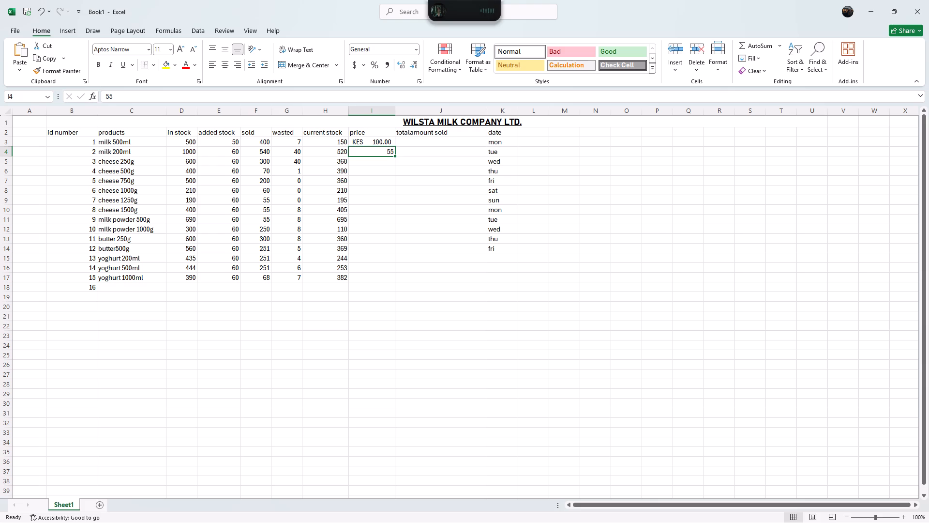
left_click(375, 134)
left_click(375, 134)
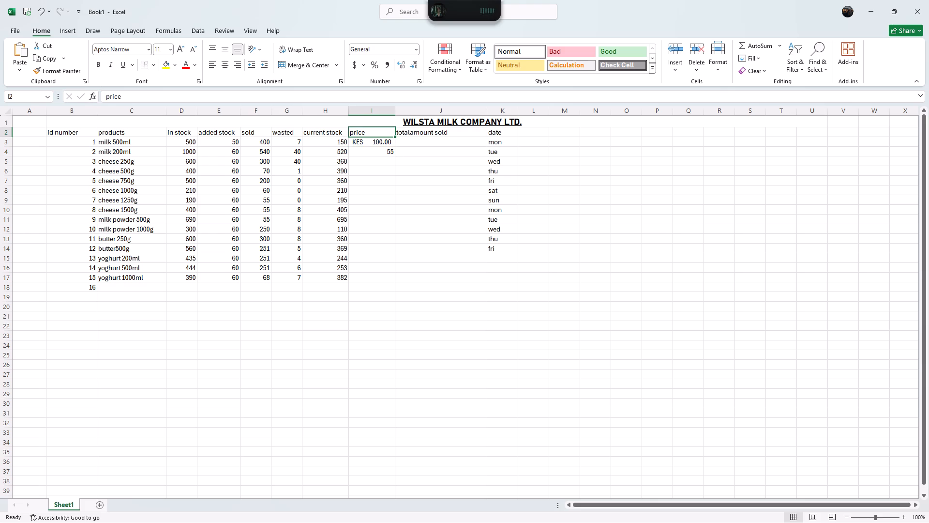
left_click(374, 114)
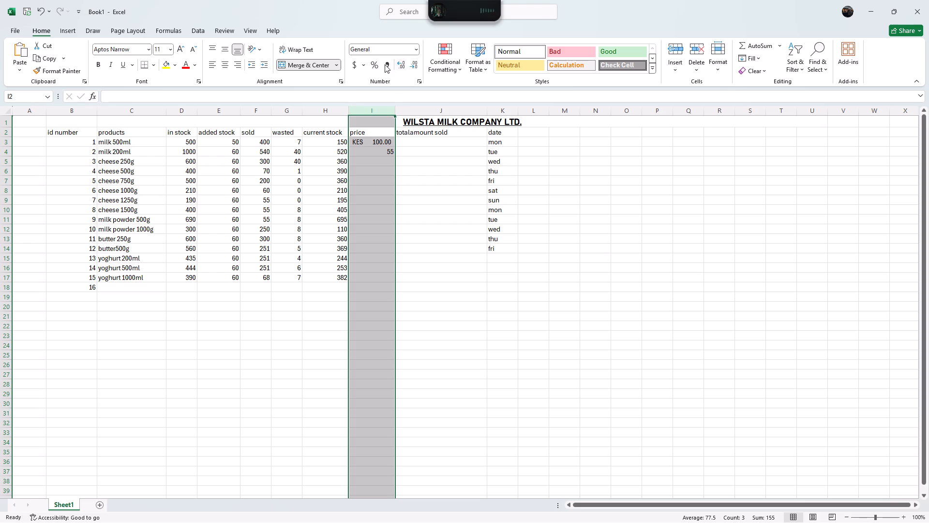
left_click(366, 65)
left_click(383, 148)
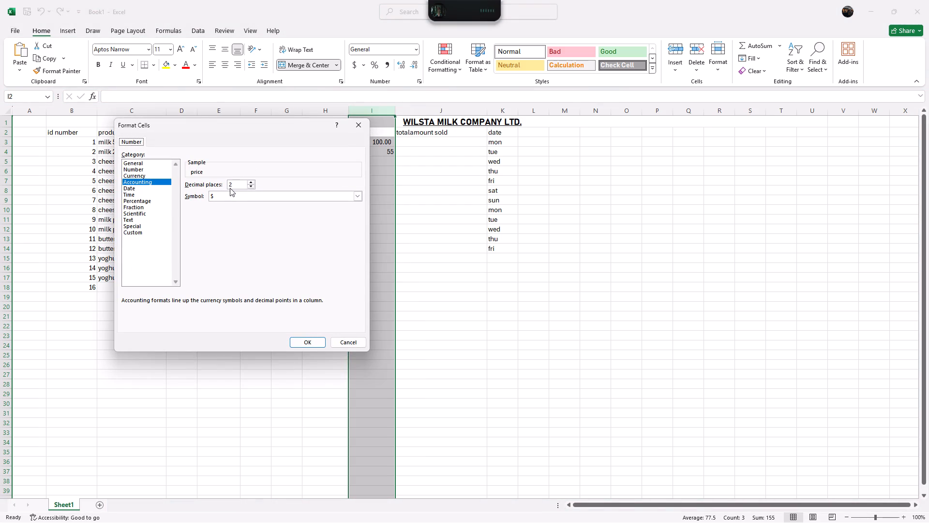
left_click(231, 199)
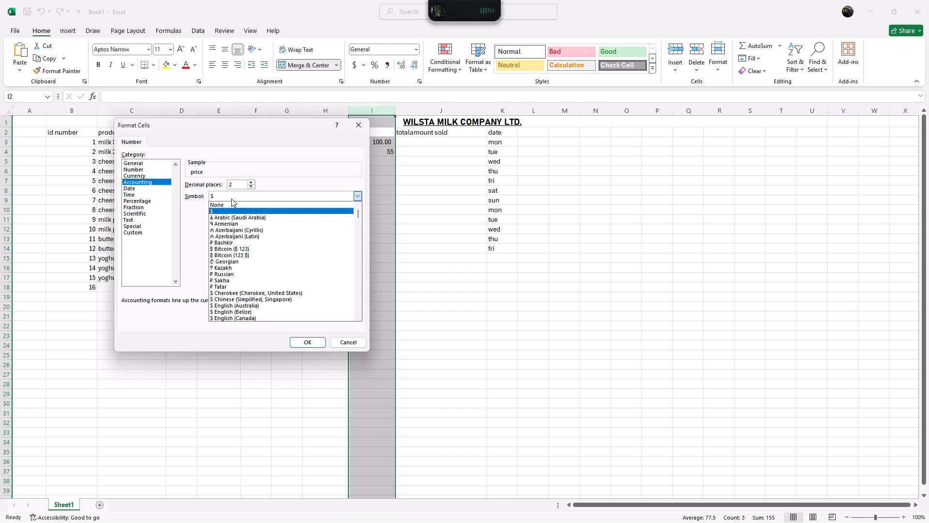
type("kes")
key("BackSpace")
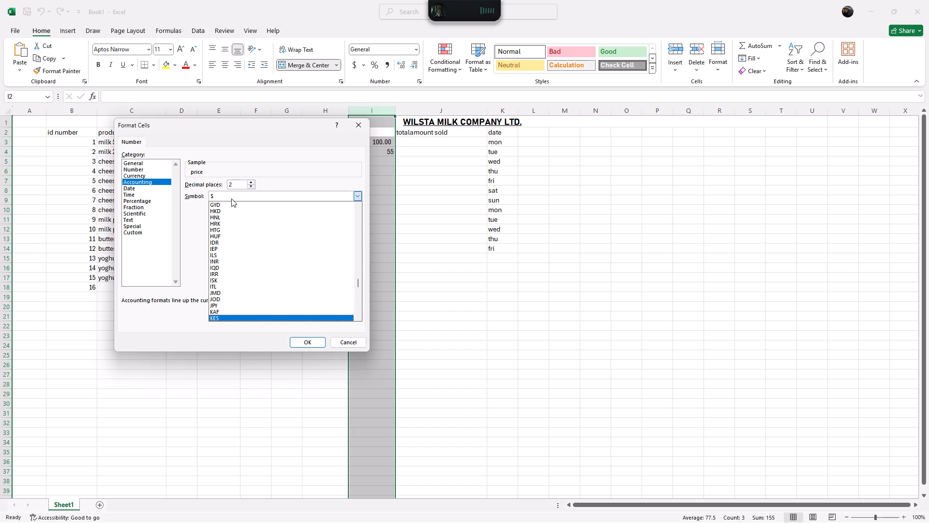
left_click(233, 316)
left_click(309, 341)
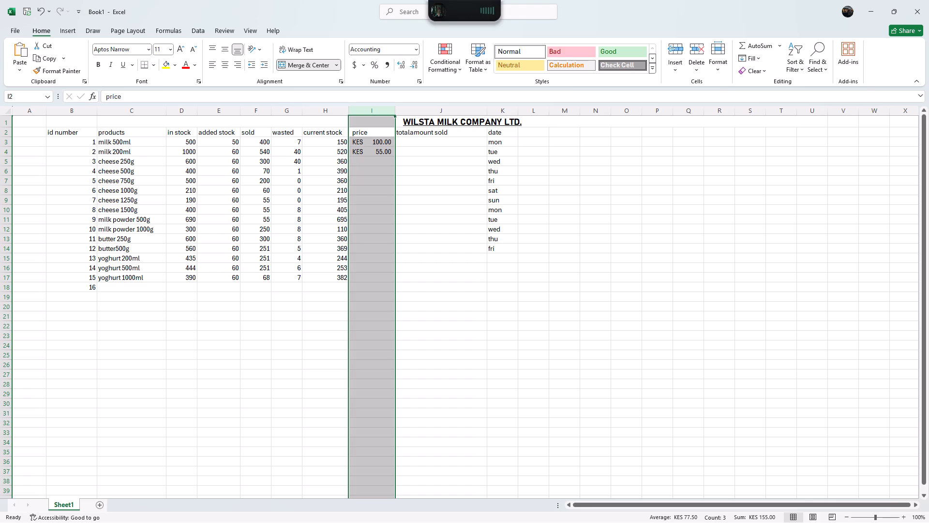
left_click(375, 165)
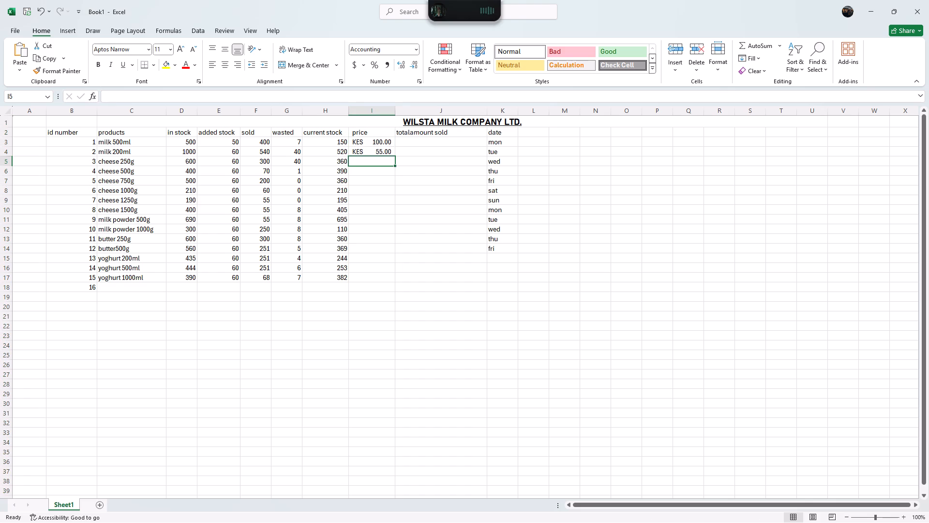
Enter the six cheese prices from 250g to 1500g in I5:I10: 300, 550, 1020, 1500, 2000 and 2500.
type("300")
key("Return")
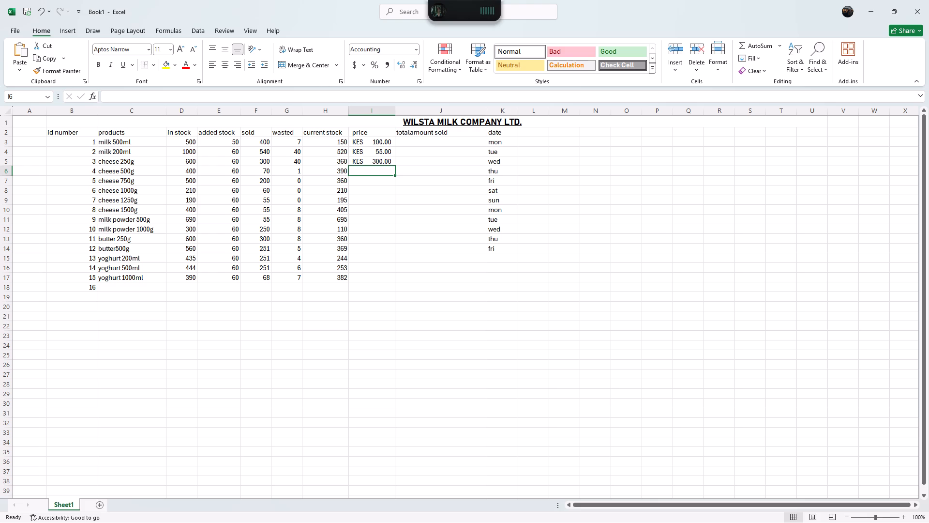
type("550")
key("Return")
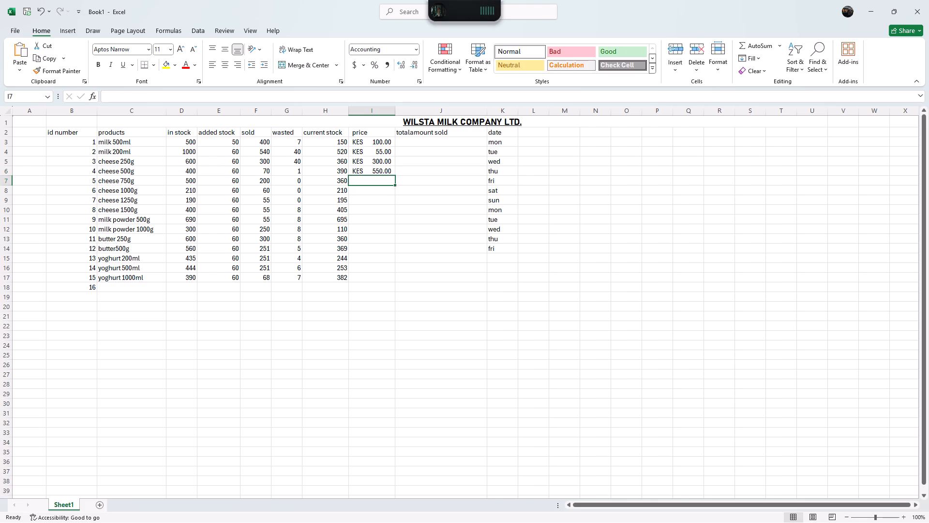
type("1020")
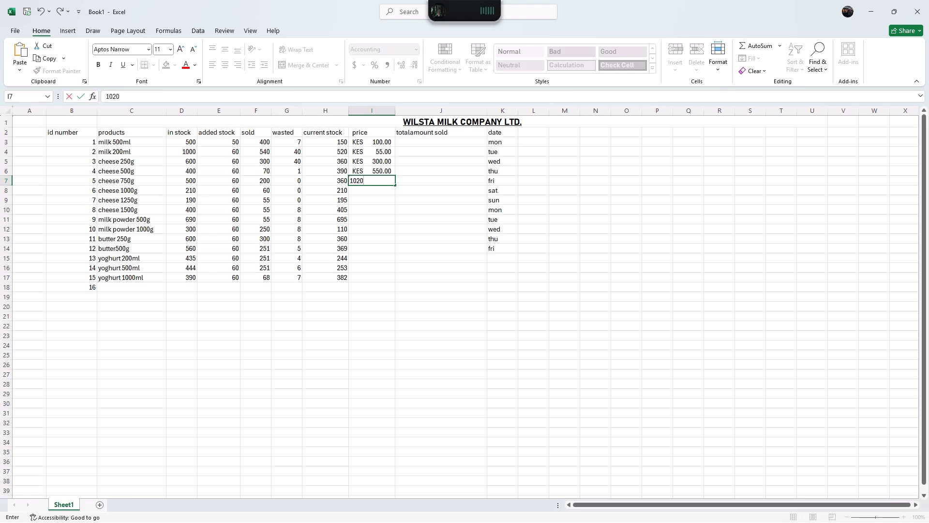
key("Return")
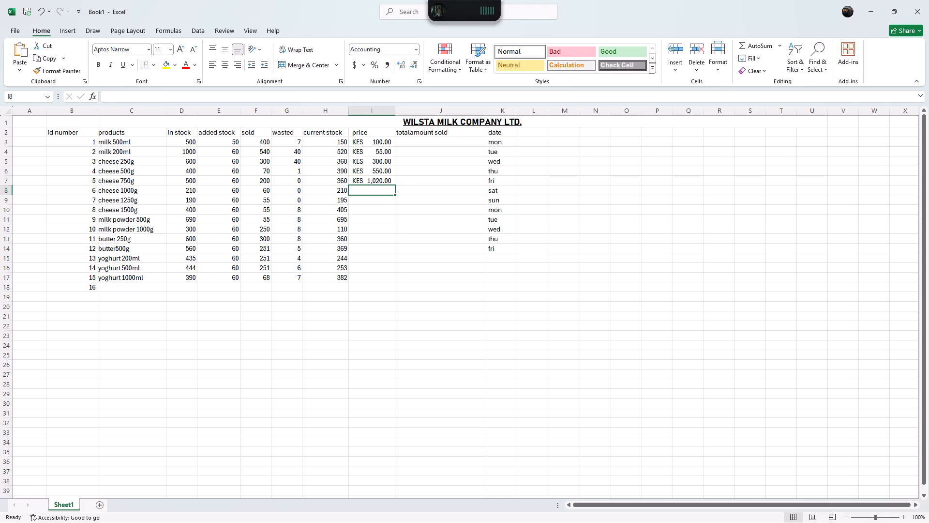
type("1500")
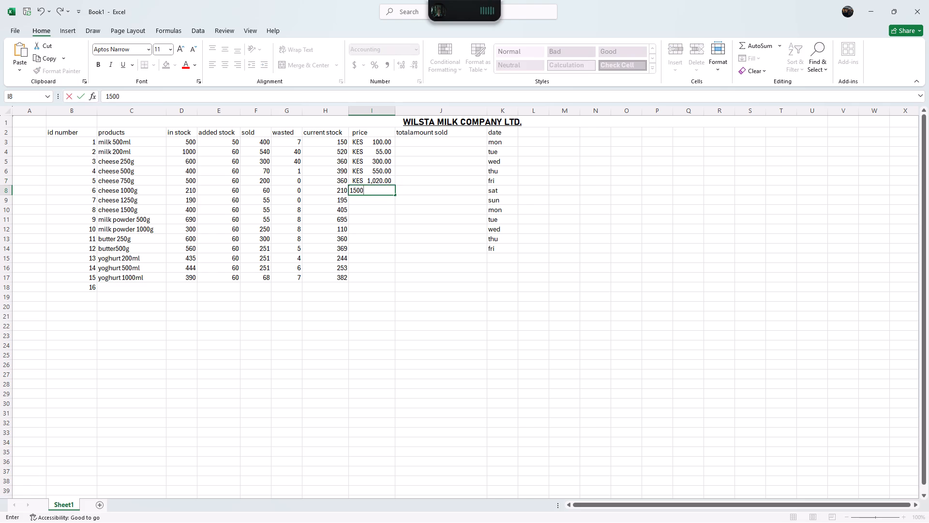
key("Return")
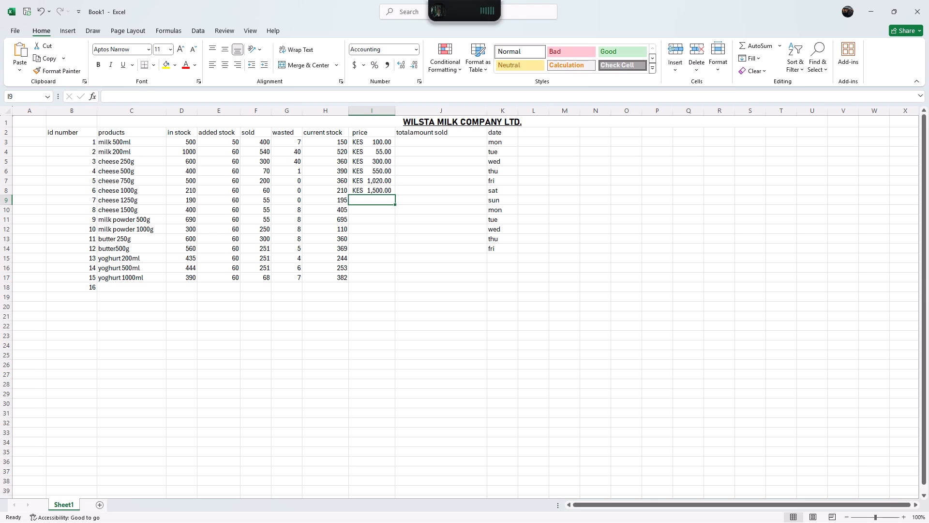
type("200")
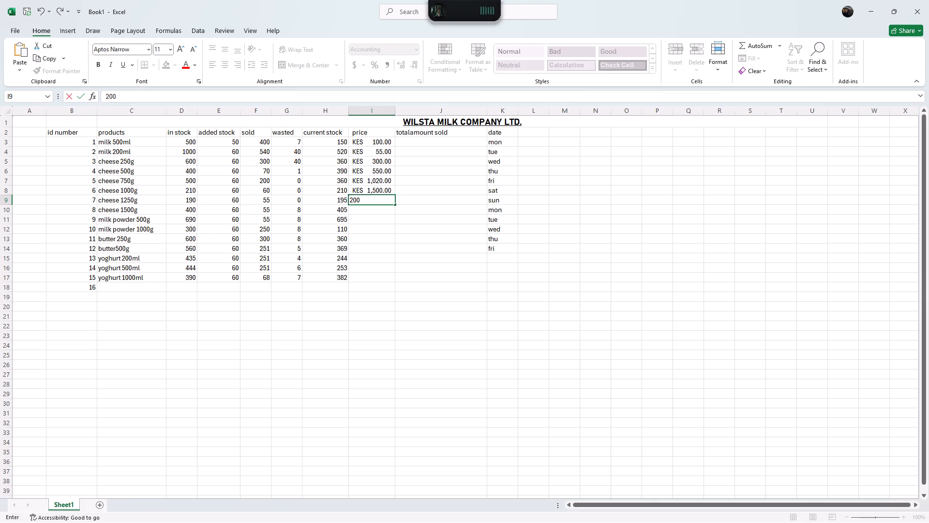
key("0")
key("Return")
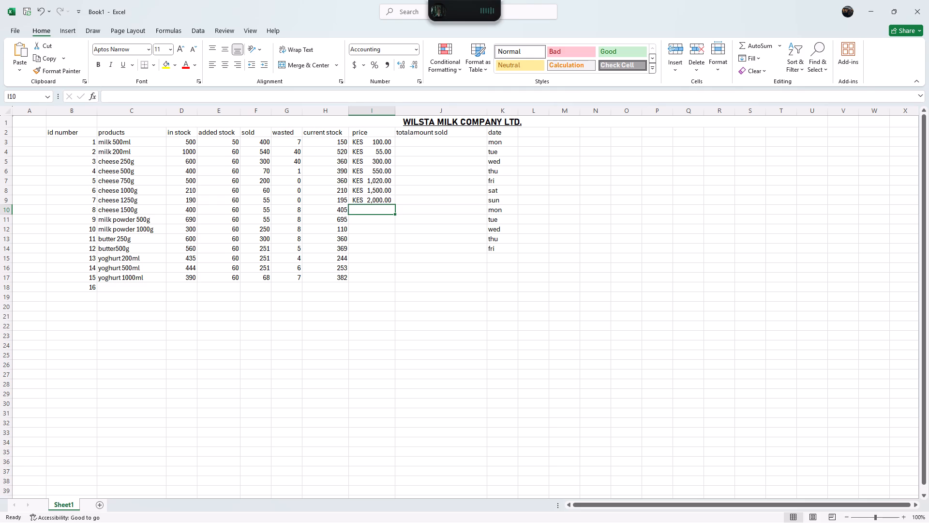
type("2500")
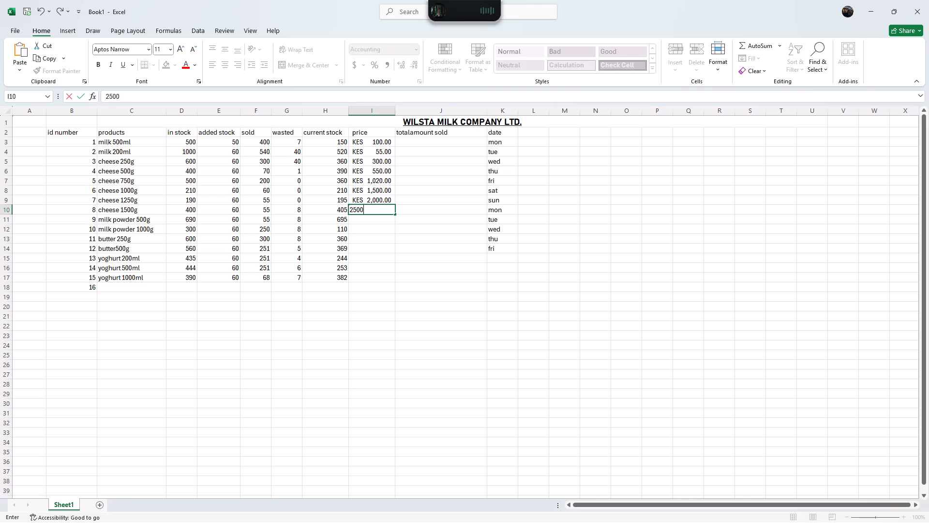
key("Return")
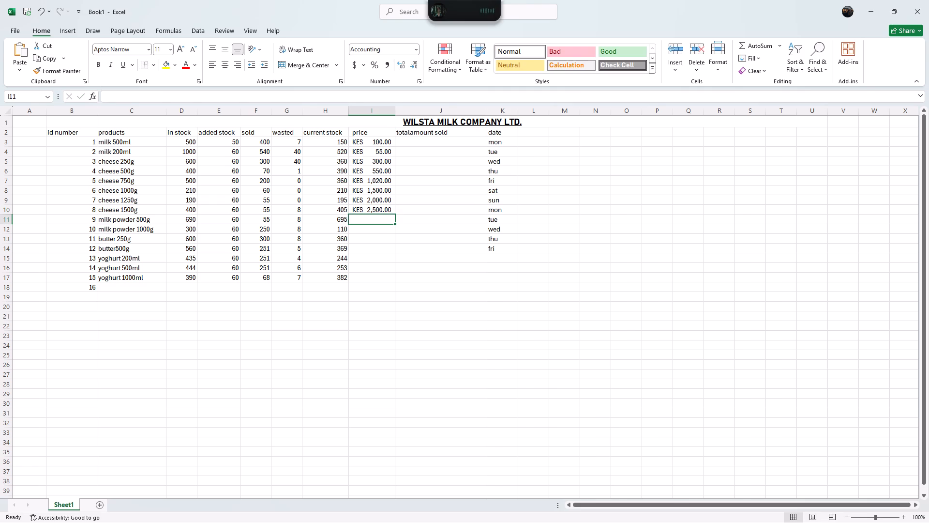
Enter price 800 for milk powder 500g in I11 and 1000 for milk powder 1000g in I12.
key("8")
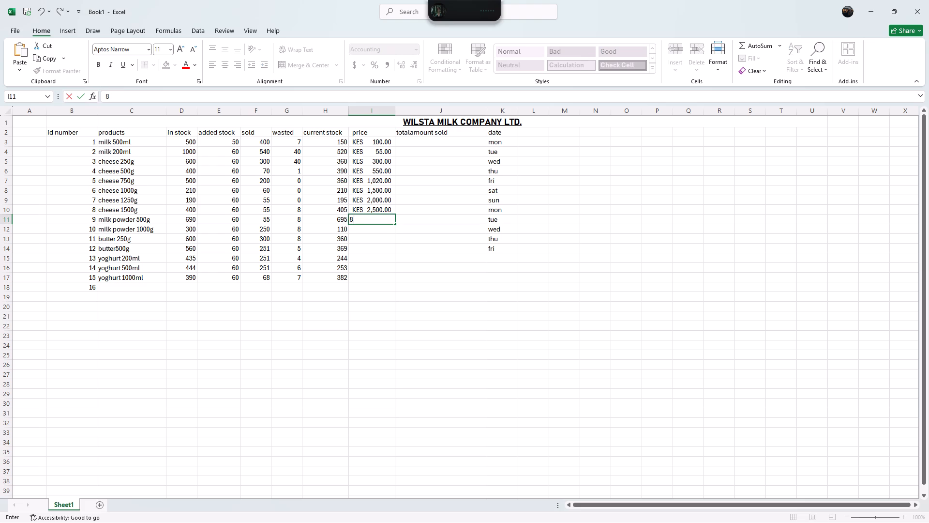
type("00")
key("Return")
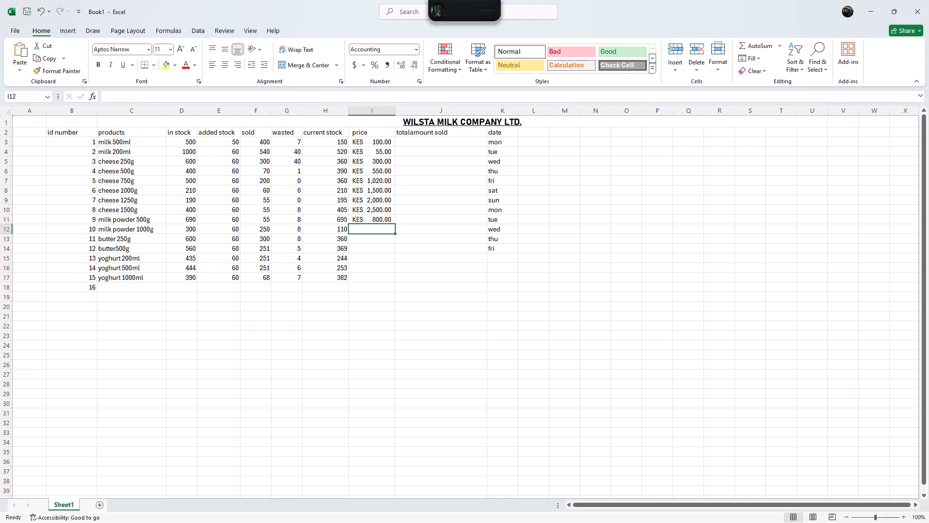
key("2")
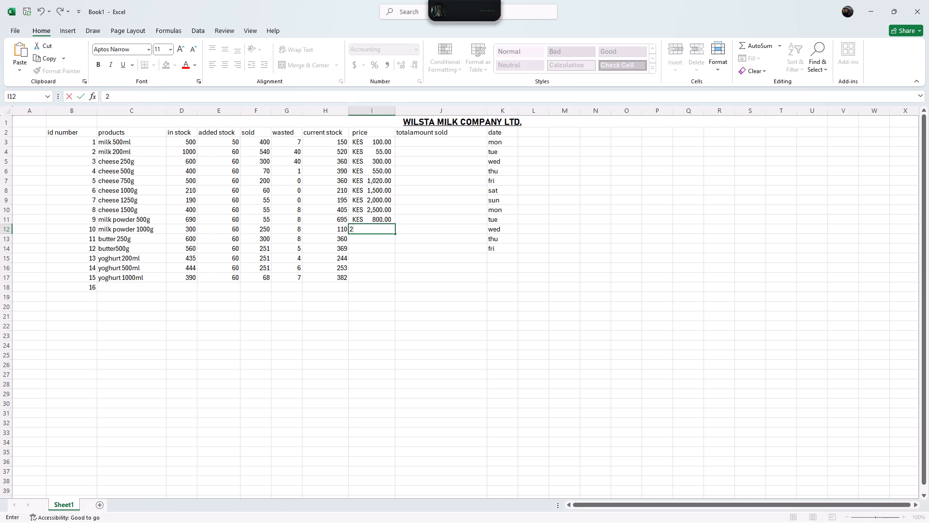
key("Delete")
key("BackSpace")
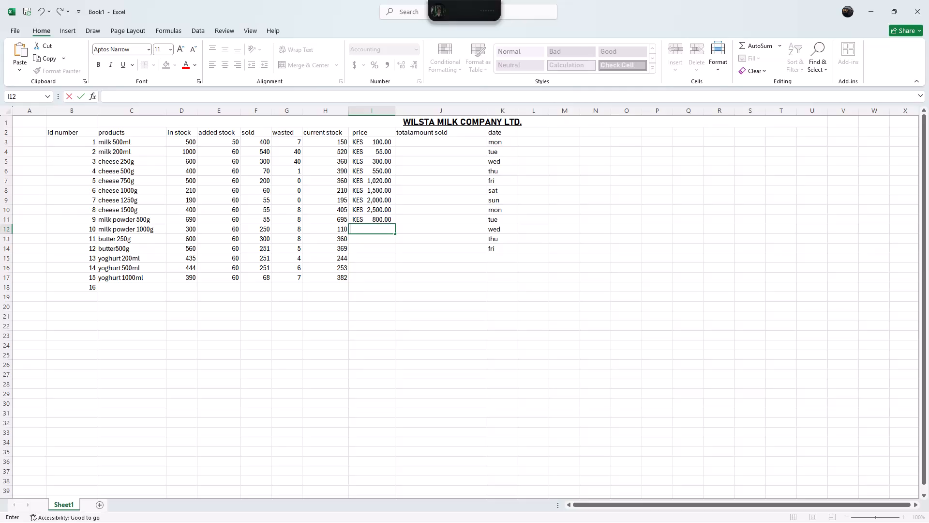
type("1000")
key("Return")
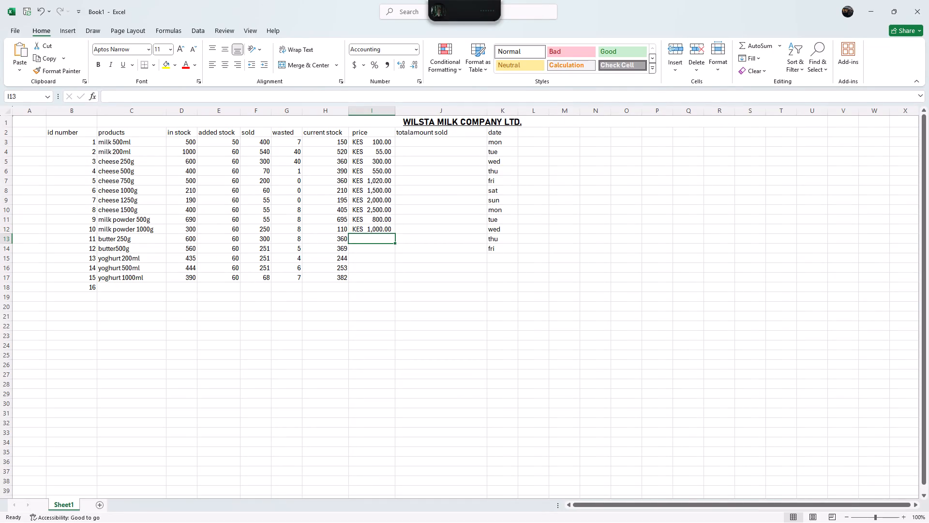
Enter prices 350 and 600 for the two butter products in I13:I14, and 120, 350 and 500 for the yoghurts in I15:I17.
type("350")
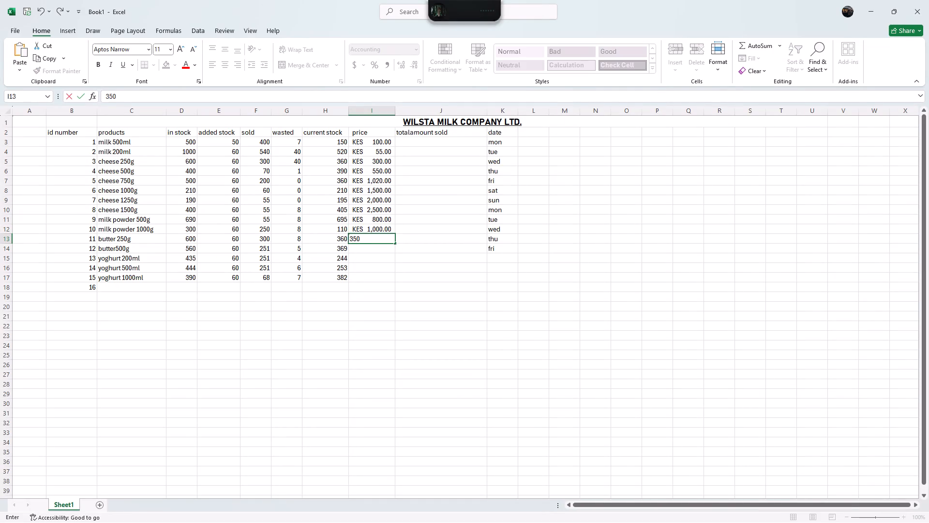
key("Return")
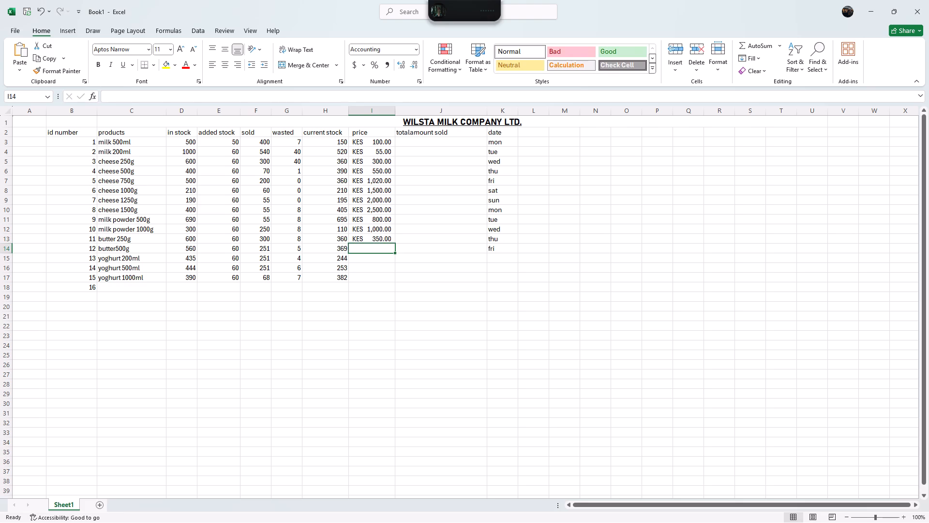
type("600")
key("Return")
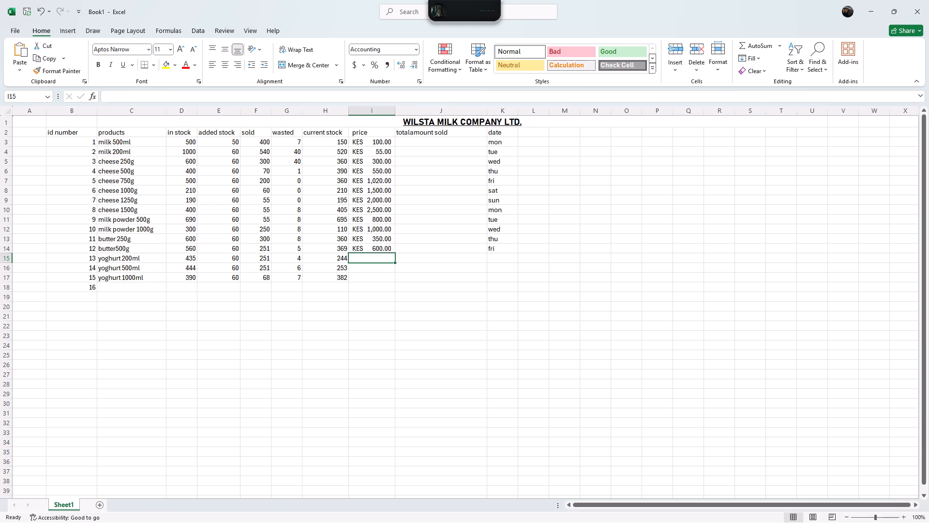
type("120")
key("Return")
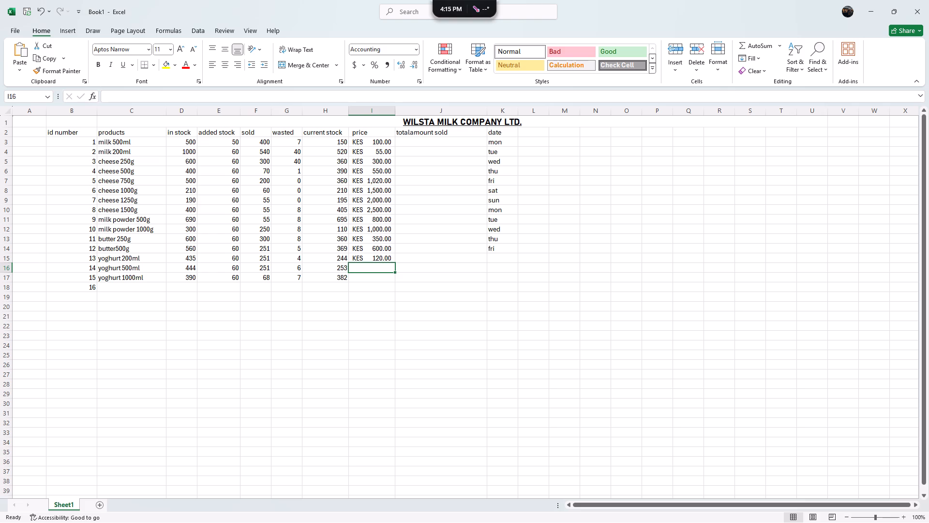
type("350")
key("Return")
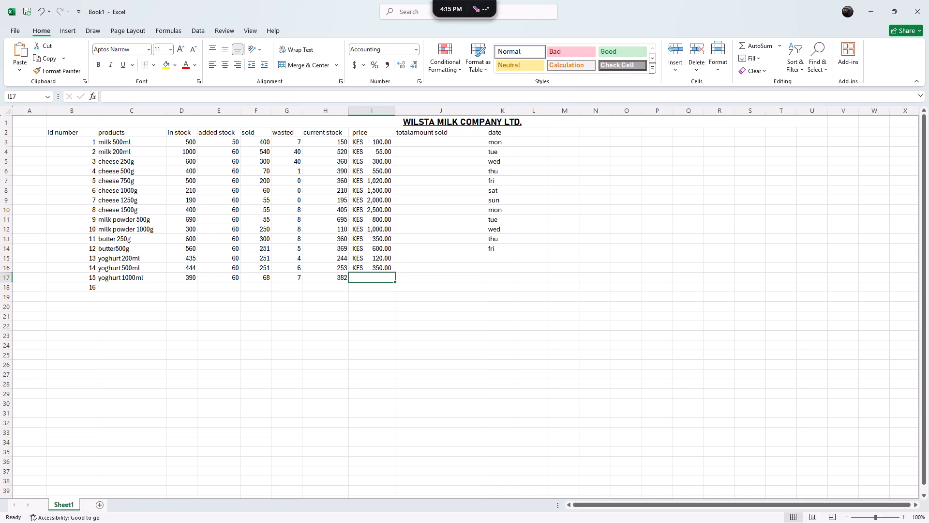
type("500")
key("Return")
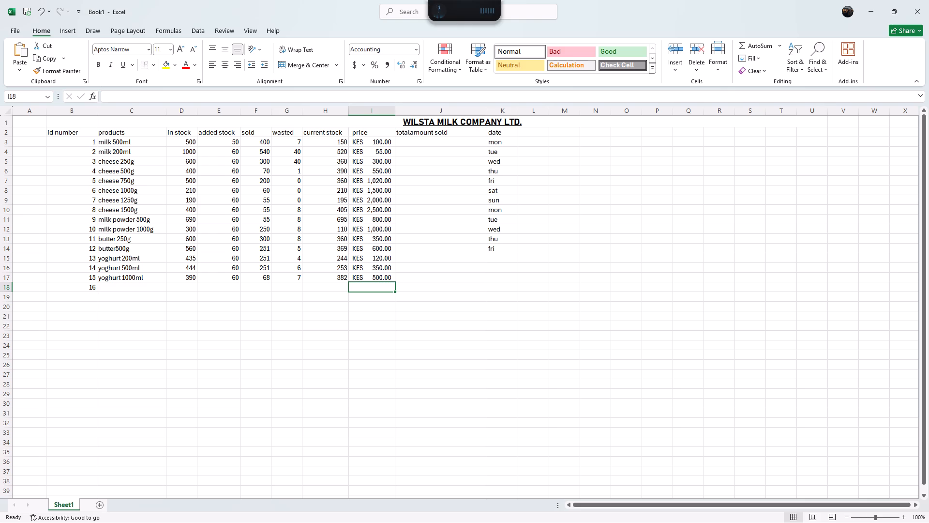
left_click(356, 288)
Add the label "total" in C19 below the product list and make it bold.
left_click(110, 299)
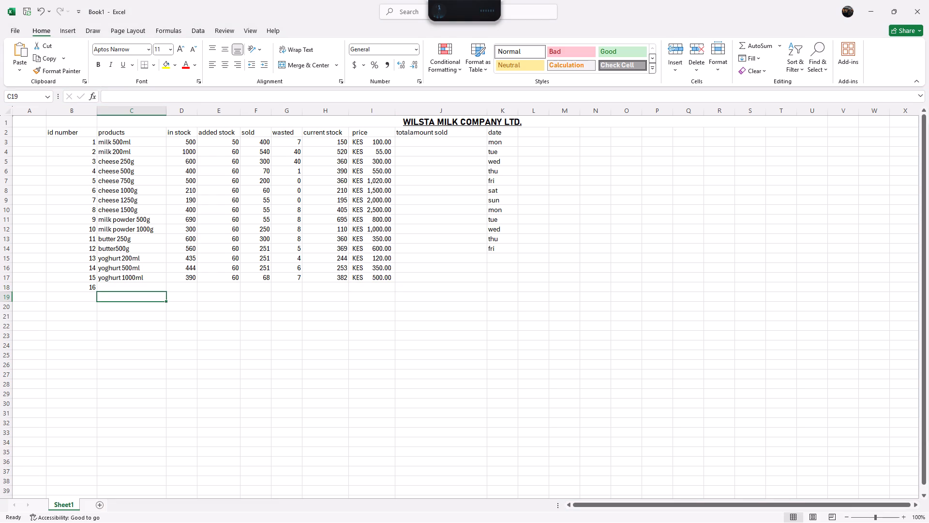
type("to")
key("t")
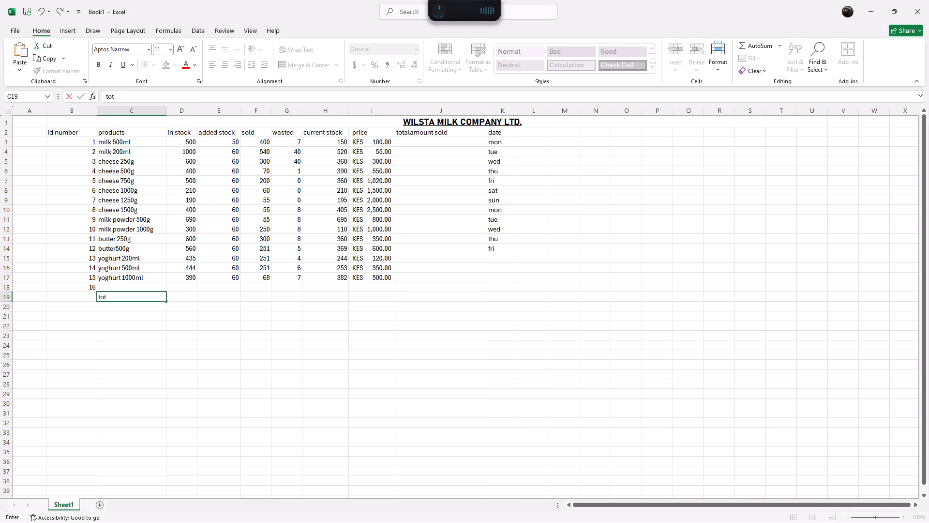
type("al")
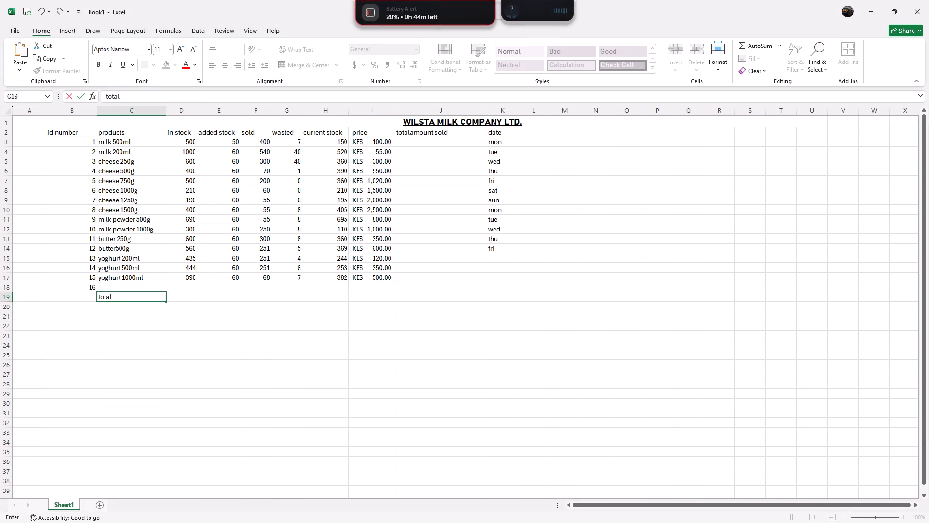
left_click_drag(125, 293, 95, 294)
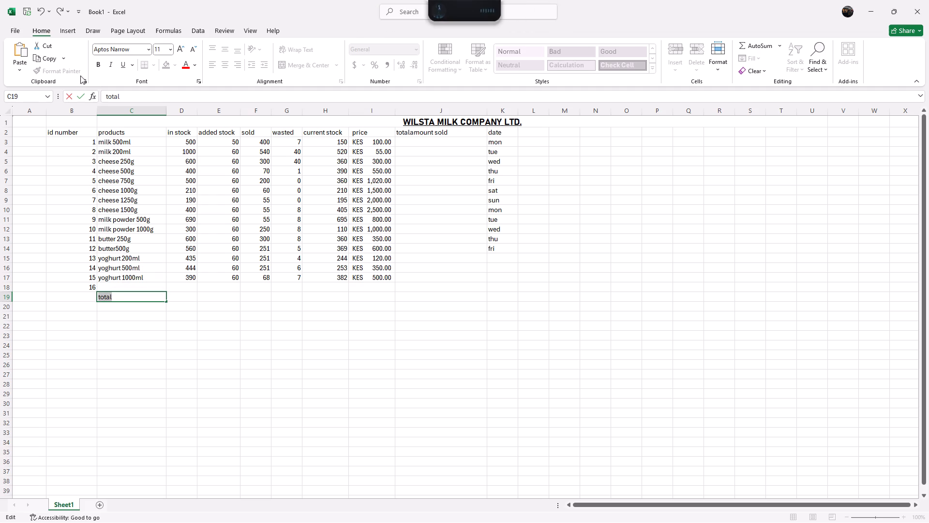
left_click(97, 65)
left_click(97, 65)
left_click(96, 65)
Format the header row B2:K2, from id number to date, as bold with font size 16.
left_click(49, 132)
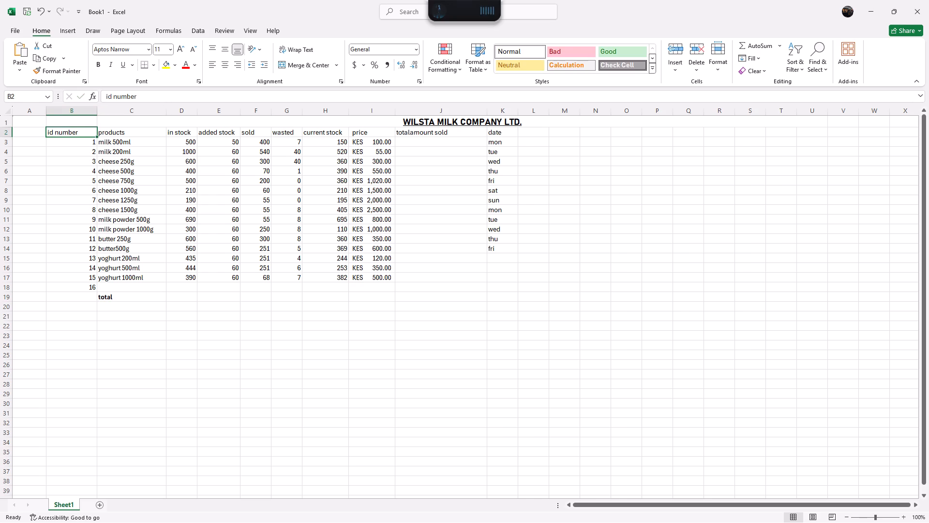
left_click_drag(83, 133, 114, 133)
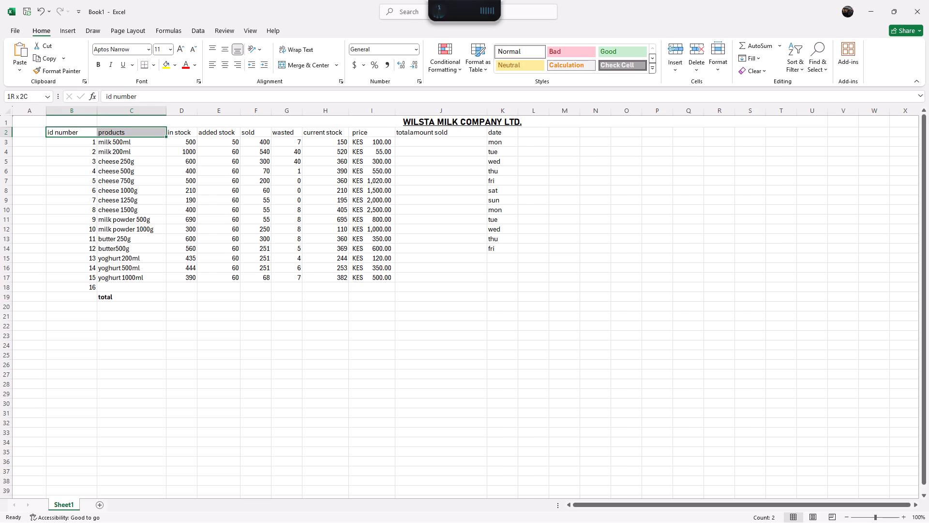
left_click_drag(114, 133, 422, 133)
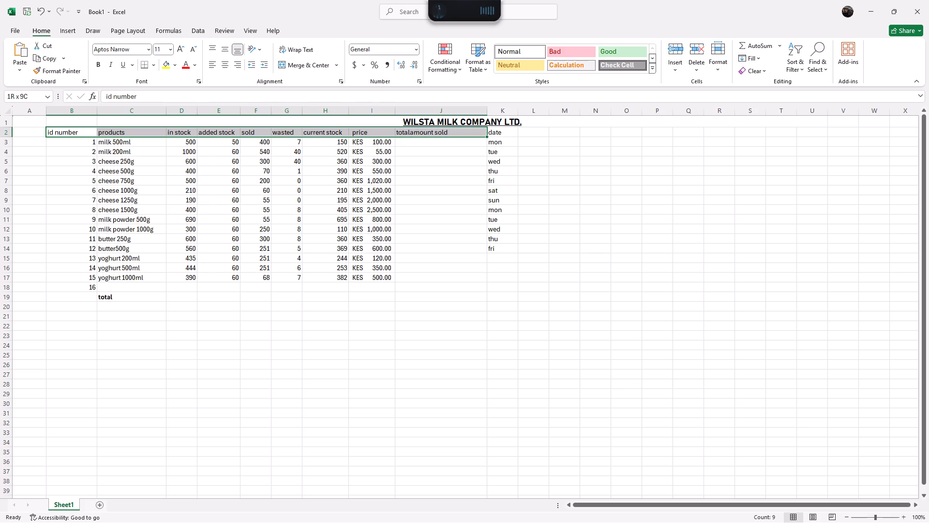
left_click_drag(422, 133, 511, 137)
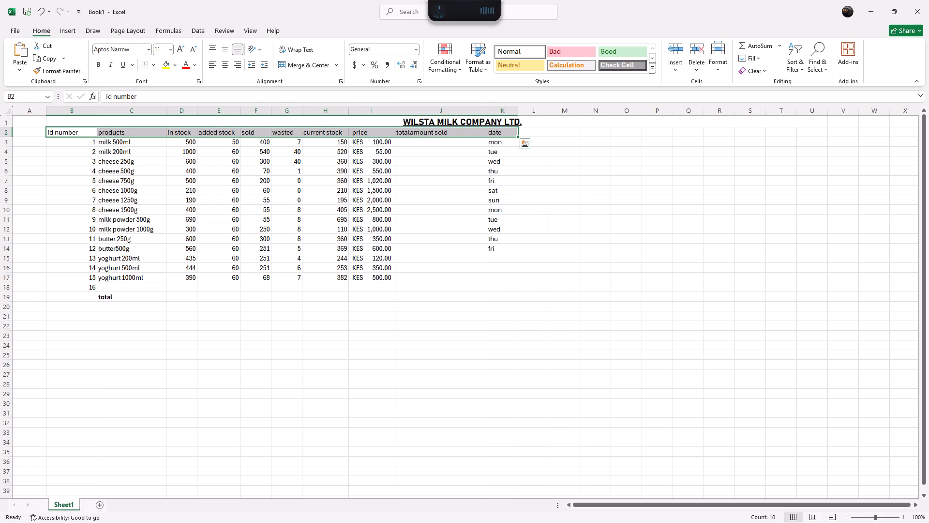
left_click(100, 65)
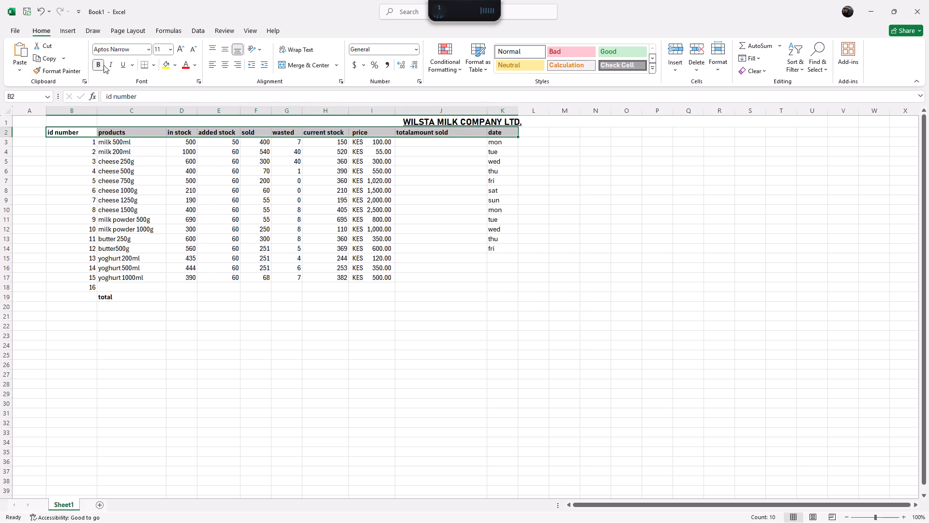
left_click(169, 51)
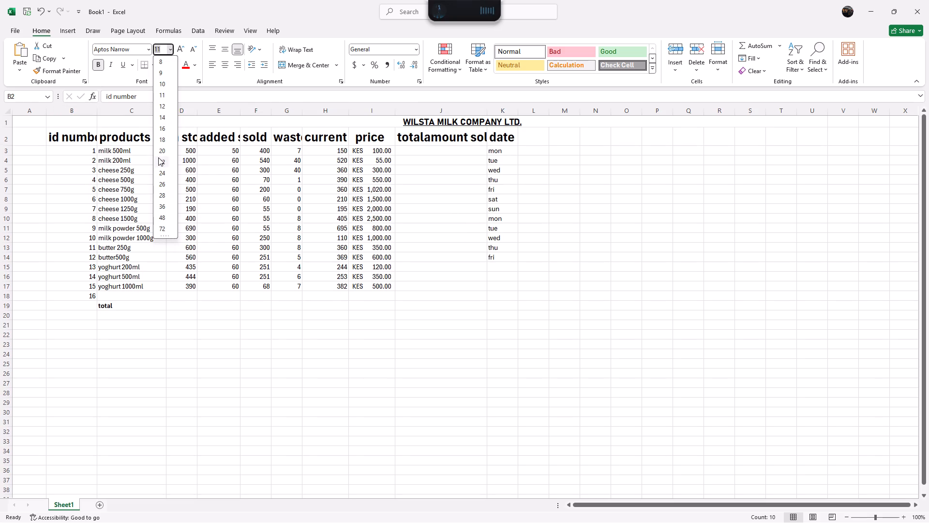
left_click(163, 126)
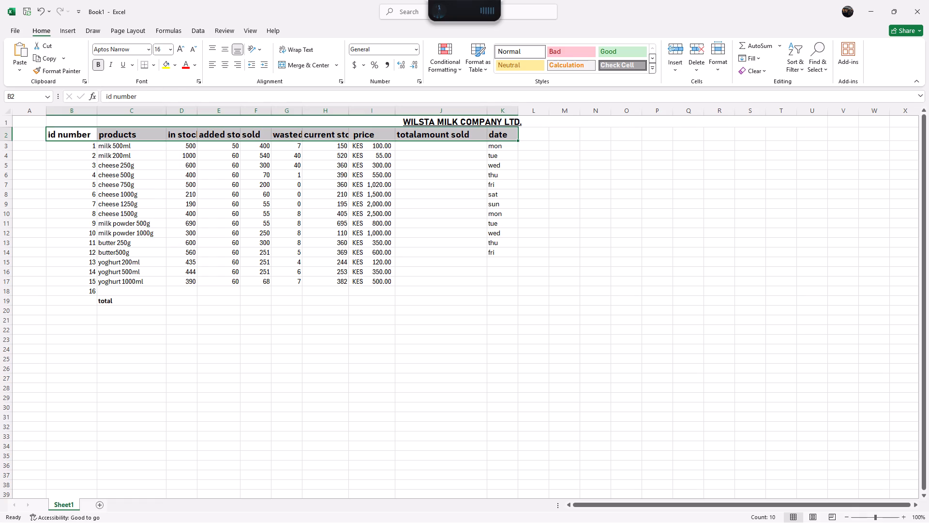
Widen columns D through I, from in stock to price, so each enlarged header fits fully within its column.
left_click_drag(197, 112, 228, 114)
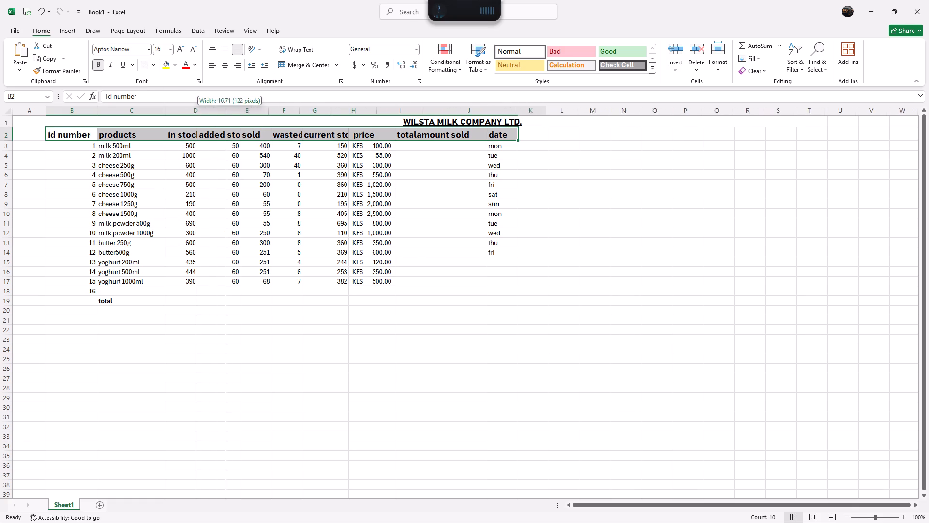
left_click_drag(228, 114, 233, 115)
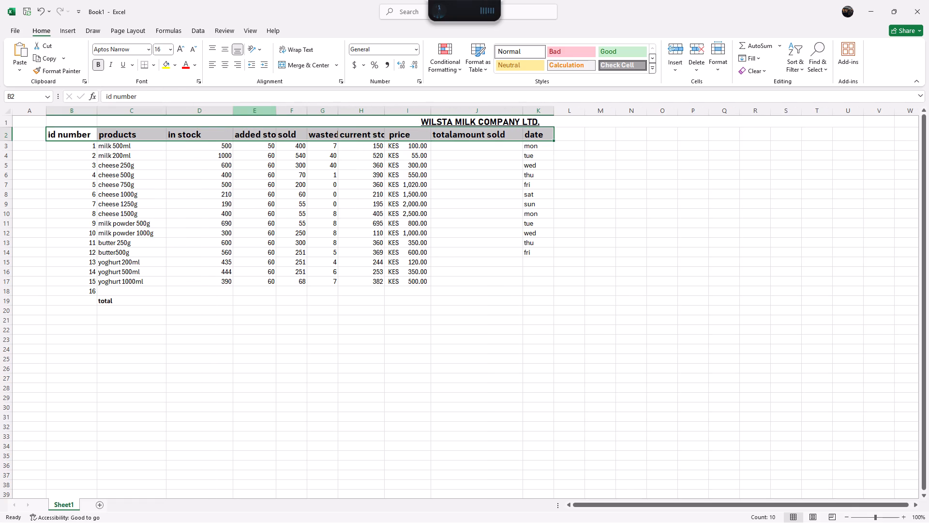
left_click_drag(277, 111, 309, 114)
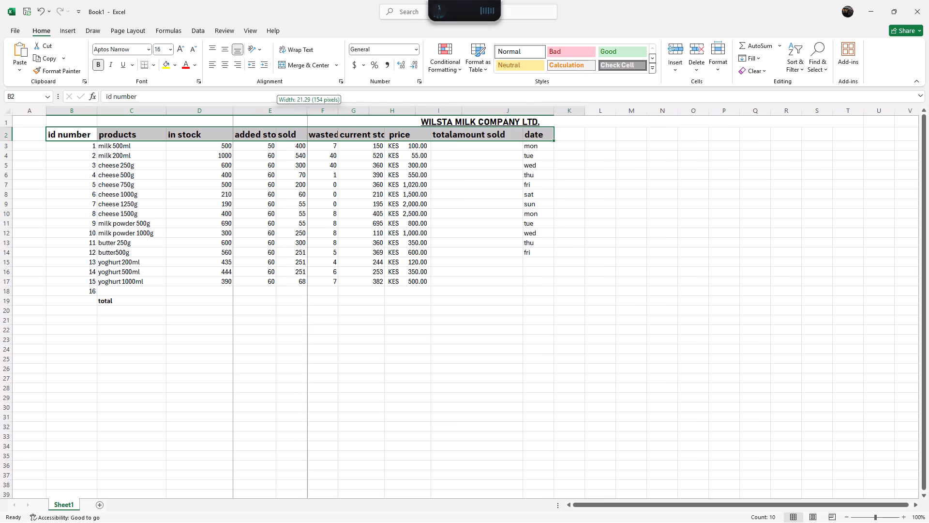
left_click_drag(309, 114, 309, 114)
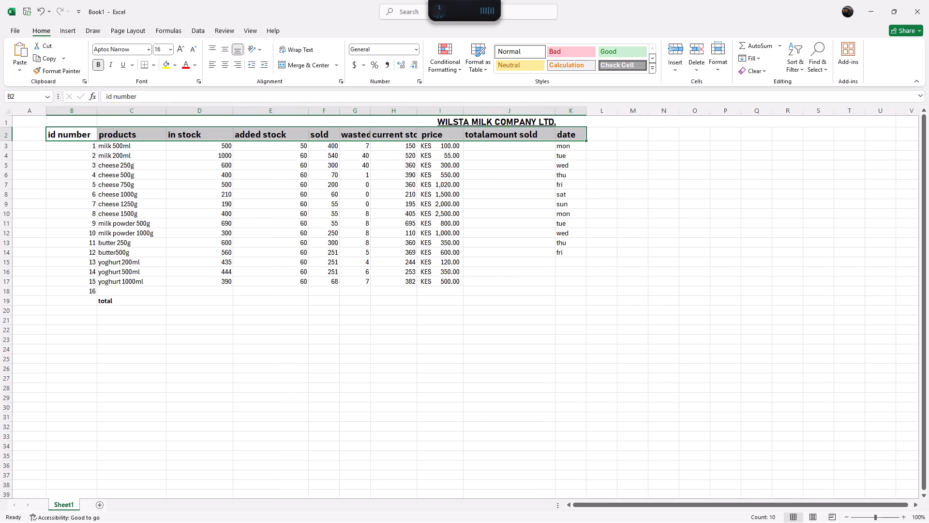
left_click_drag(340, 114, 358, 112)
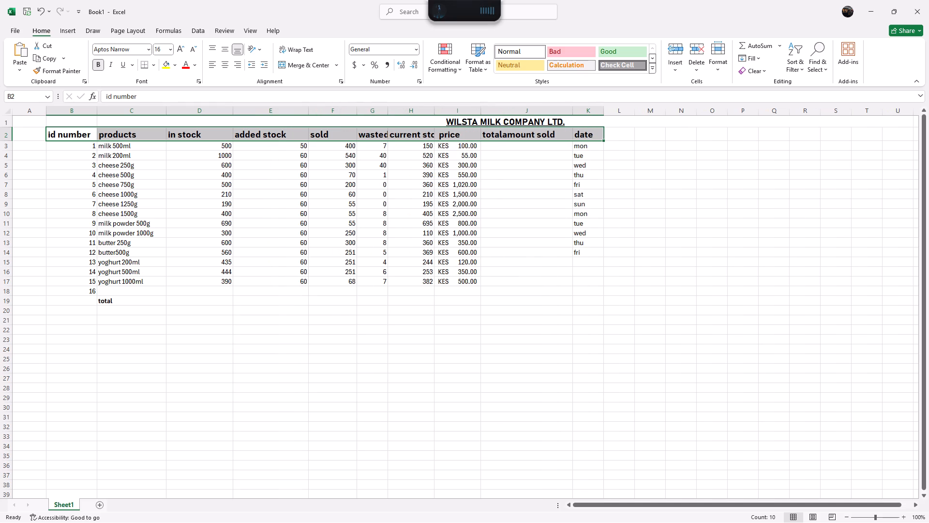
left_click_drag(388, 111, 413, 110)
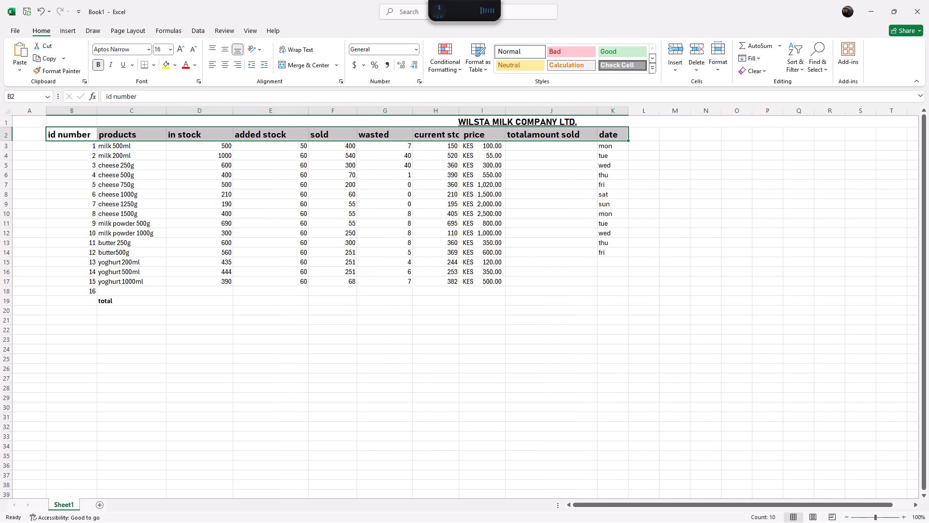
left_click_drag(459, 110, 479, 110)
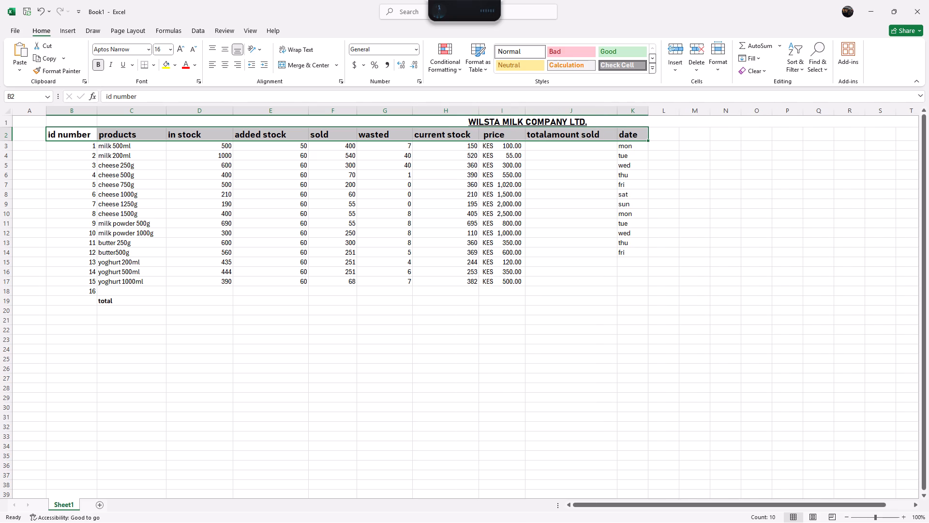
left_click_drag(528, 111, 545, 111)
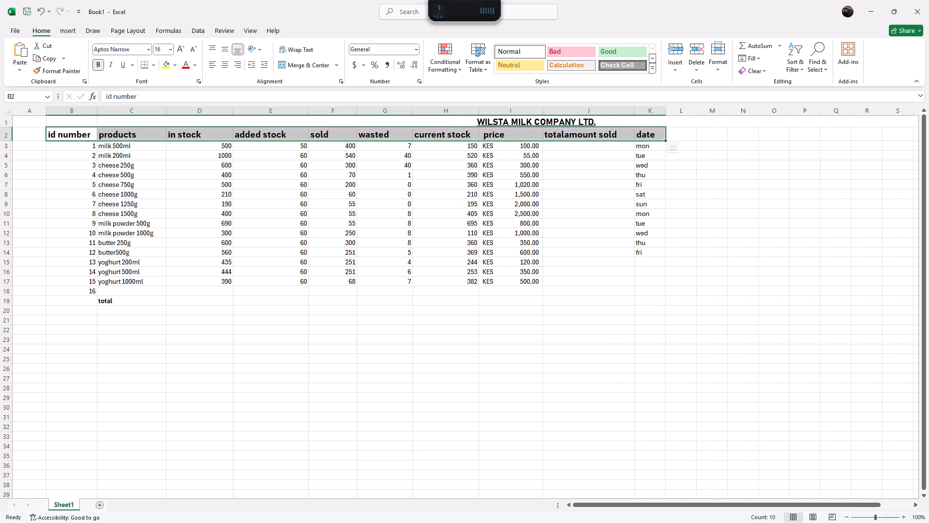
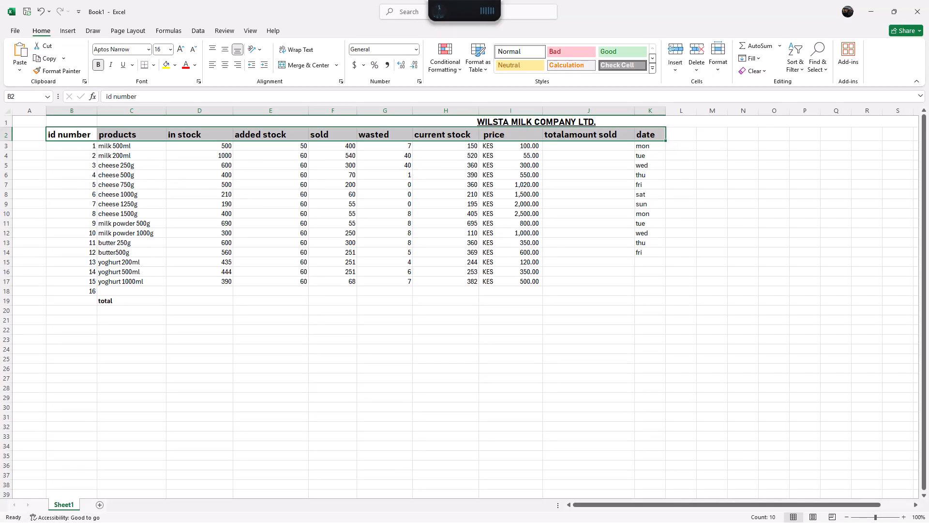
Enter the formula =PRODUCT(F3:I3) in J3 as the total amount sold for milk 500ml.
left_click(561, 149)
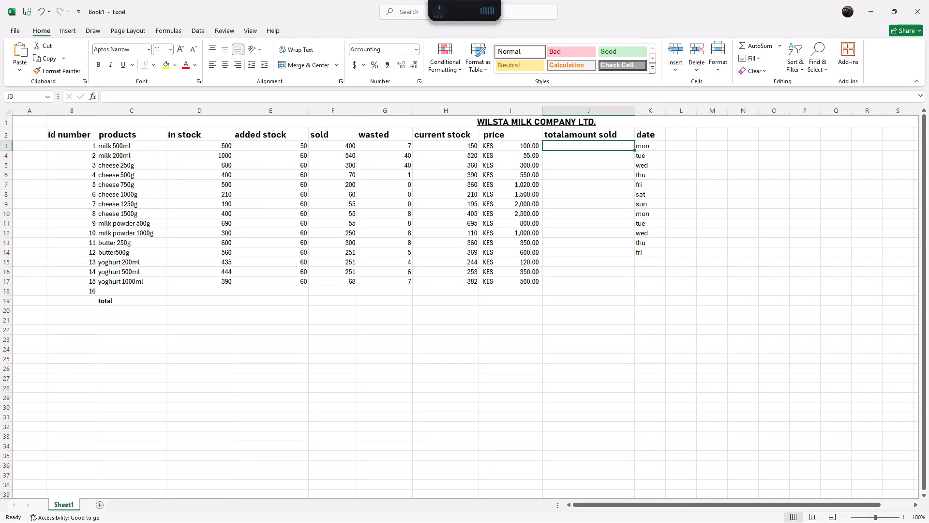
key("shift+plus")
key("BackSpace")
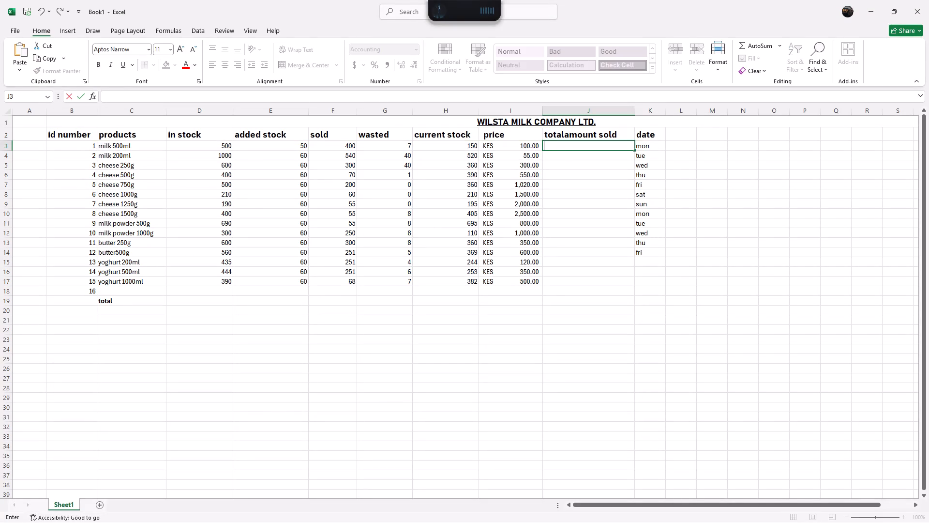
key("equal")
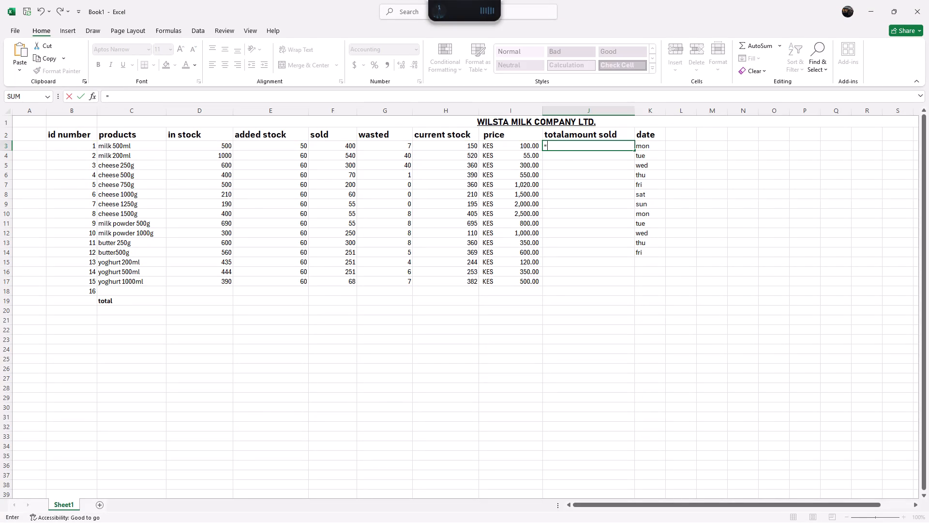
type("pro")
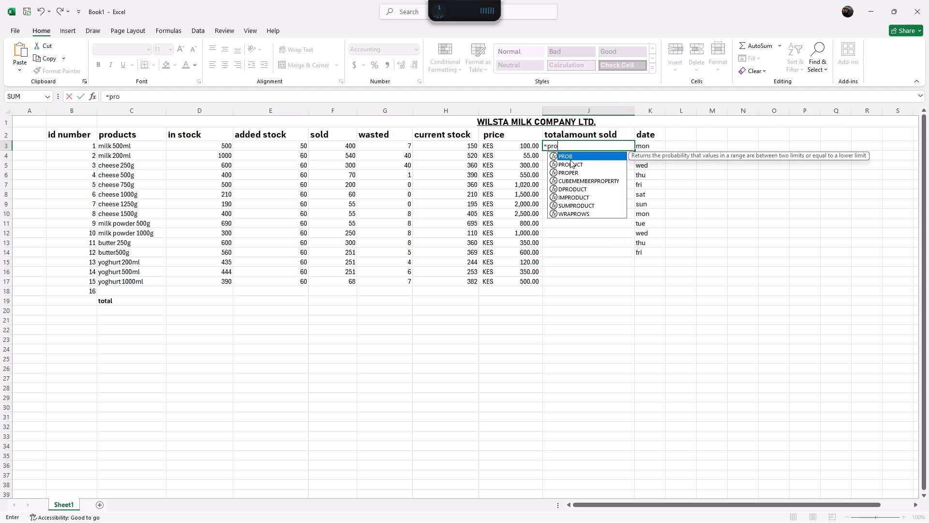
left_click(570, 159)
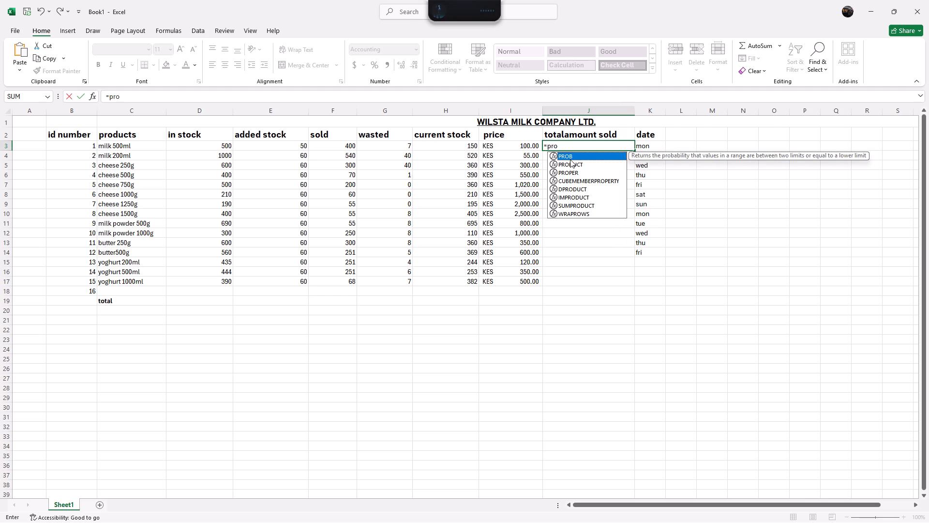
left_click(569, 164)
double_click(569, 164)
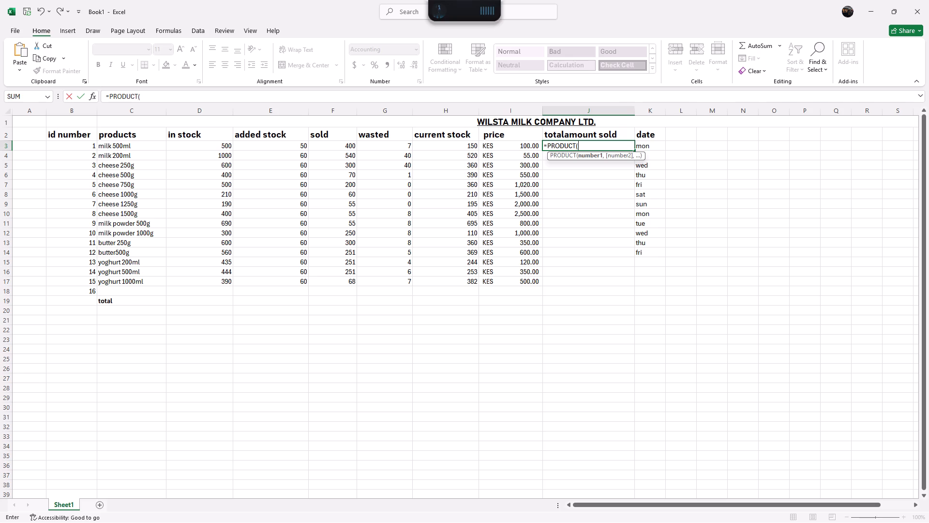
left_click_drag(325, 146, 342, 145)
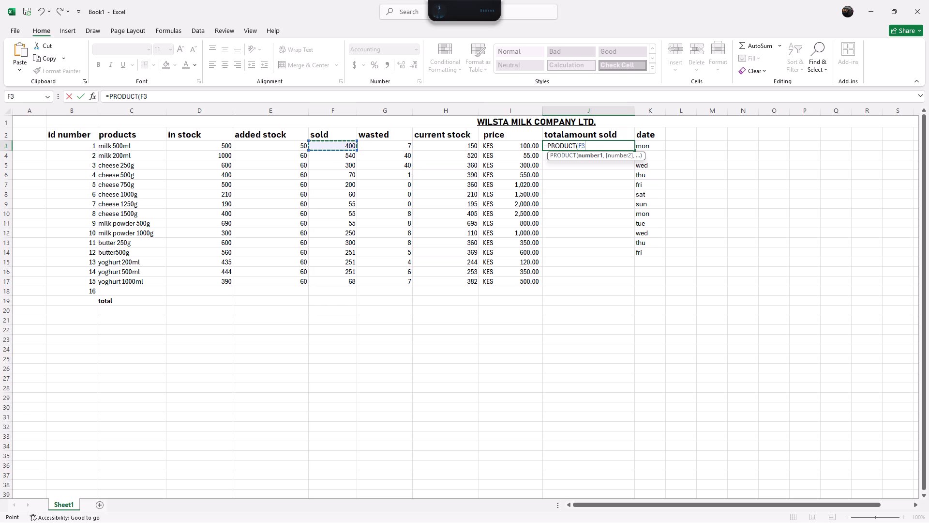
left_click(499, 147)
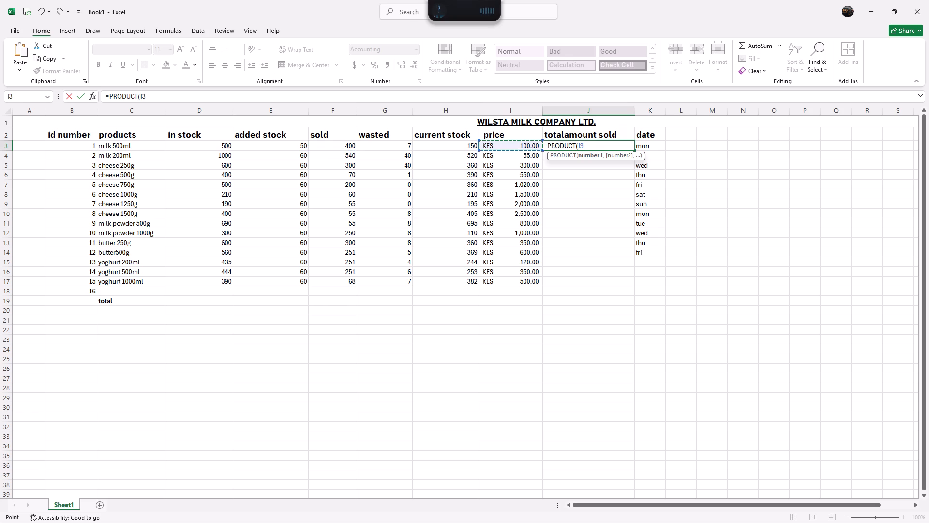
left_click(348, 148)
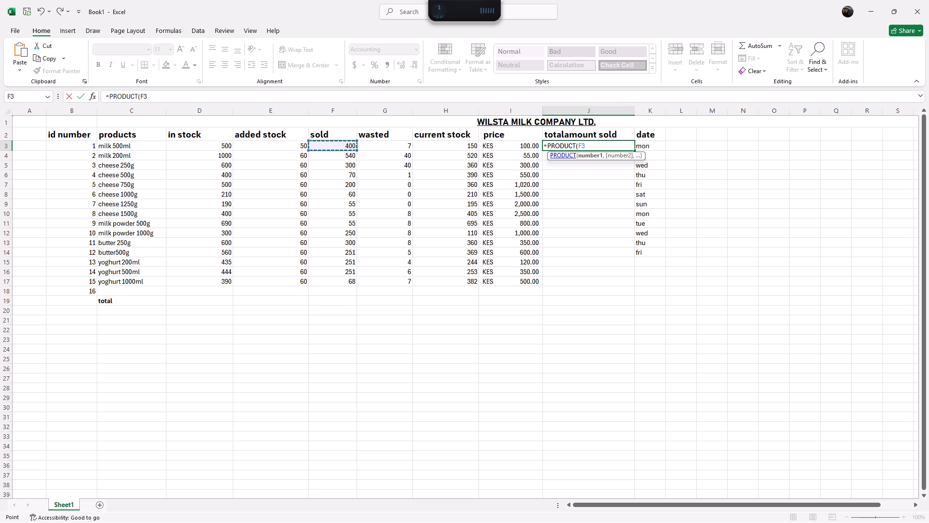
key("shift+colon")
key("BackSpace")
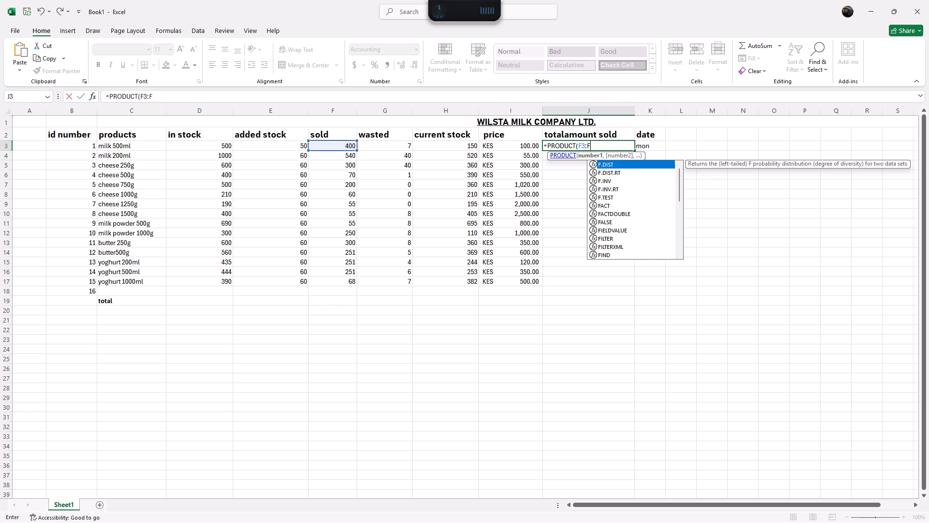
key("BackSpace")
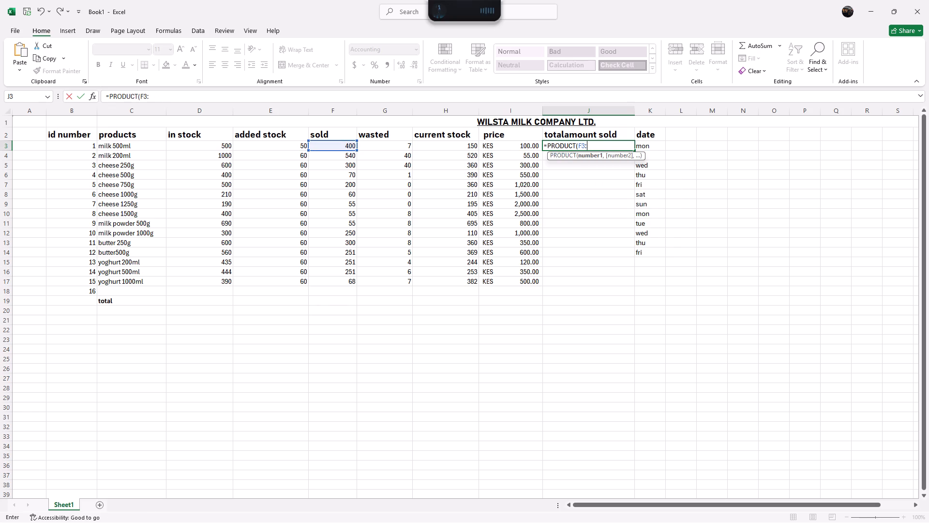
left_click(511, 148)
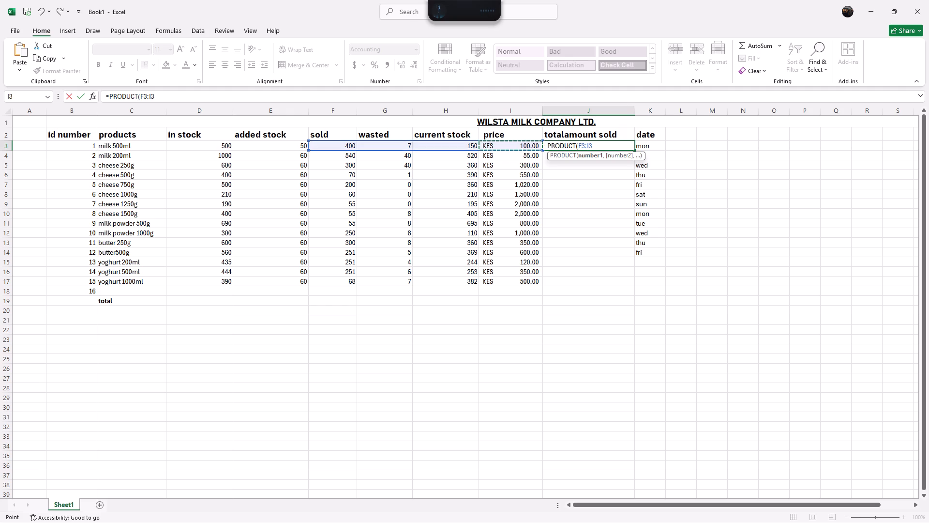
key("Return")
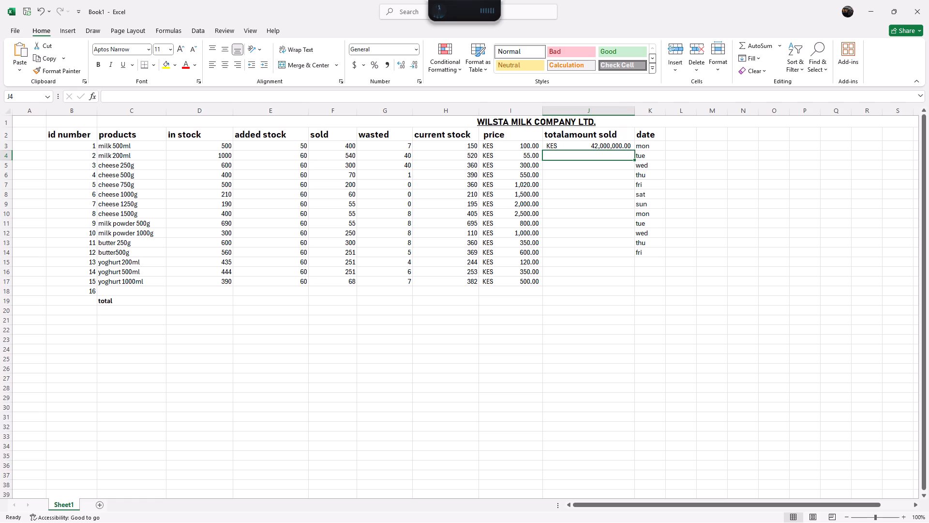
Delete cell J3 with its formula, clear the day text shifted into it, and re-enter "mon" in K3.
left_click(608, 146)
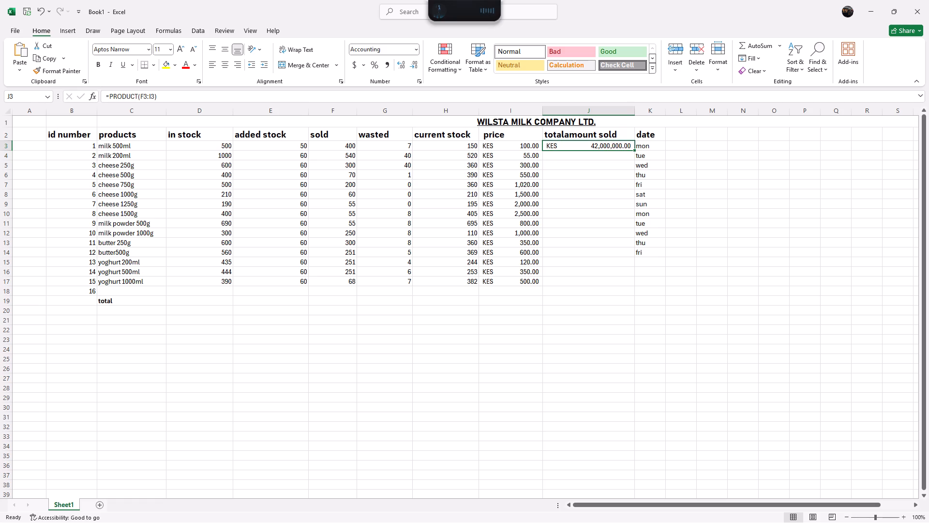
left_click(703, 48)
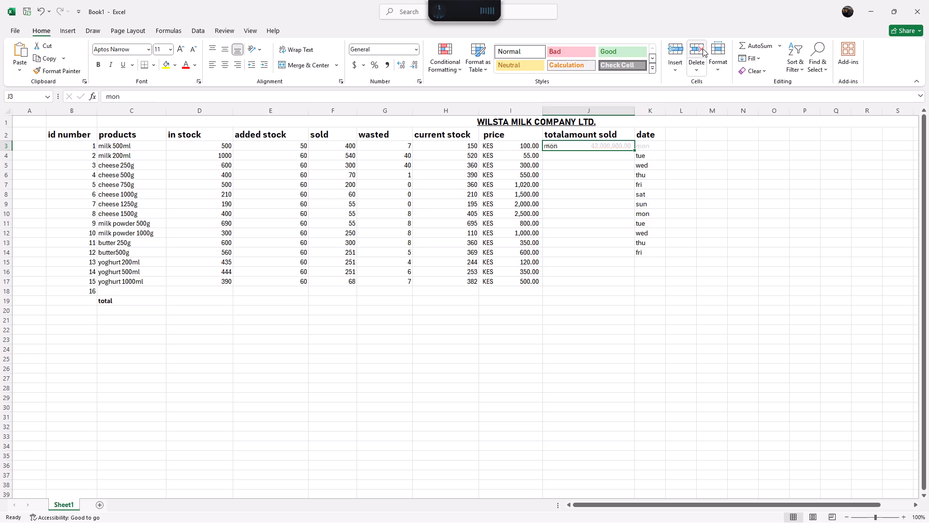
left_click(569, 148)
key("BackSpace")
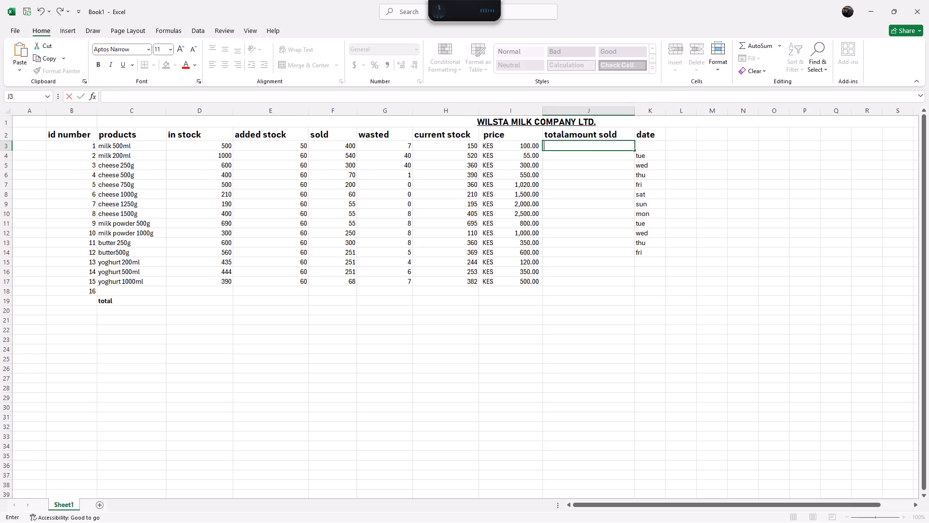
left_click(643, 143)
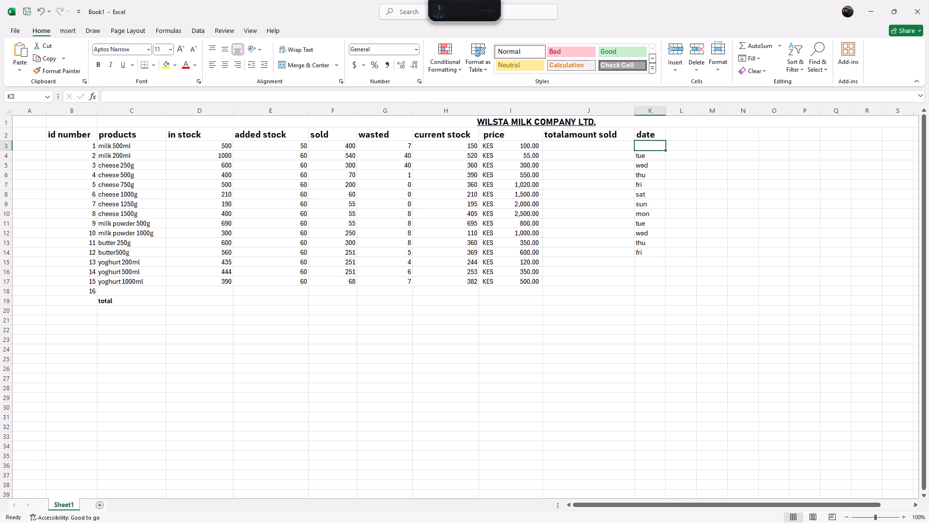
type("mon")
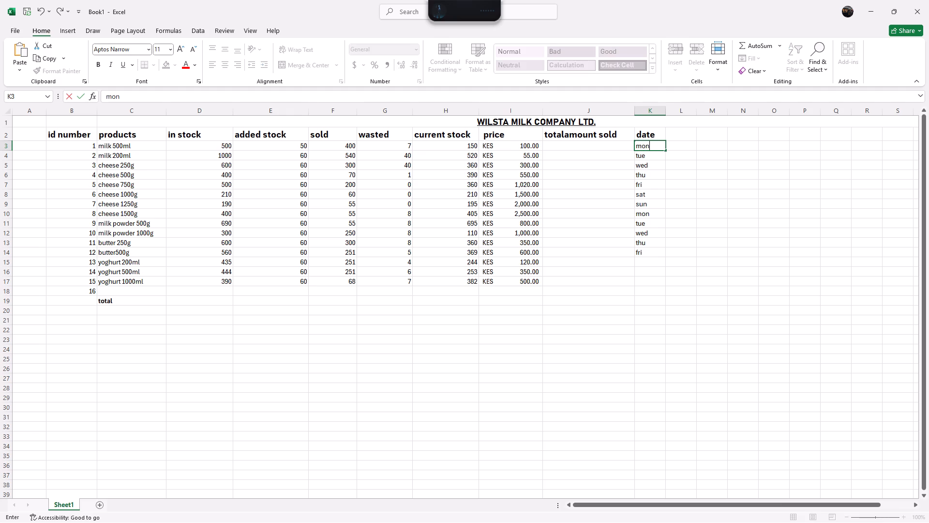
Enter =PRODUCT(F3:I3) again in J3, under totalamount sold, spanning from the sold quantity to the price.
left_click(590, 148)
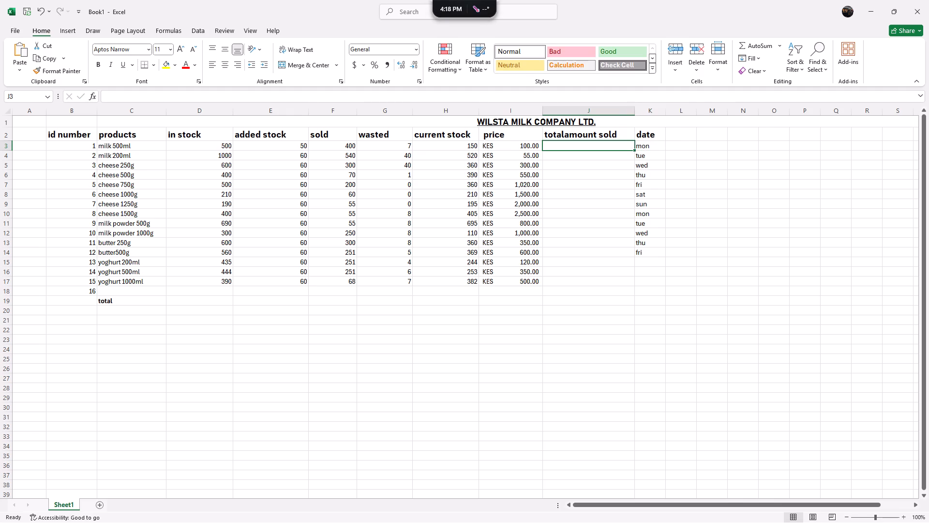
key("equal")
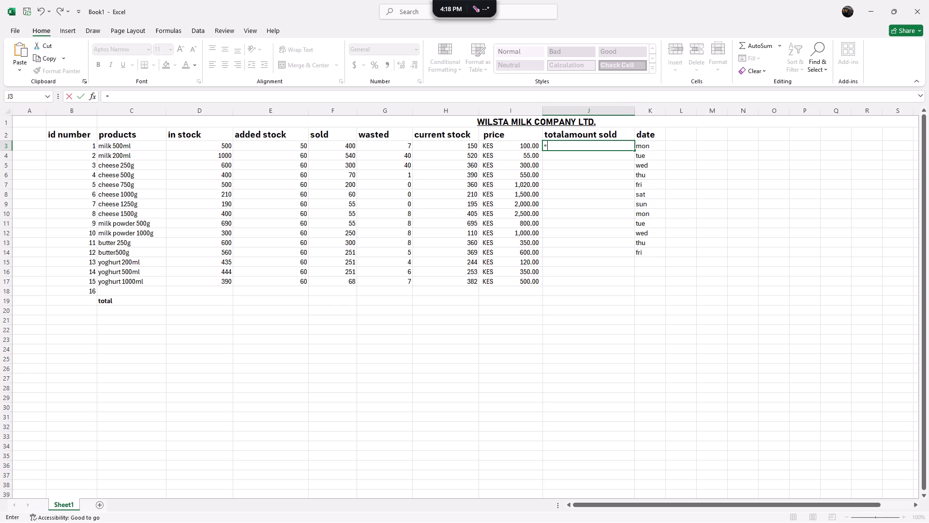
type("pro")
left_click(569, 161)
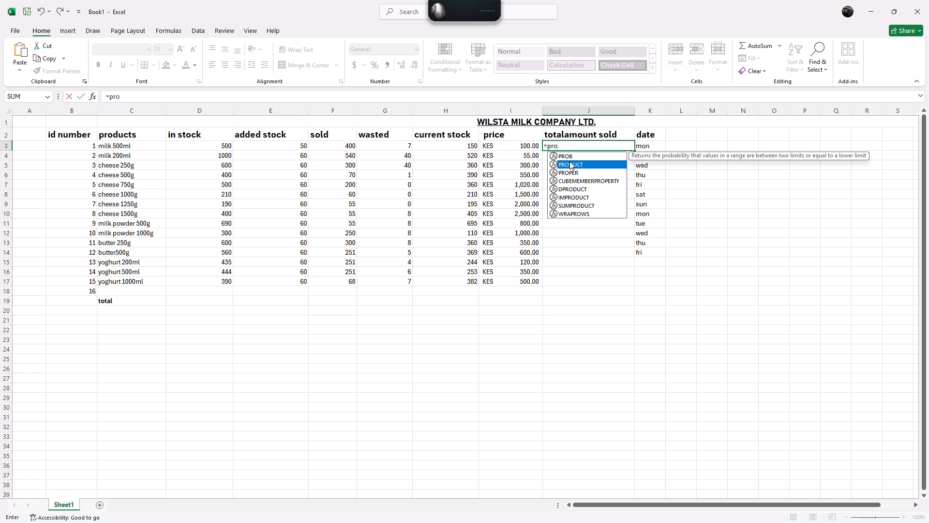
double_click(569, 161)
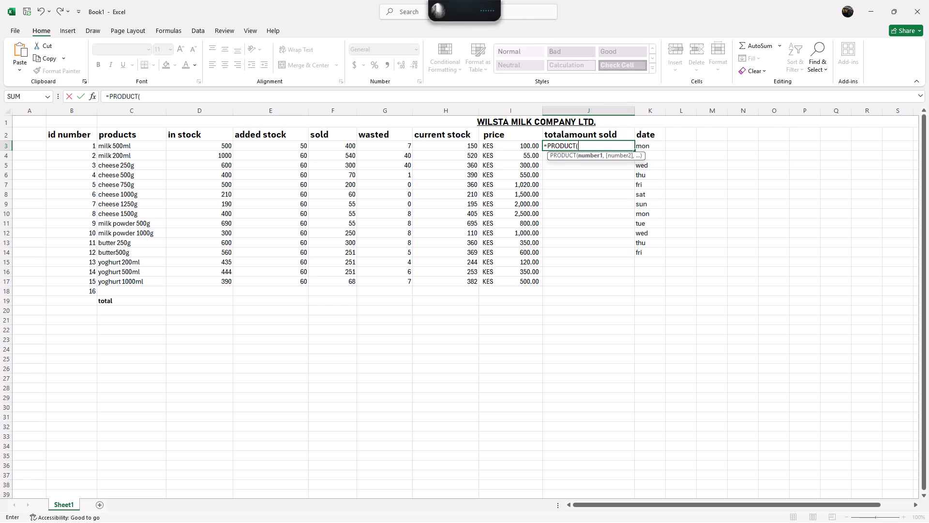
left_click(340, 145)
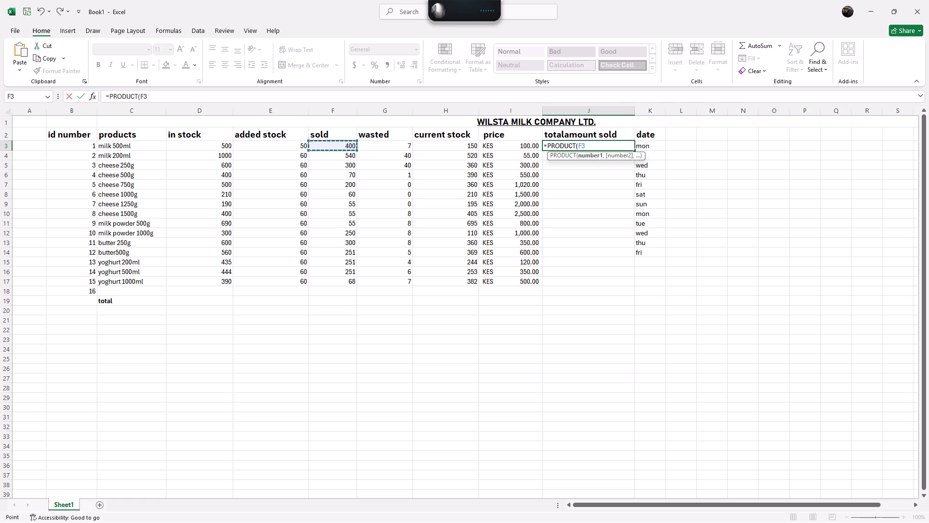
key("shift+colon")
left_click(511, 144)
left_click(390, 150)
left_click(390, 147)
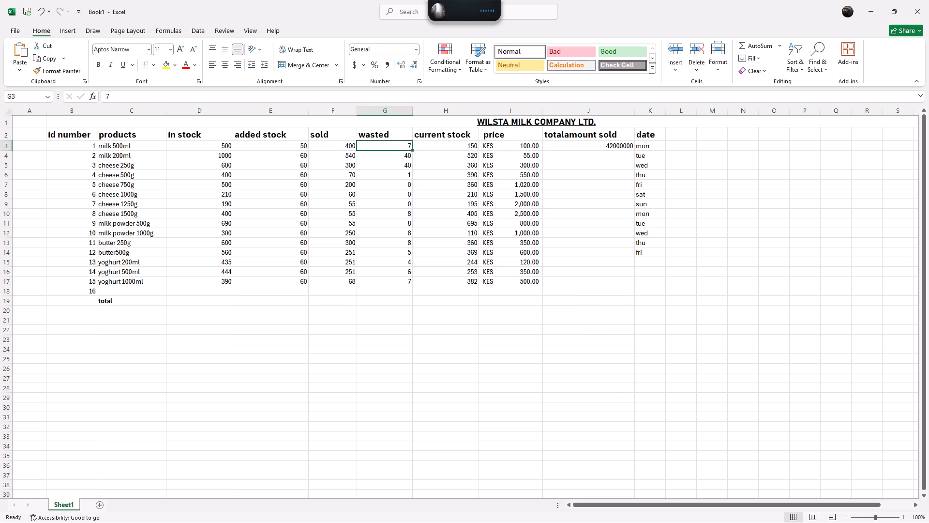
Replace the formula in J3 with =PRODUCT(F3,I3), multiplying only the sold quantity by the price for milk 500ml.
left_click(630, 149)
key("BackSpace")
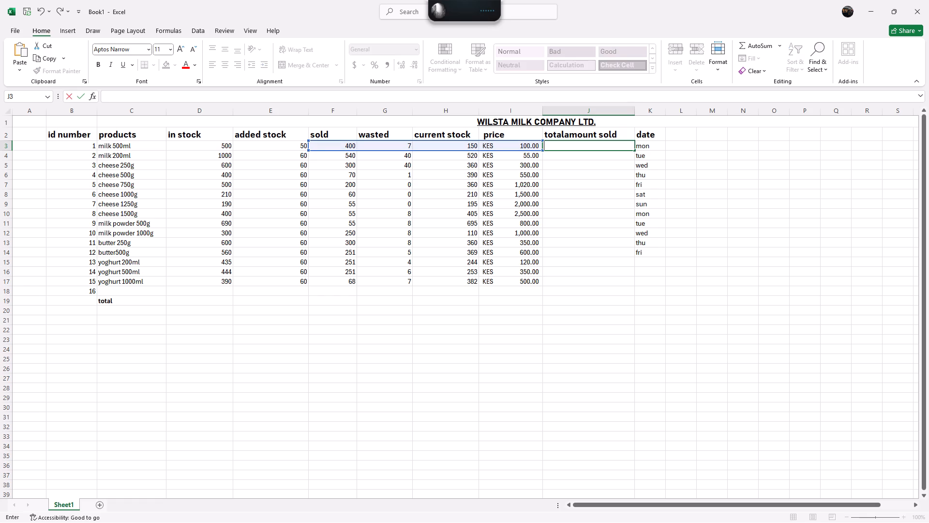
left_click(553, 143)
key("equal")
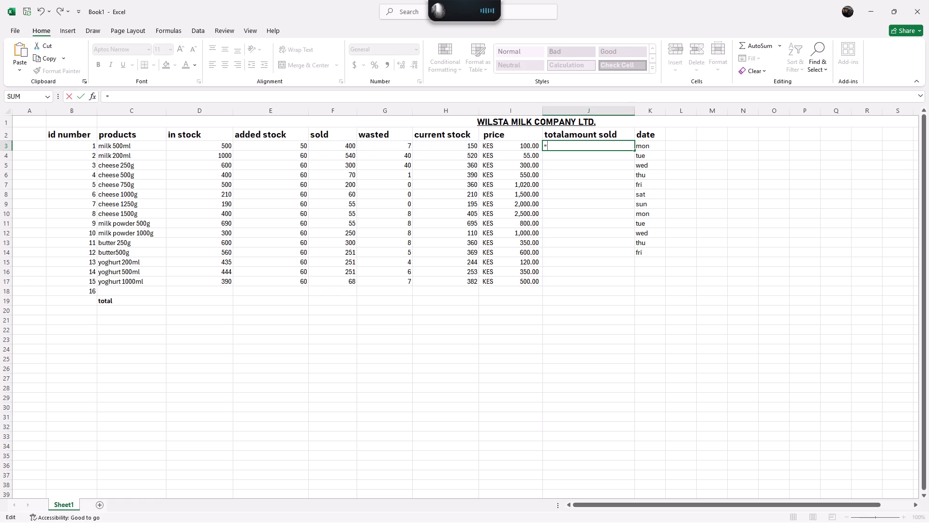
key("p")
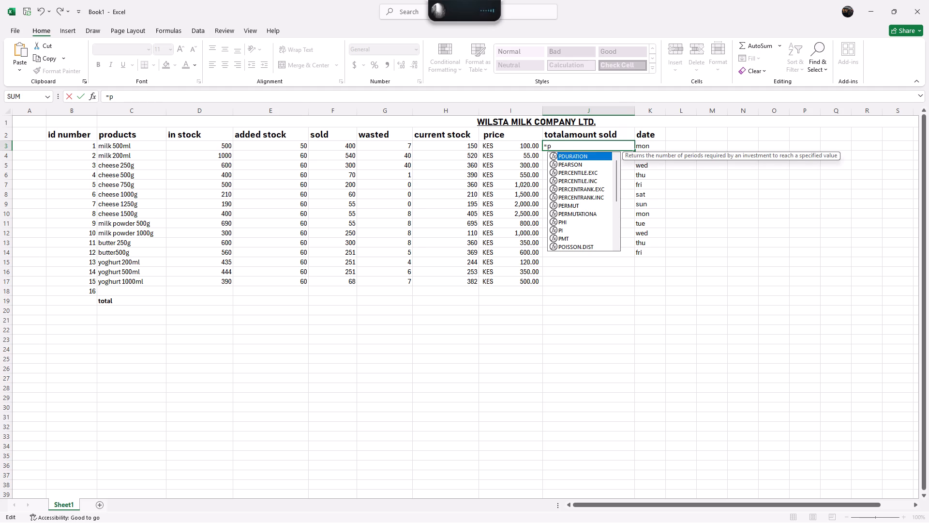
key("r")
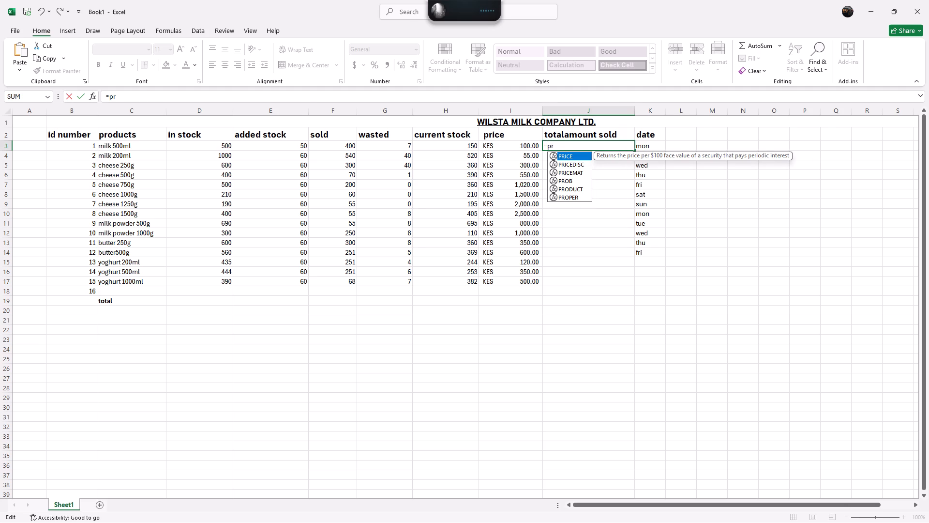
double_click(570, 188)
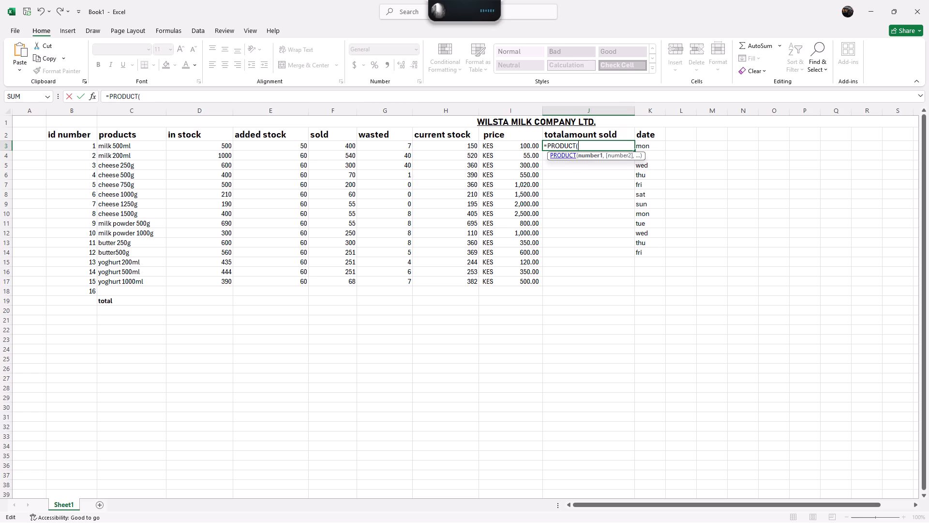
left_click(562, 158)
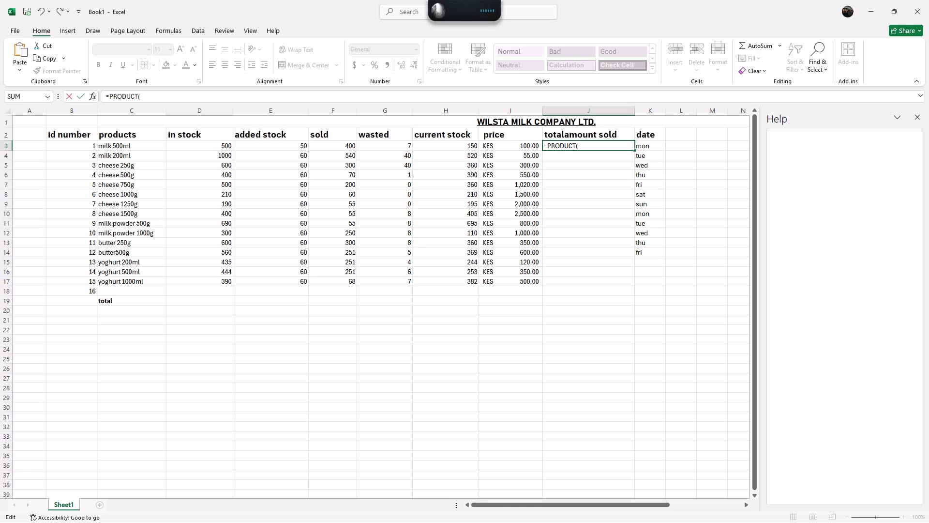
left_click(918, 119)
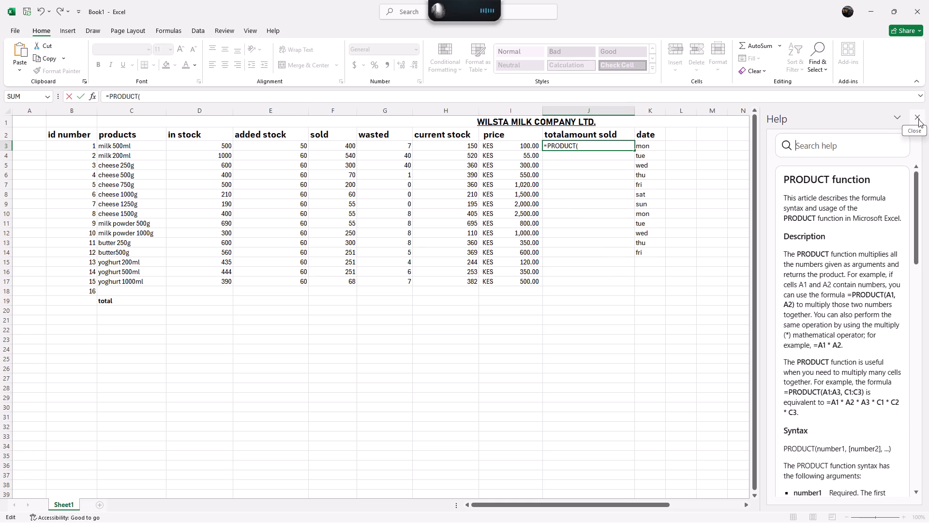
left_click(918, 119)
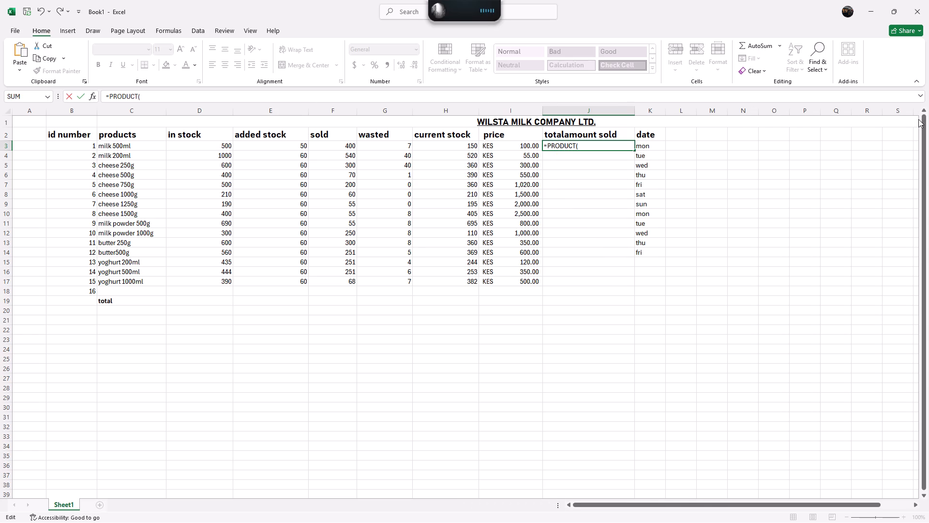
left_click(336, 148)
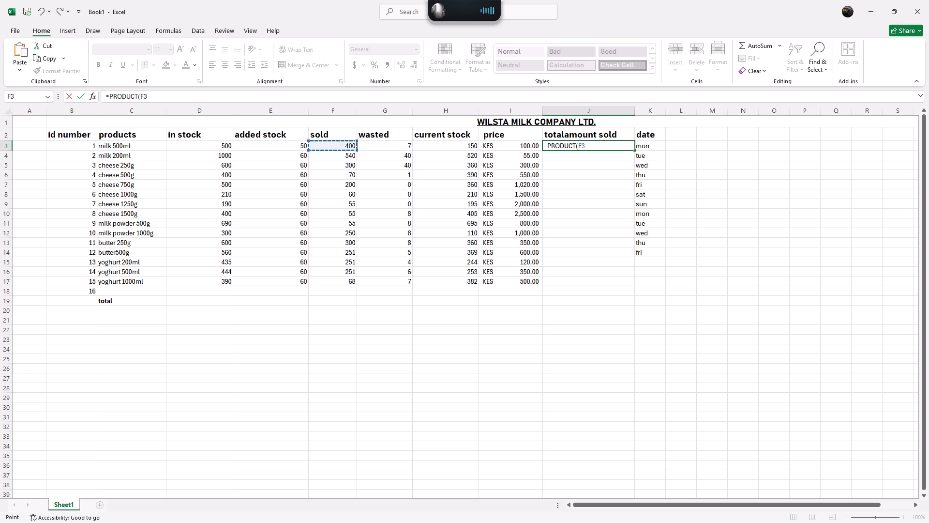
key("comma")
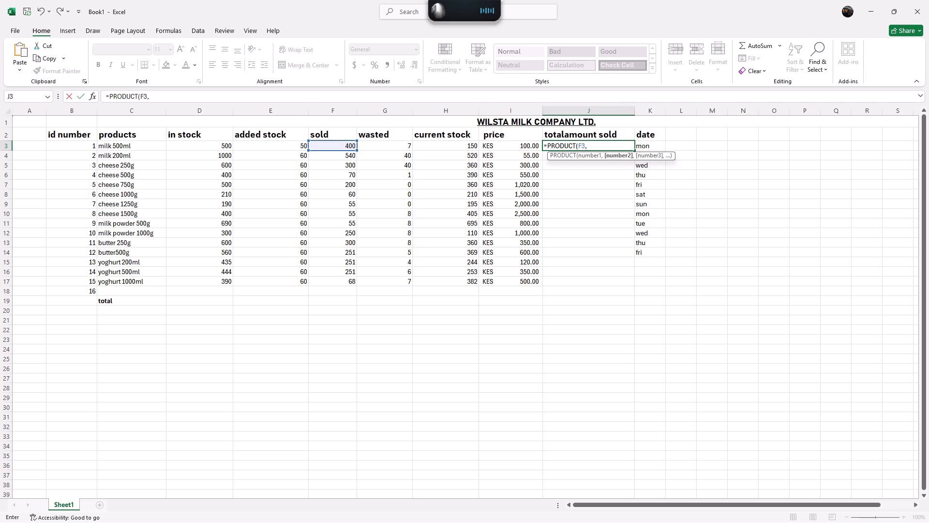
left_click(500, 144)
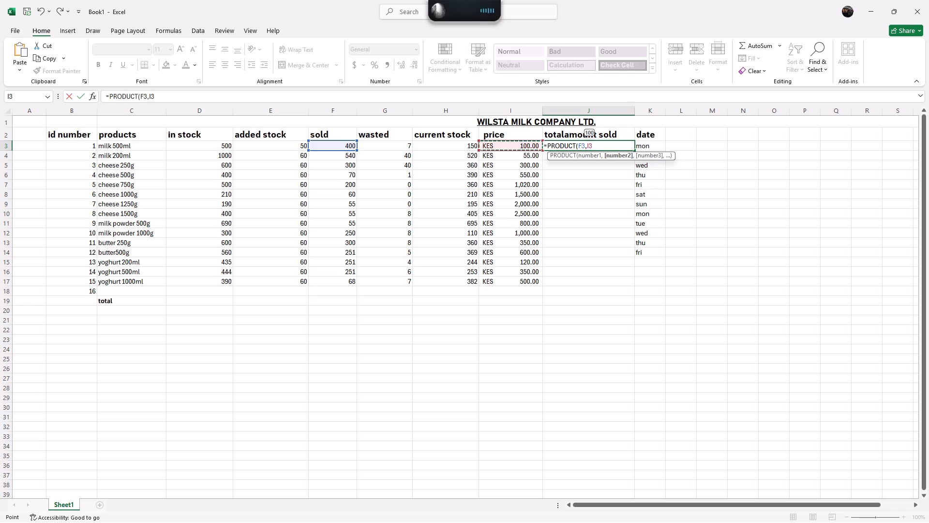
left_click(606, 141)
key("Return")
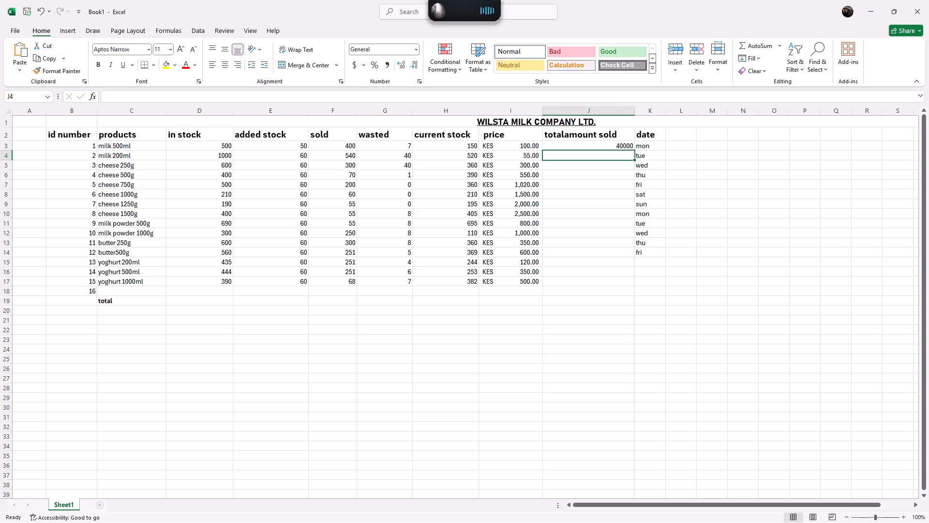
Format the whole totalamount sold column J as Accounting with the KES symbol and 2 decimal places.
left_click(592, 132)
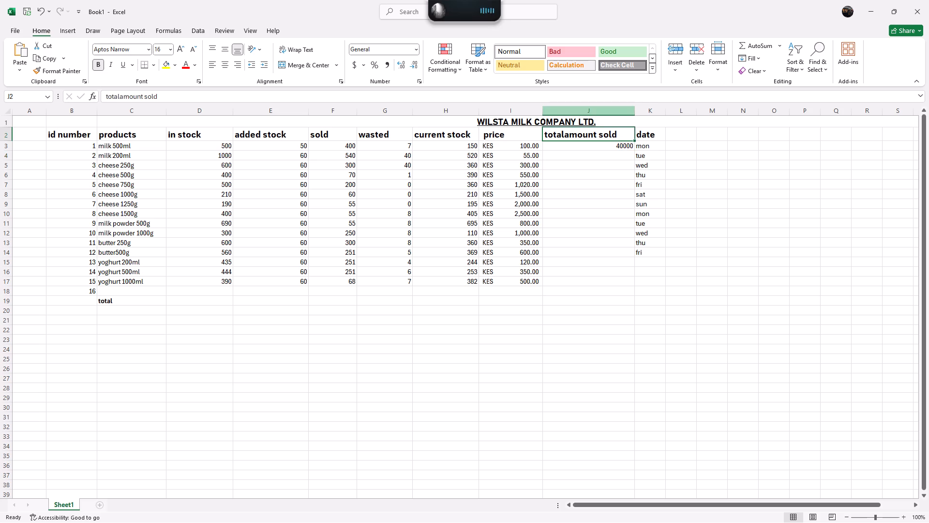
left_click(584, 111)
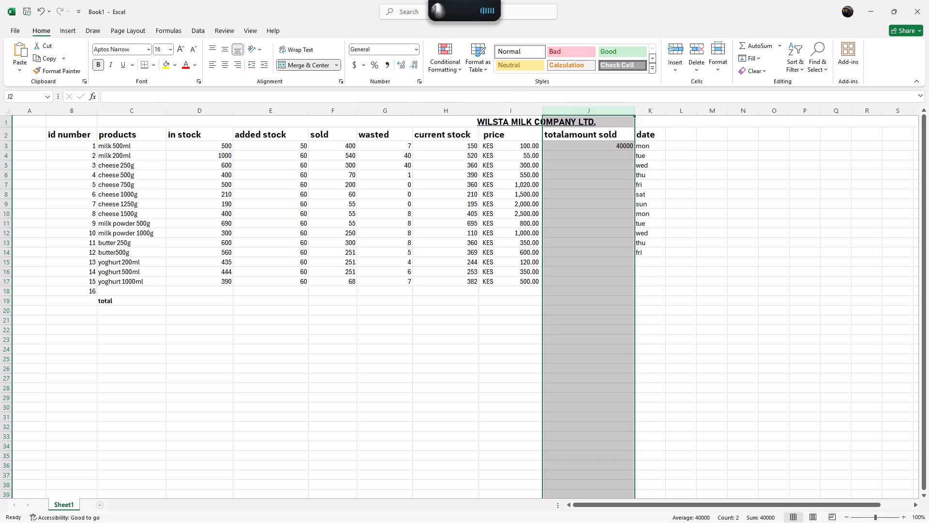
left_click(367, 63)
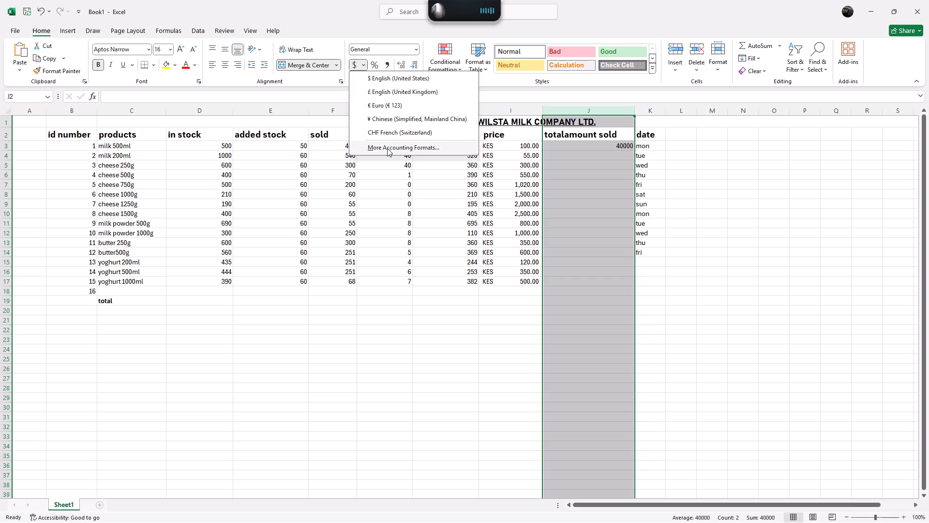
left_click(387, 148)
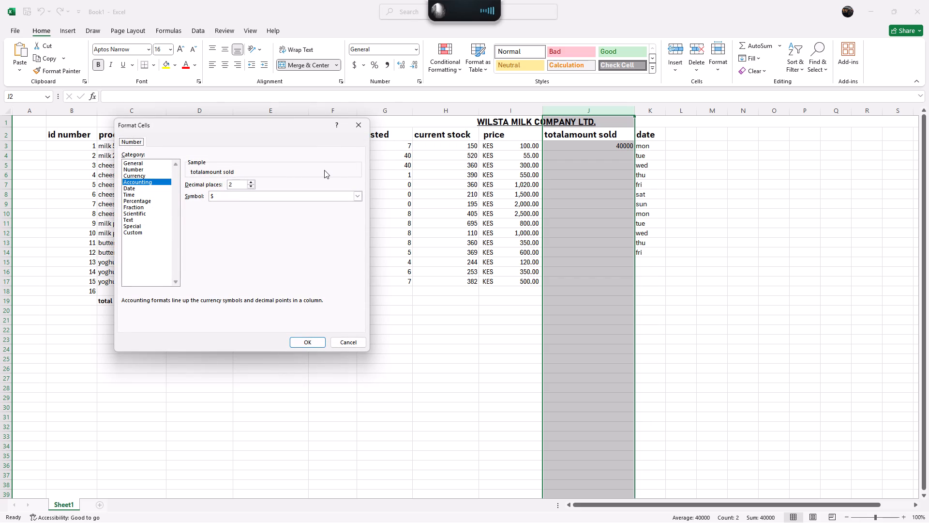
left_click(361, 194)
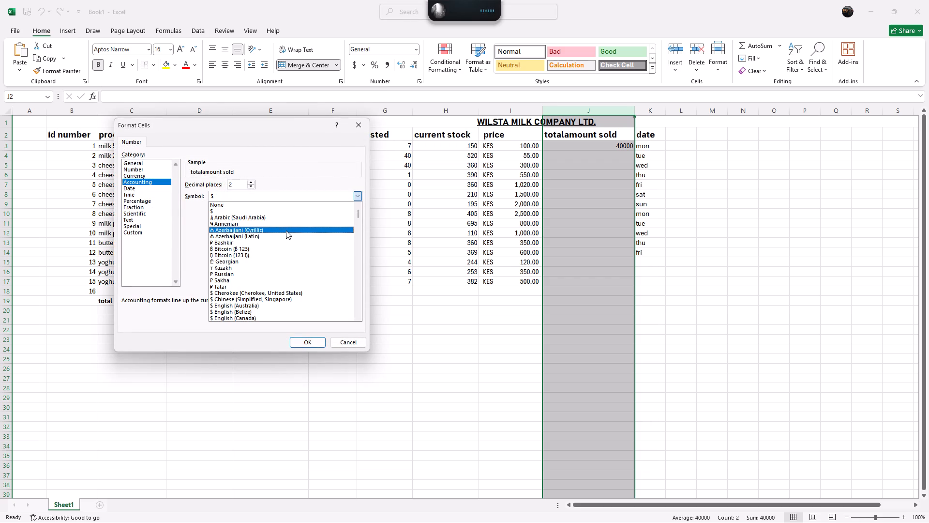
scroll(275, 258, "down", 19)
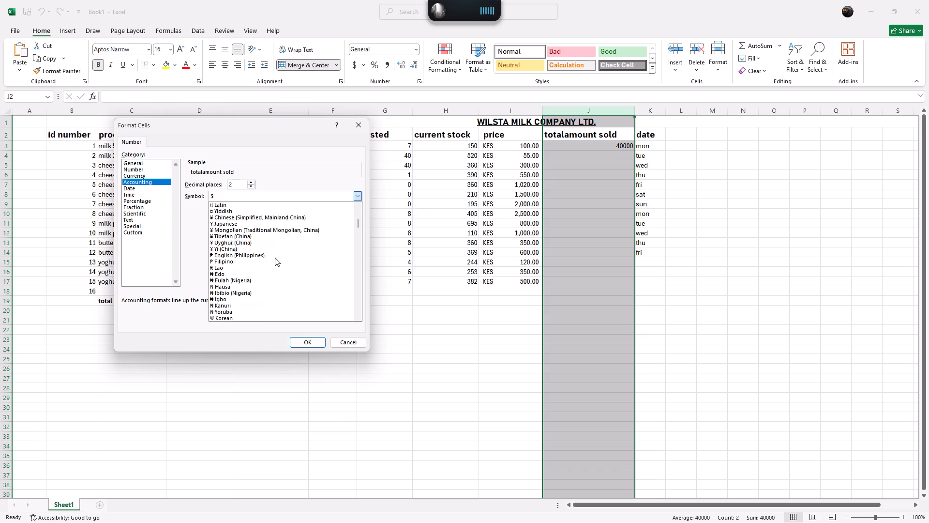
scroll(275, 258, "down", 20)
scroll(275, 258, "down", 20)
scroll(275, 258, "down", 11)
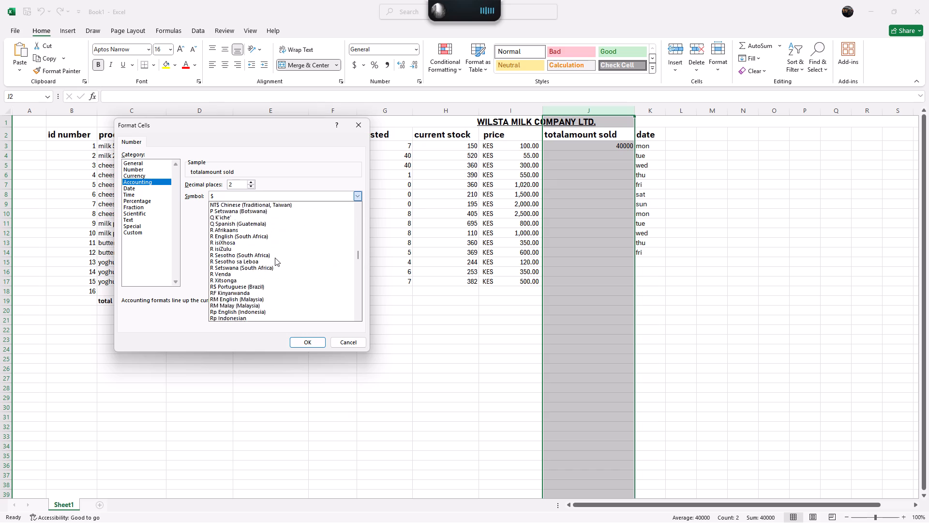
scroll(275, 258, "up", 2)
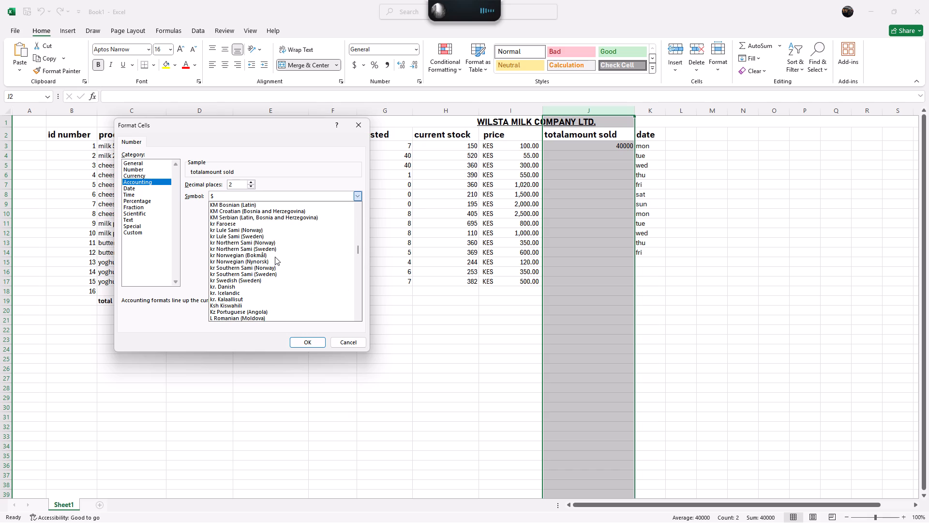
scroll(254, 248, "up", 3)
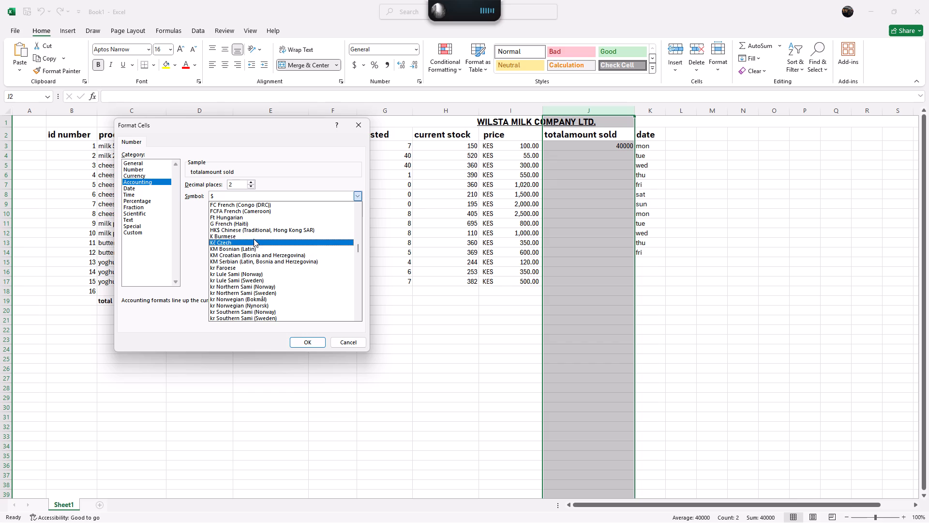
scroll(281, 281, "down", 1)
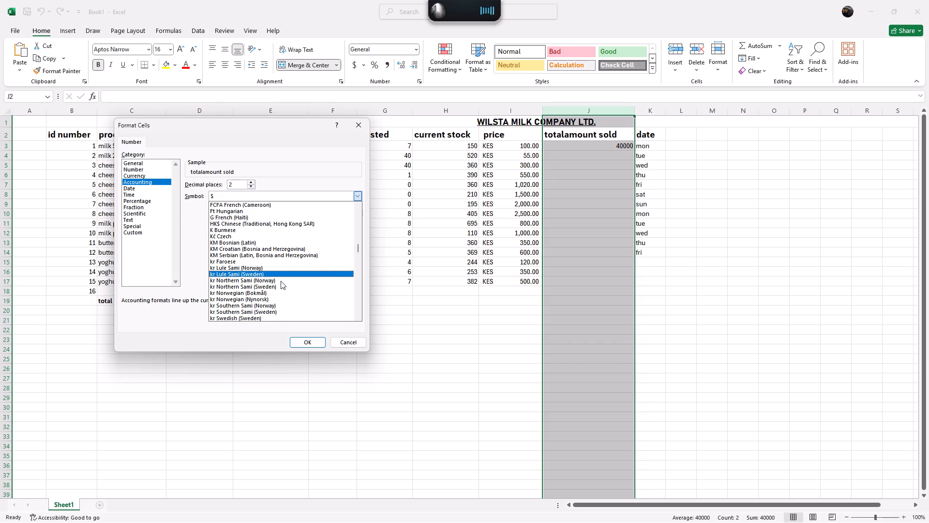
scroll(281, 281, "up", 5)
scroll(281, 281, "down", 15)
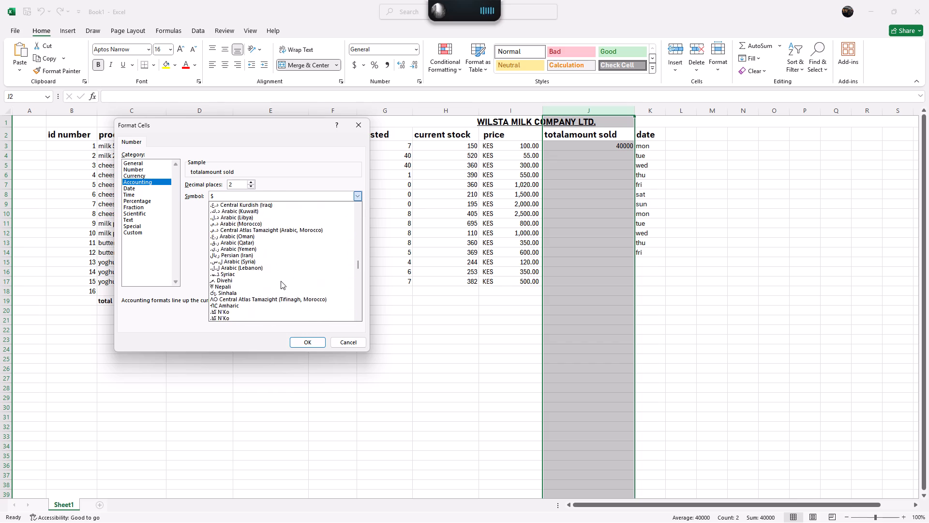
scroll(281, 281, "down", 11)
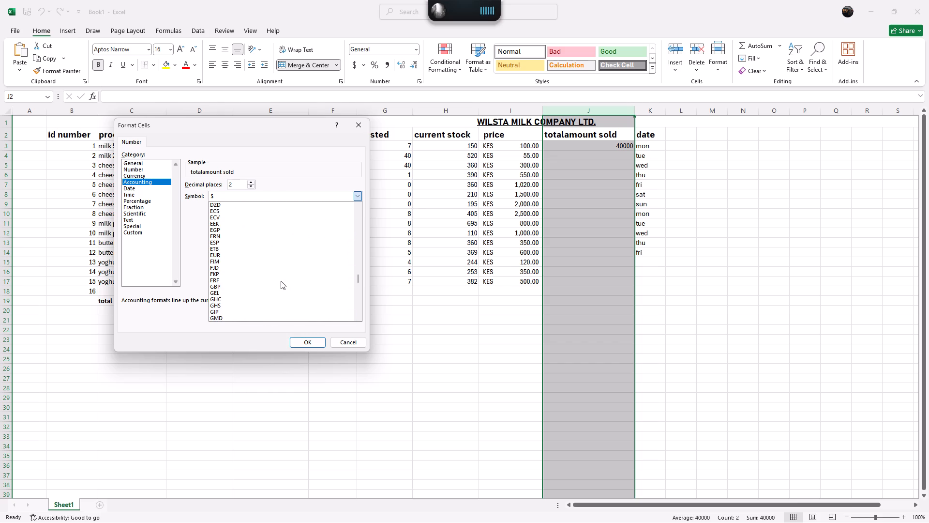
scroll(281, 281, "down", 17)
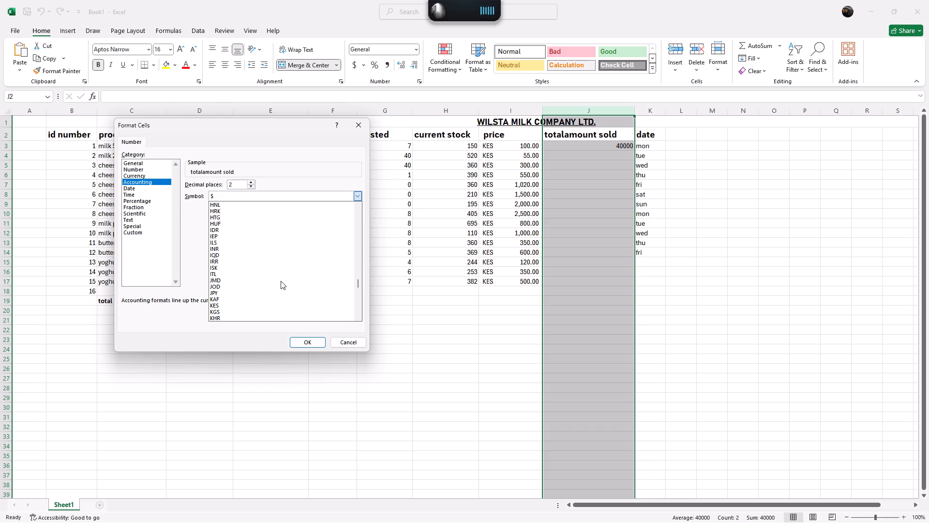
left_click(216, 306)
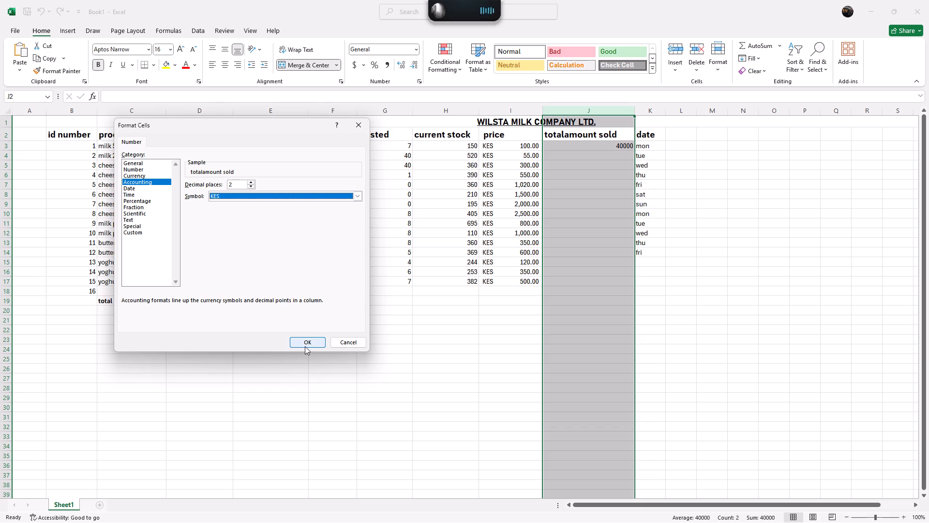
left_click(306, 345)
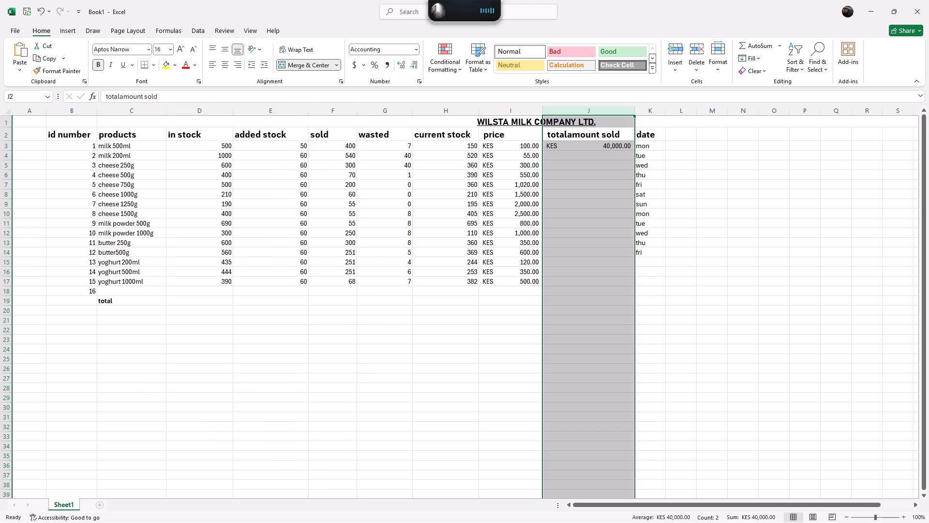
Fill the J3 product formula down through J17 so every product row has its total amount sold.
left_click(572, 155)
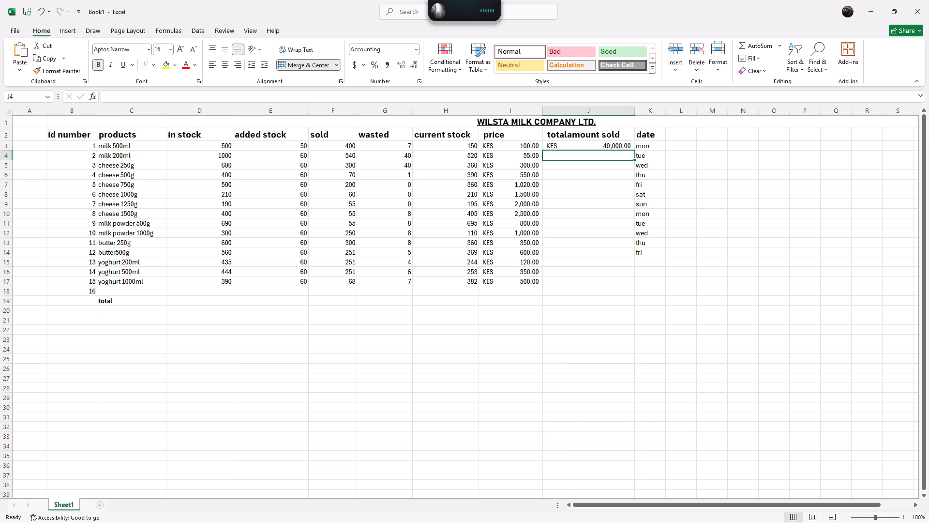
left_click(611, 147)
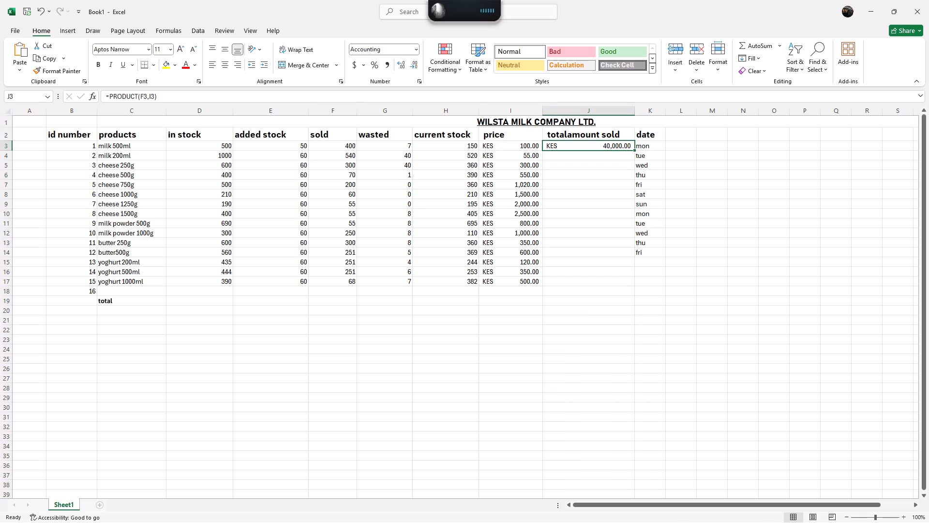
left_click_drag(633, 150, 635, 255)
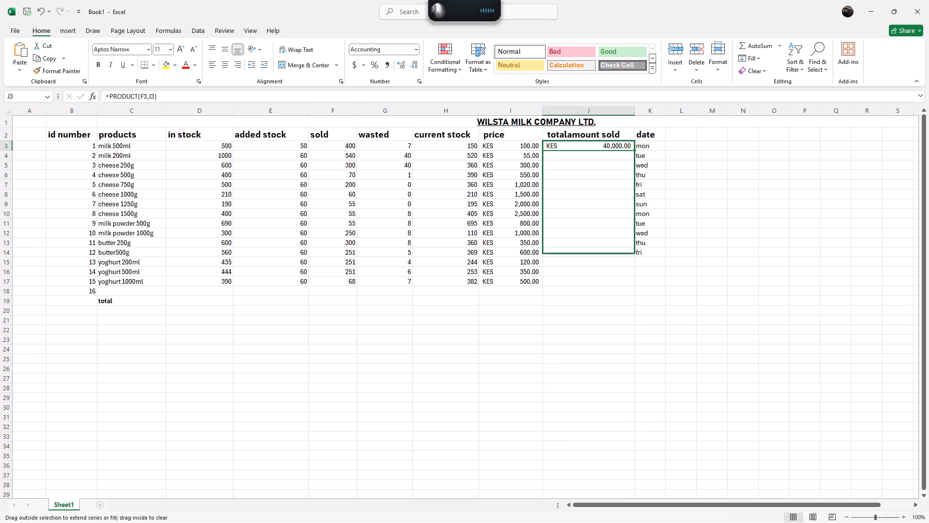
left_click_drag(635, 255, 633, 281)
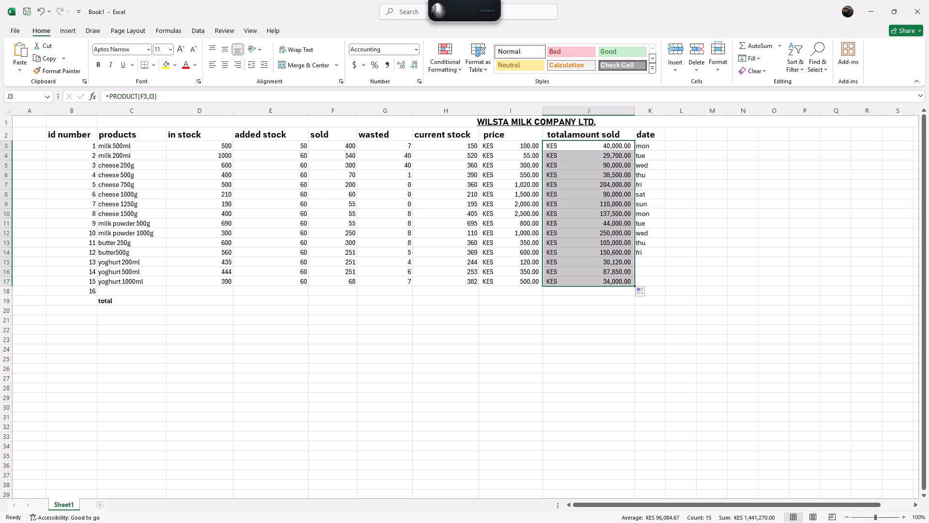
Enter =SUM(D3:D17) in D19 to total the in stock column in the total row.
left_click(187, 299)
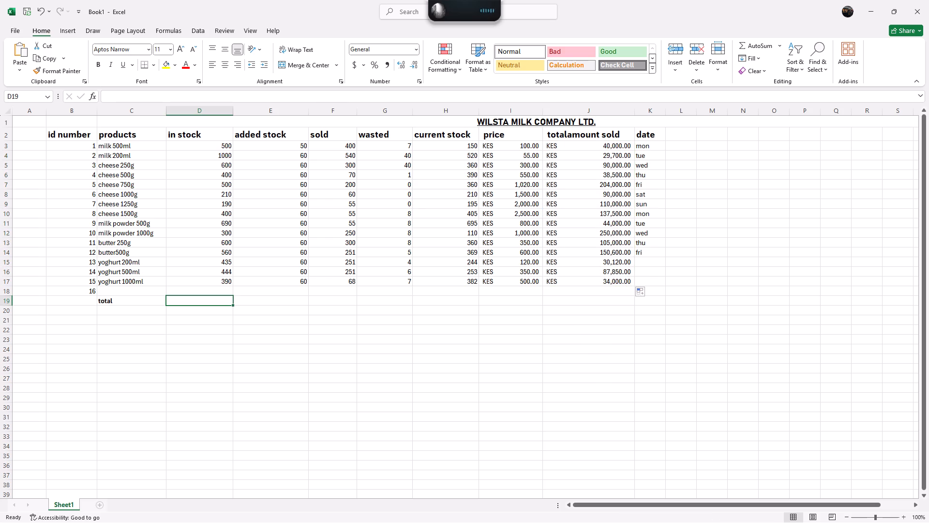
key("equal")
type("sum")
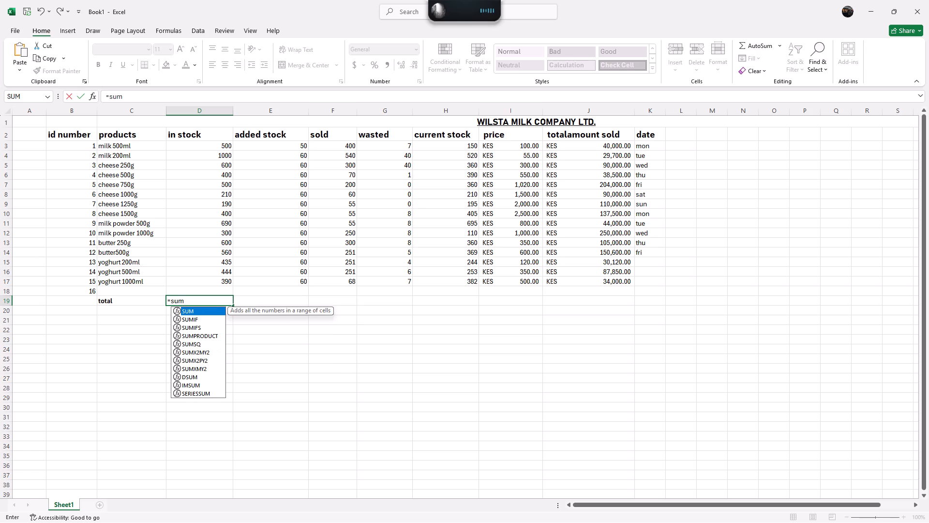
left_click(196, 308)
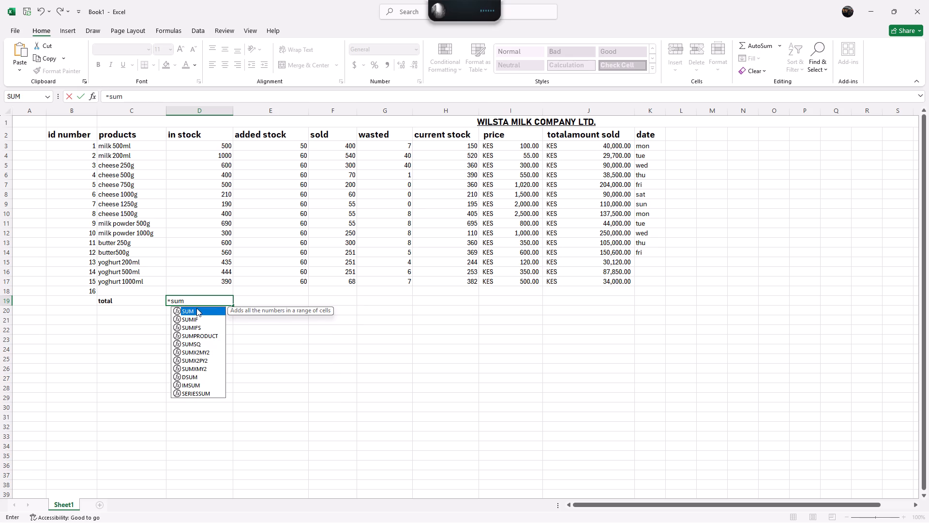
double_click(196, 308)
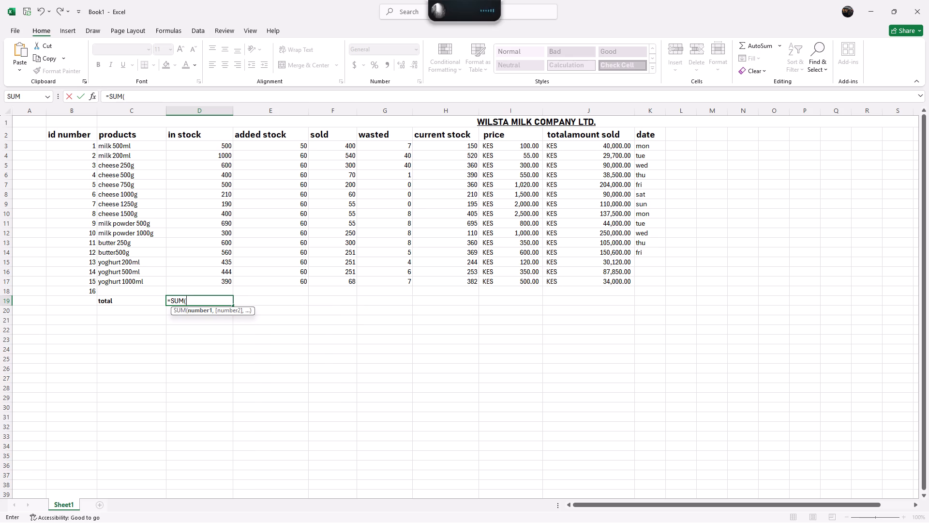
left_click_drag(217, 149, 215, 278)
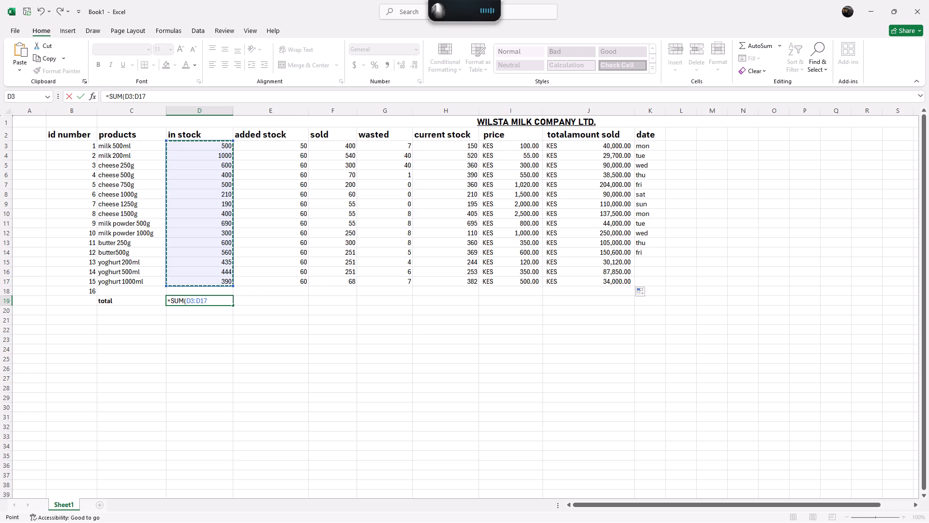
key("Return")
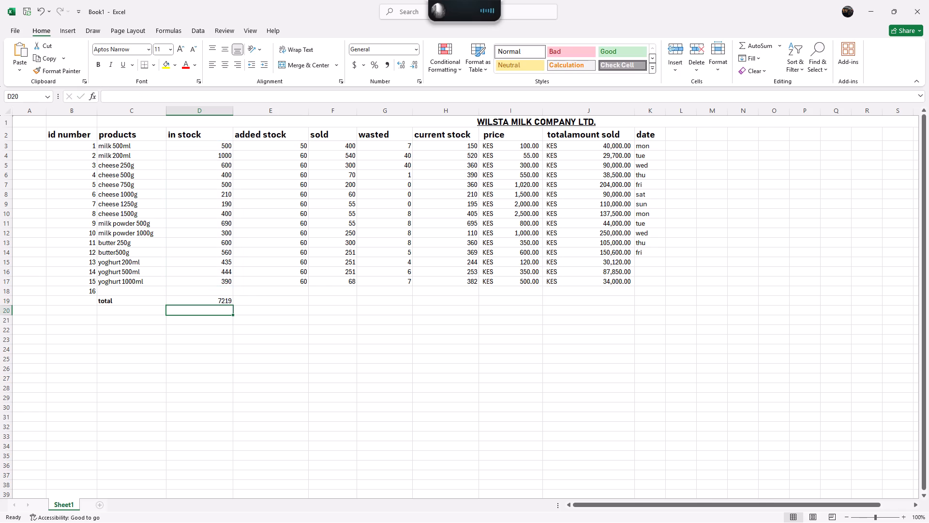
Fill the D19 sum formula across the total row through J19, covering added stock to totalamount sold.
left_click(215, 302)
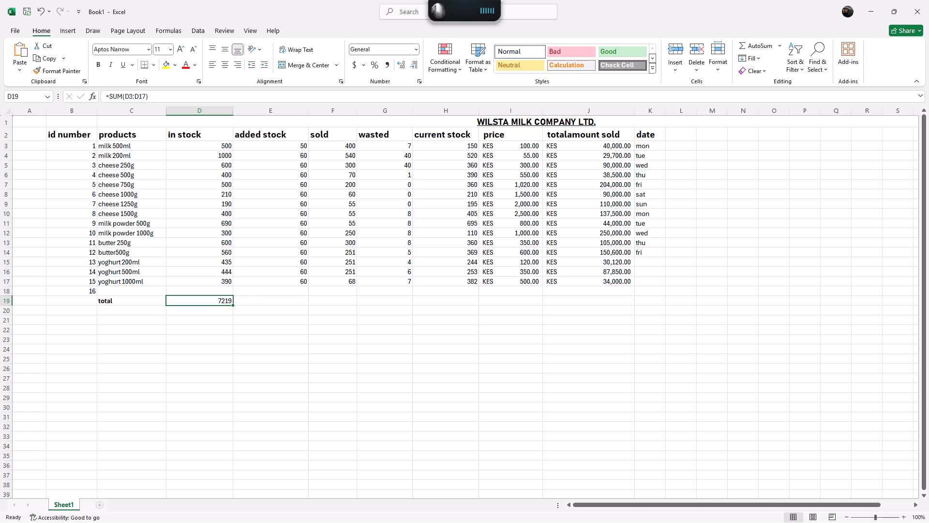
left_click_drag(233, 304, 517, 304)
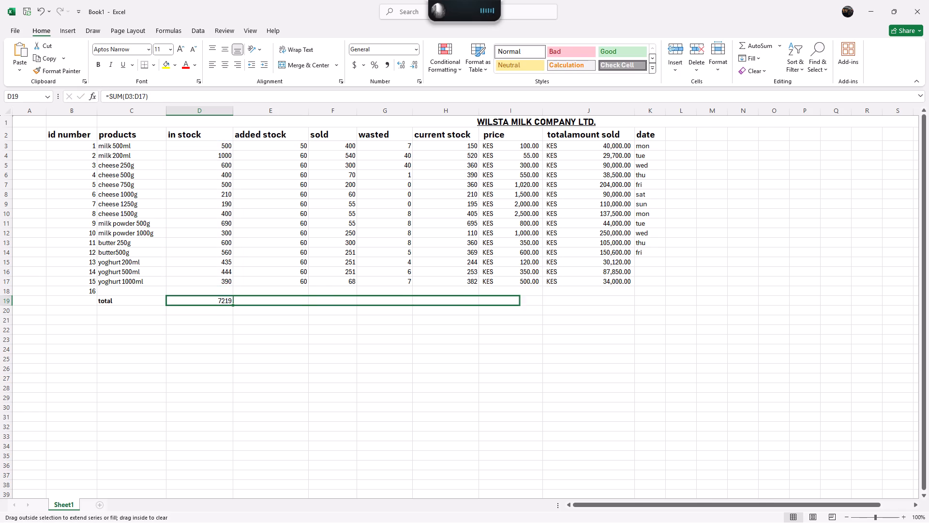
left_click_drag(517, 304, 625, 314)
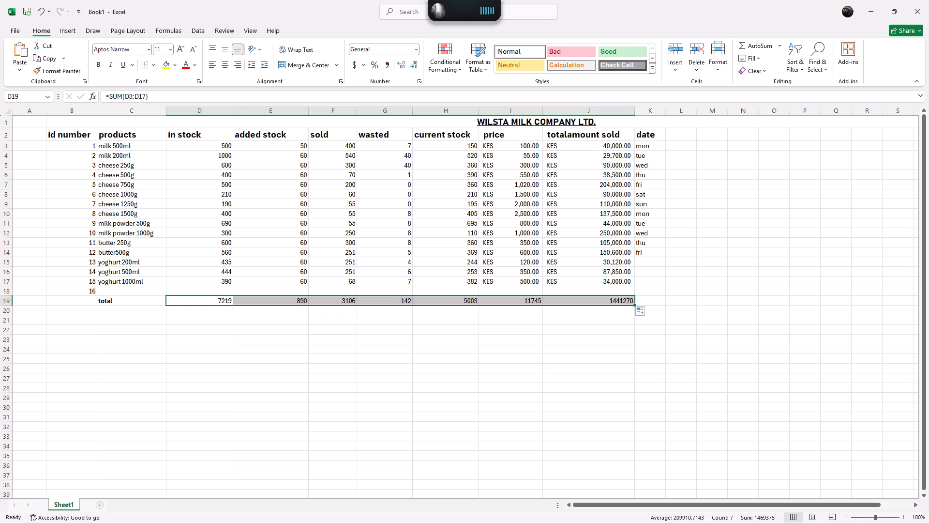
Format the totalamount sold total in J19 as Accounting with the KES symbol and 2 decimal places.
left_click(580, 301)
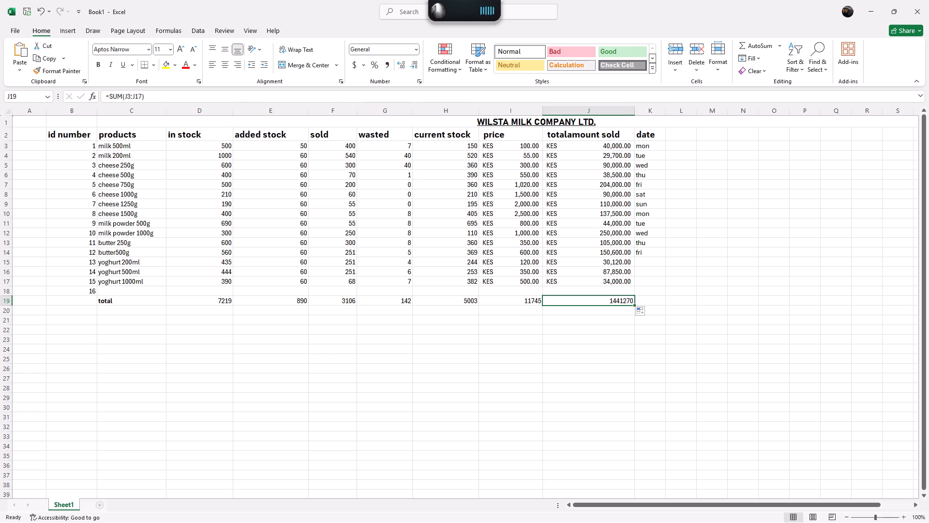
left_click(580, 301)
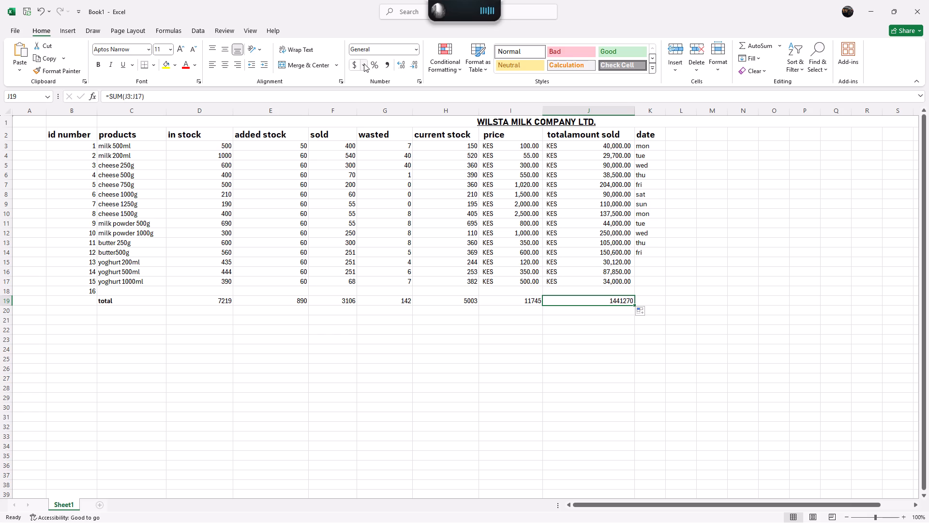
left_click(364, 63)
left_click(382, 142)
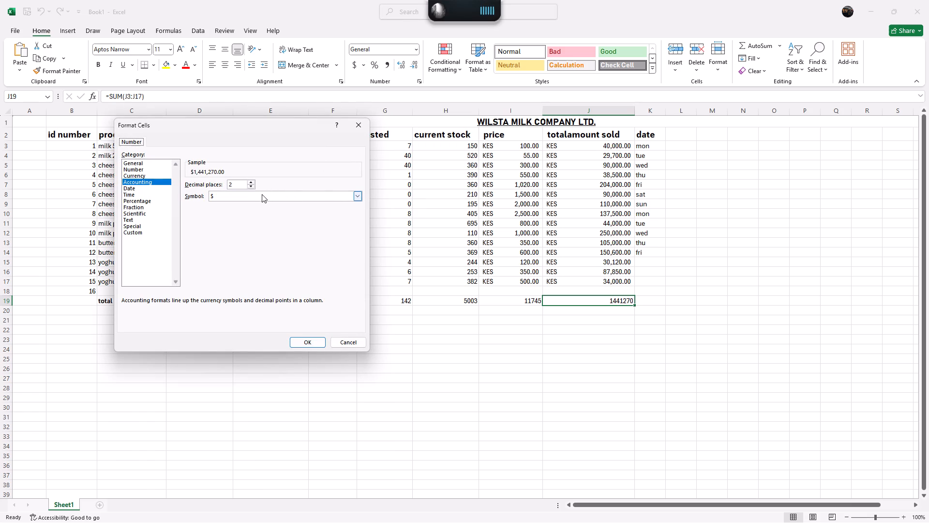
left_click(194, 169)
key("k")
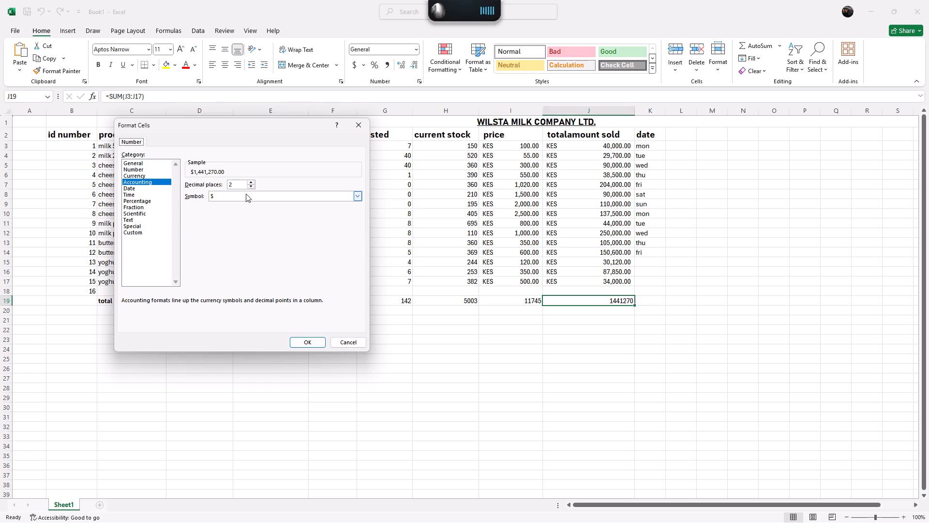
left_click(246, 194)
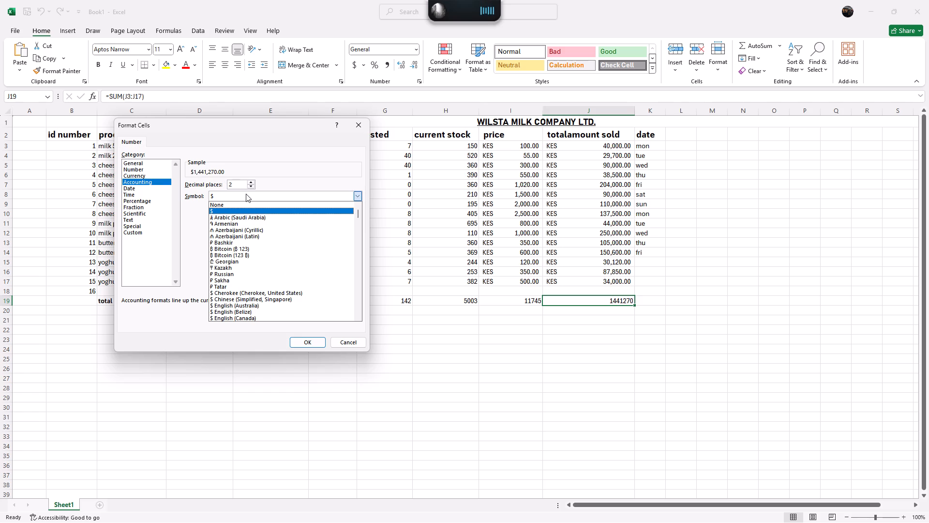
type("ke")
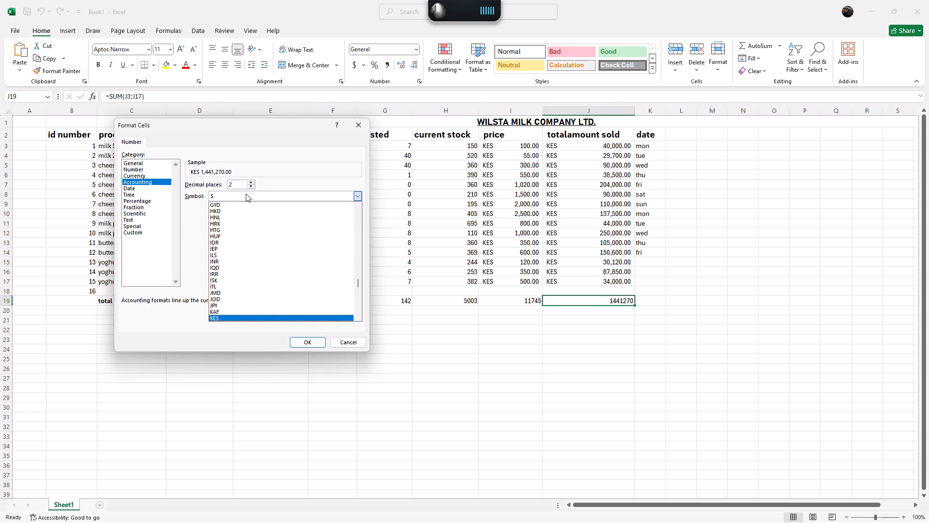
left_click(226, 316)
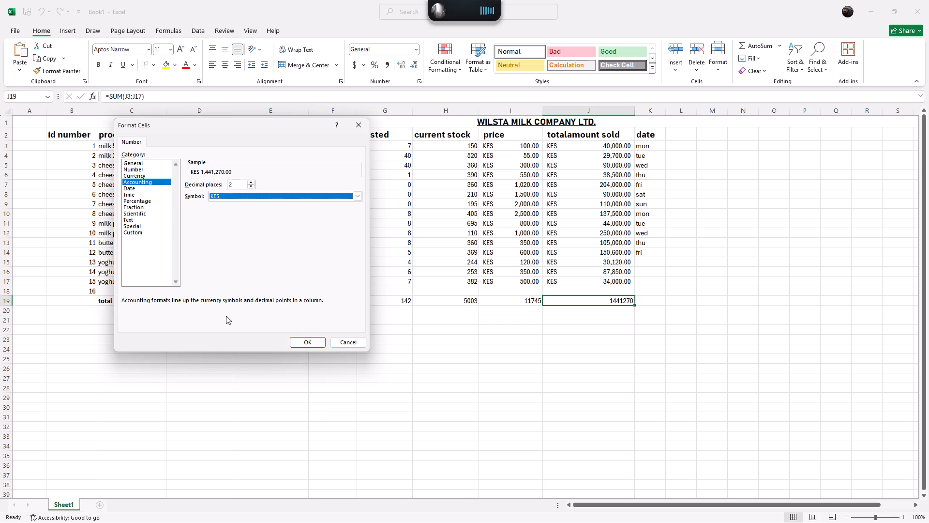
left_click(302, 341)
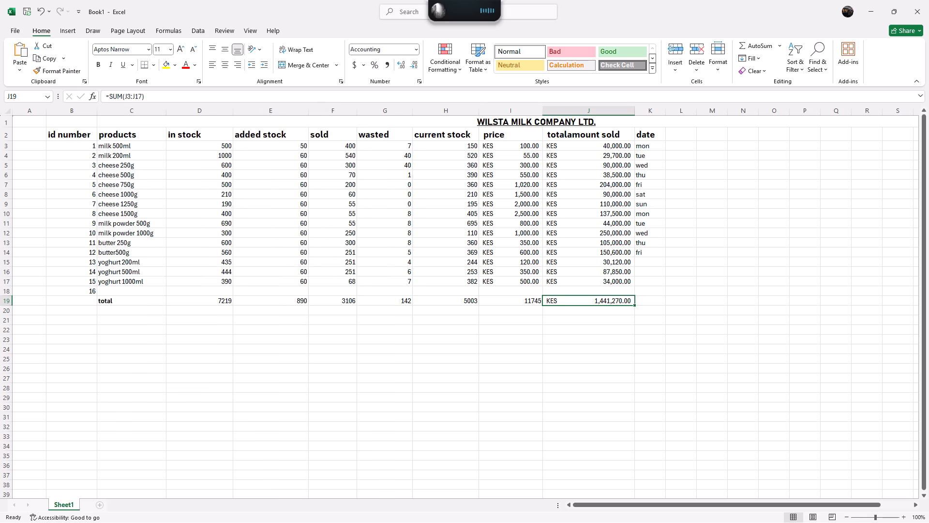
Format the price total in I19 as Accounting with the KES symbol and 2 decimal places.
left_click(506, 300)
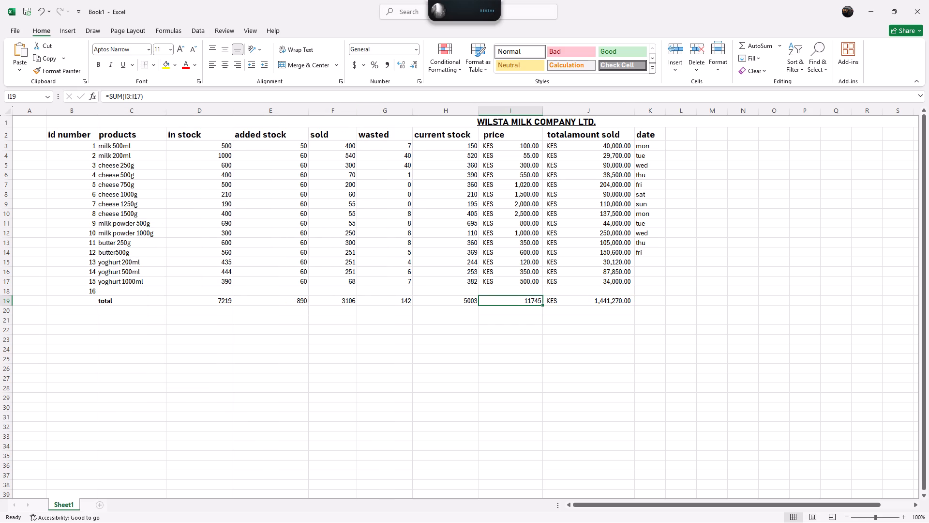
left_click(360, 65)
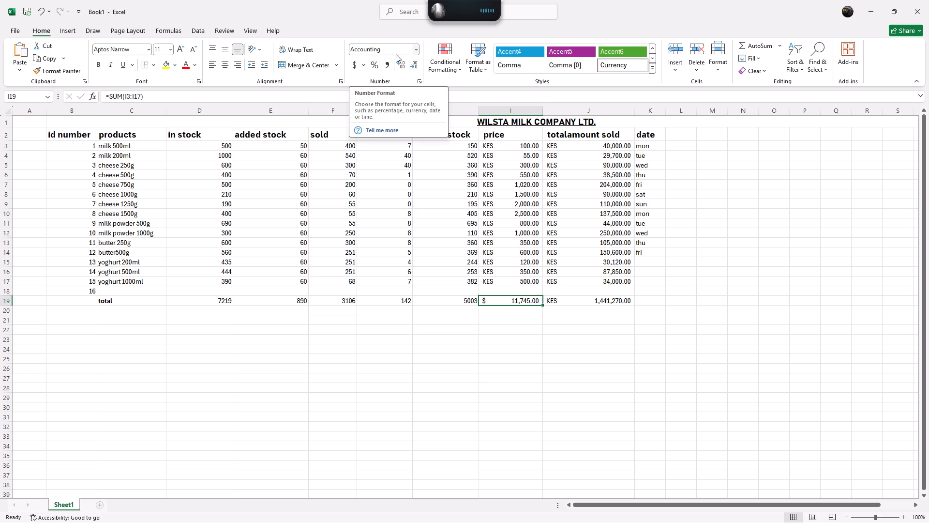
left_click(366, 61)
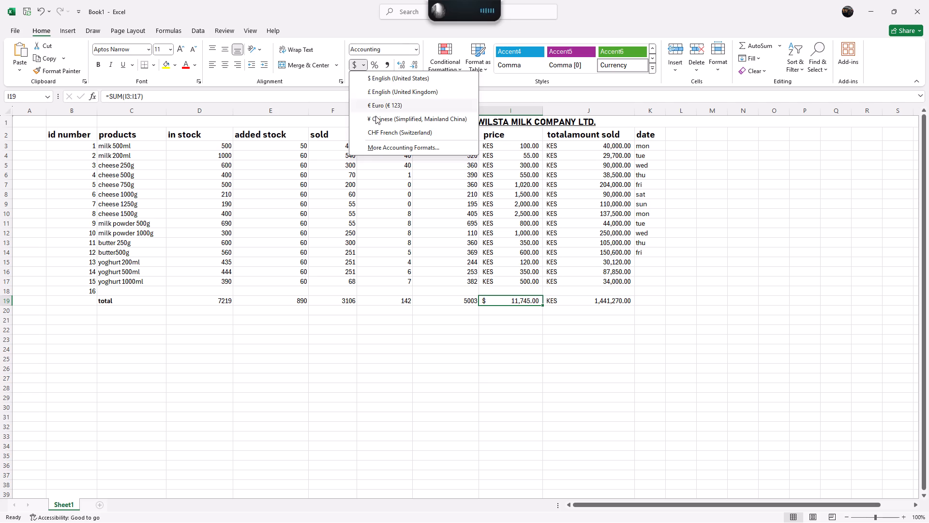
left_click(382, 145)
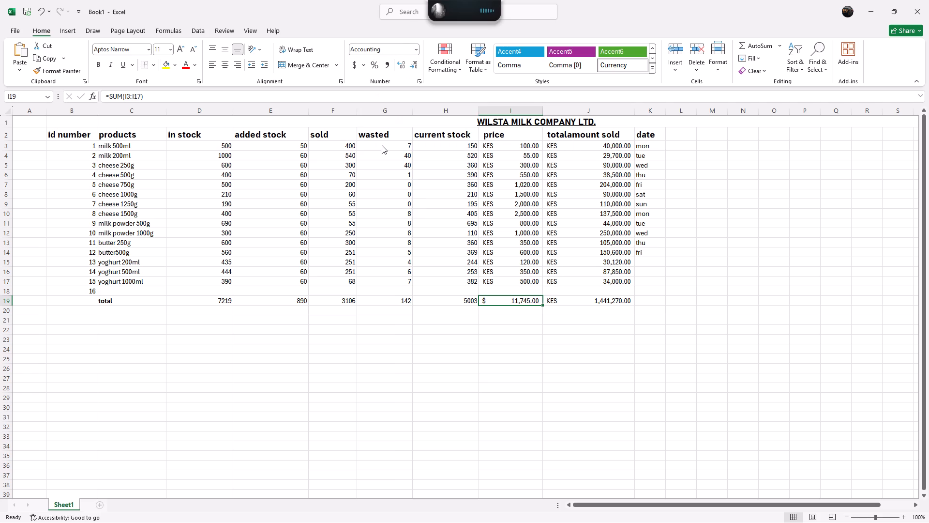
type("kes")
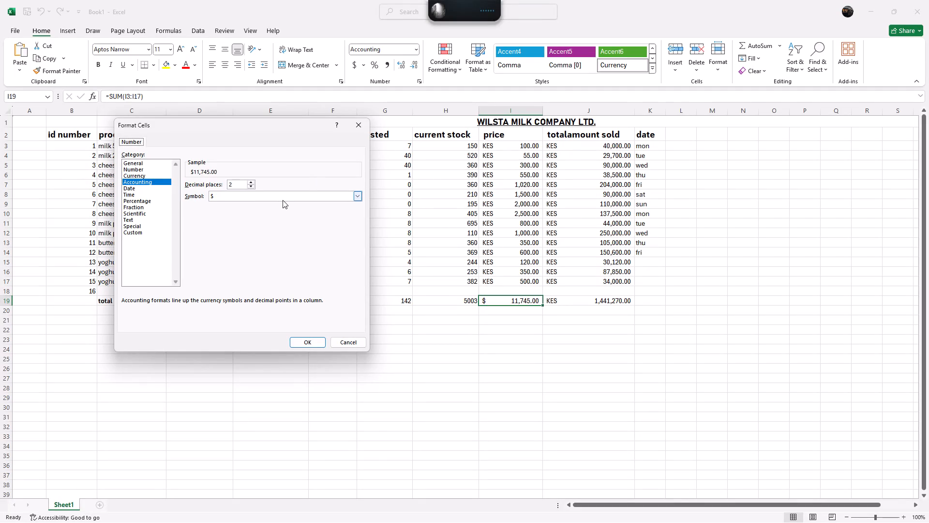
left_click(283, 200)
type("kes")
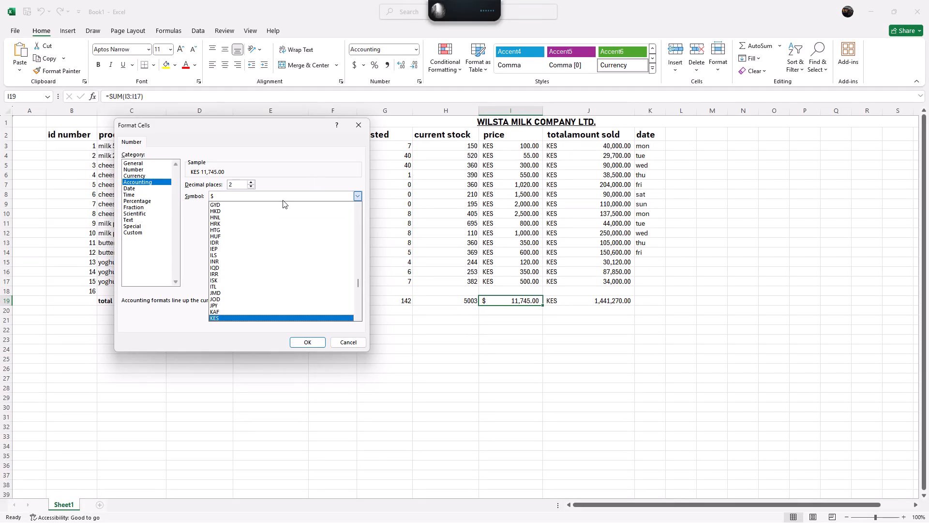
left_click(235, 319)
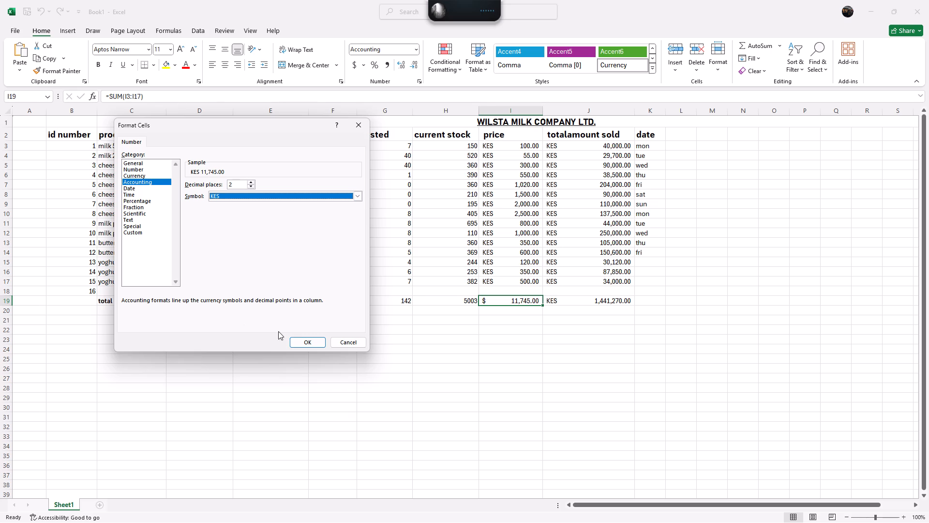
left_click(298, 341)
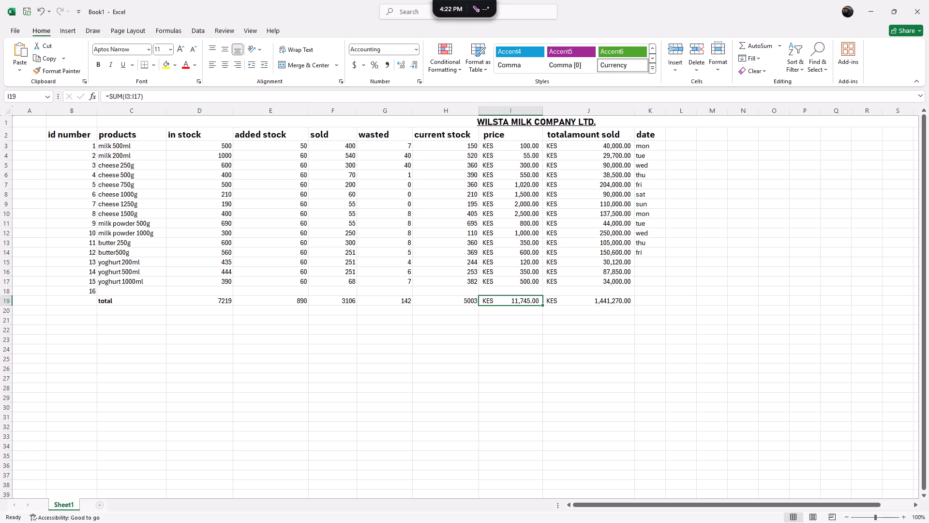
Extend the milk 500ml date entry in K3 to read mon 1/2/26.
left_click(653, 148)
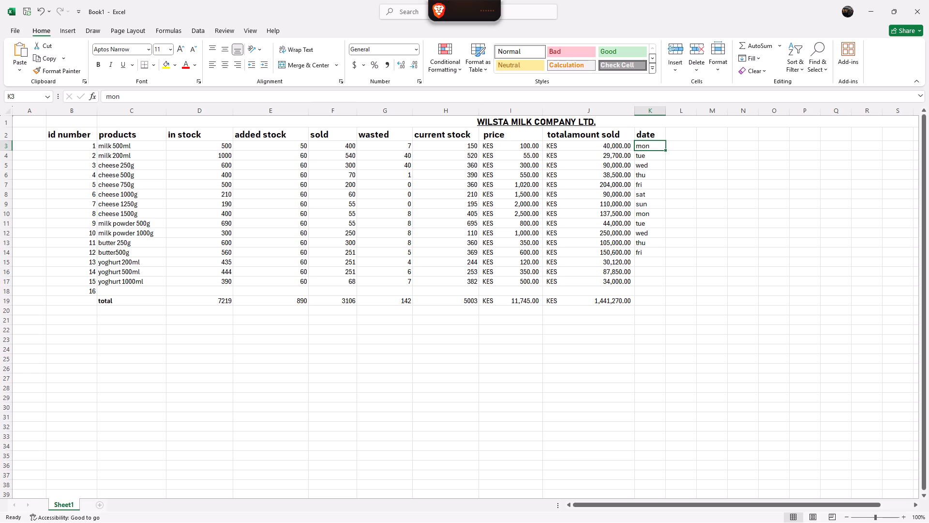
left_click(659, 146)
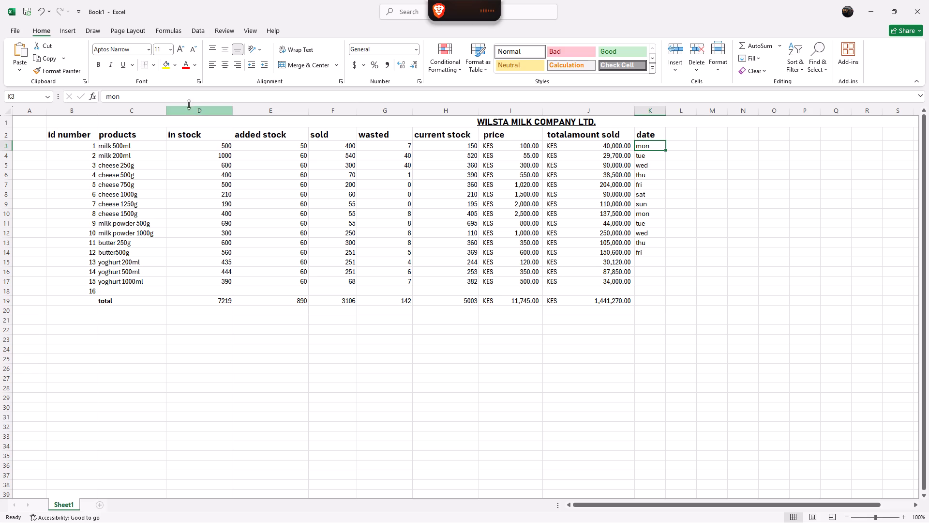
left_click(127, 97)
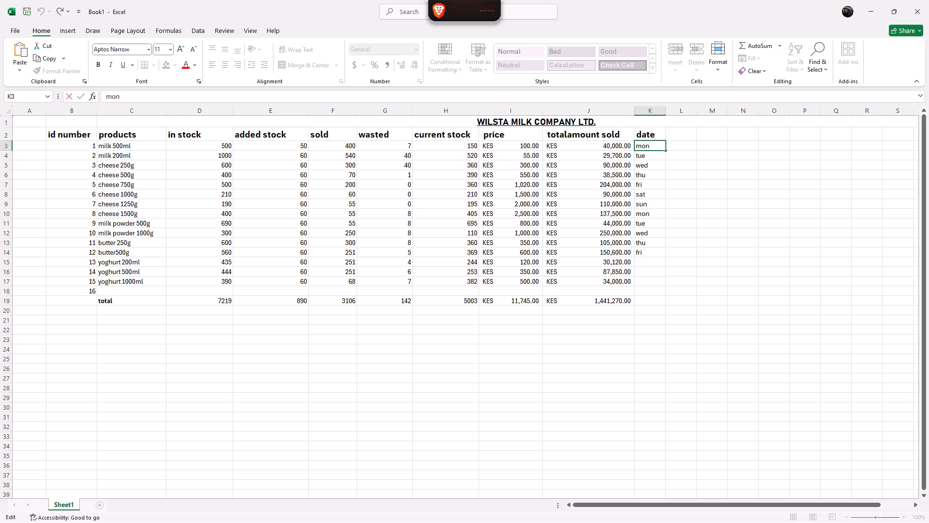
key("space")
type("1/2")
key("slash")
type("26")
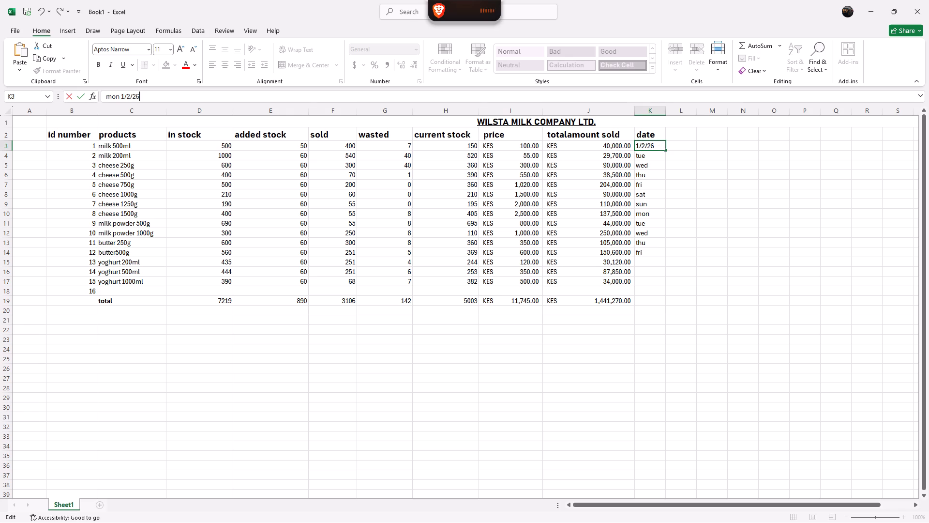
left_click(143, 97)
key("Return")
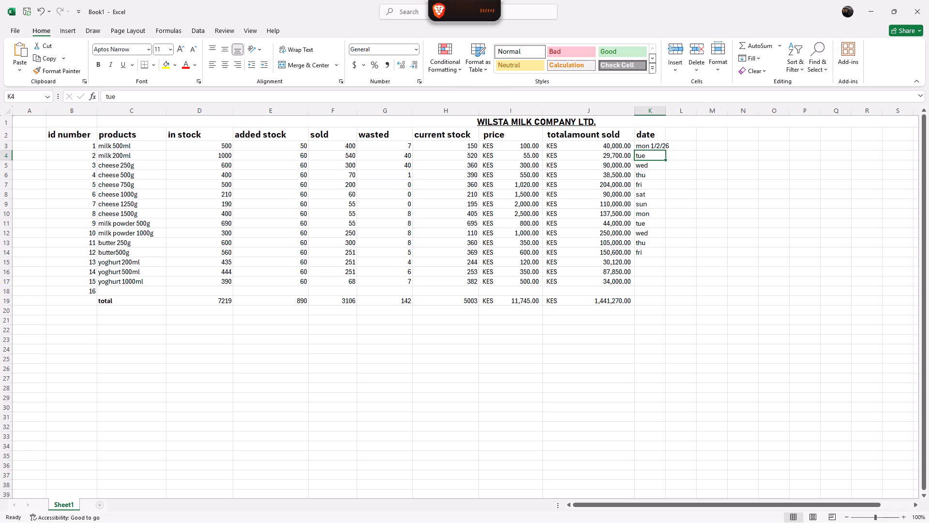
Widen date column K to about two and a half times its width so the full date entry fits.
left_click_drag(666, 110, 676, 109)
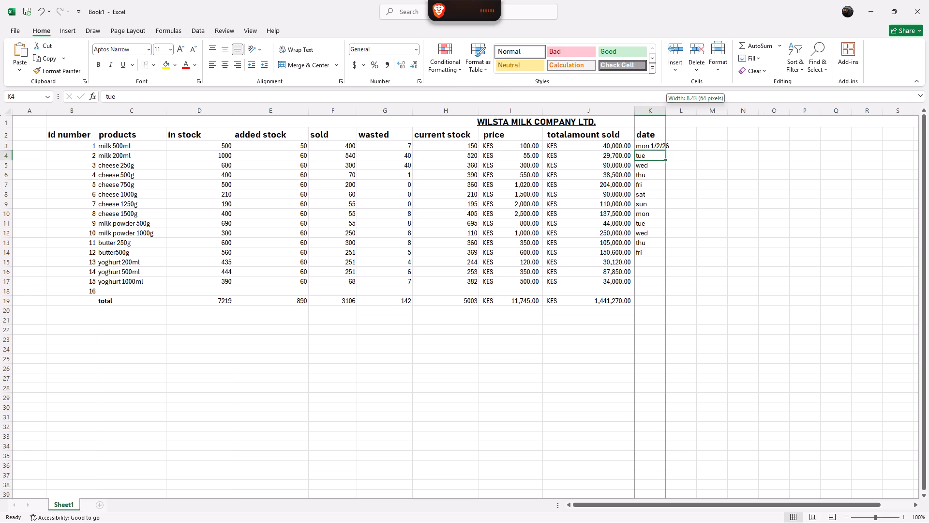
left_click_drag(676, 109, 713, 107)
Fill the mon 1/2/26 entry in K3 down as a series through K17, the yoghurt 1000ml row.
left_click(686, 145)
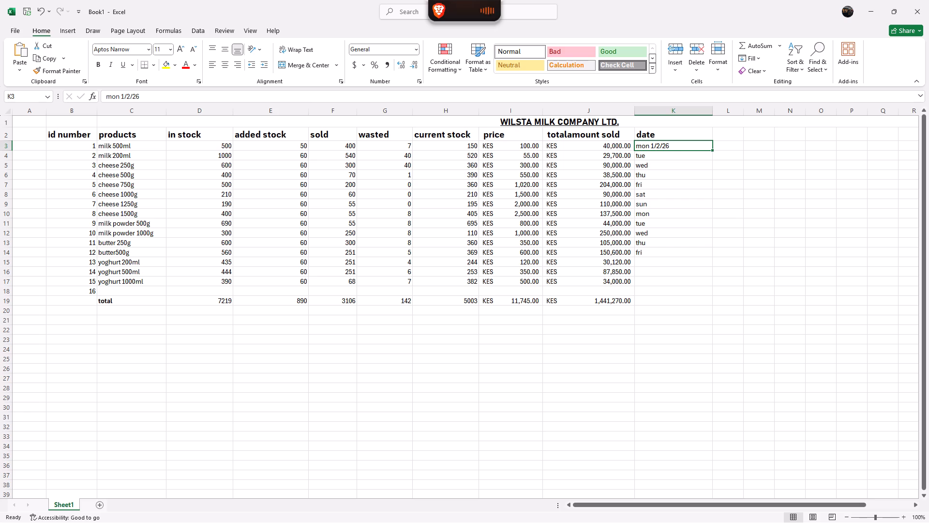
left_click_drag(712, 150, 712, 170)
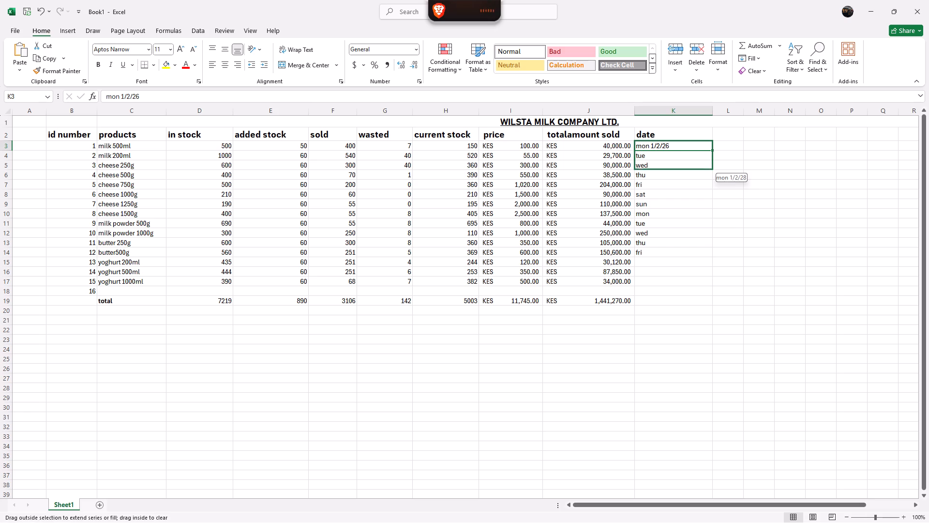
left_click_drag(712, 170, 710, 214)
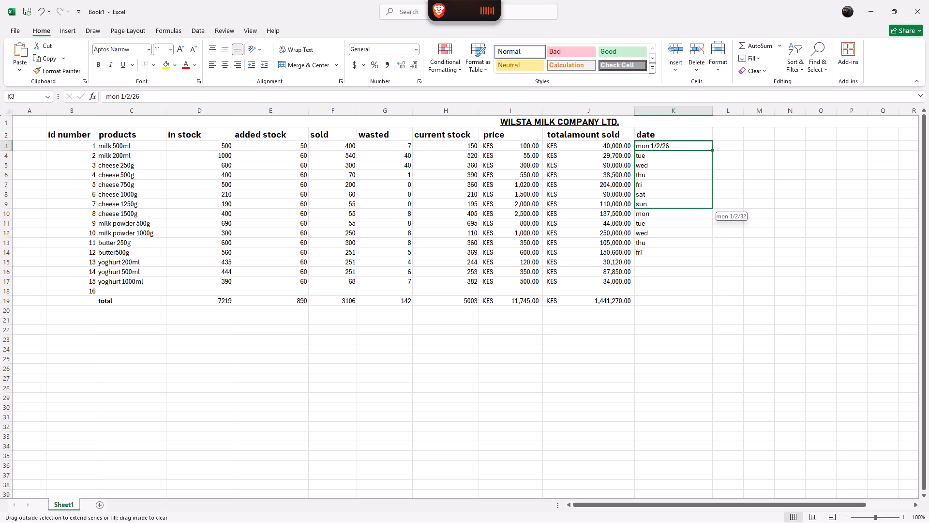
left_click_drag(710, 214, 710, 278)
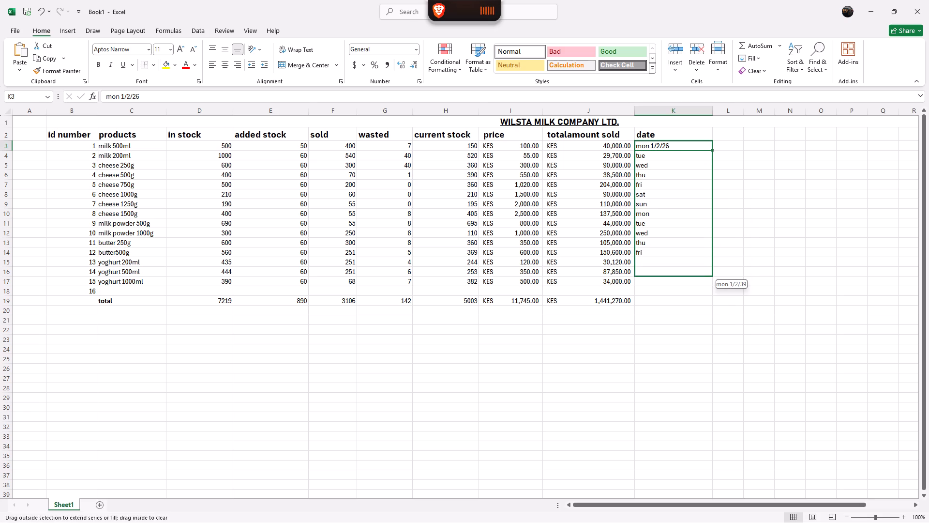
left_click_drag(710, 278, 710, 284)
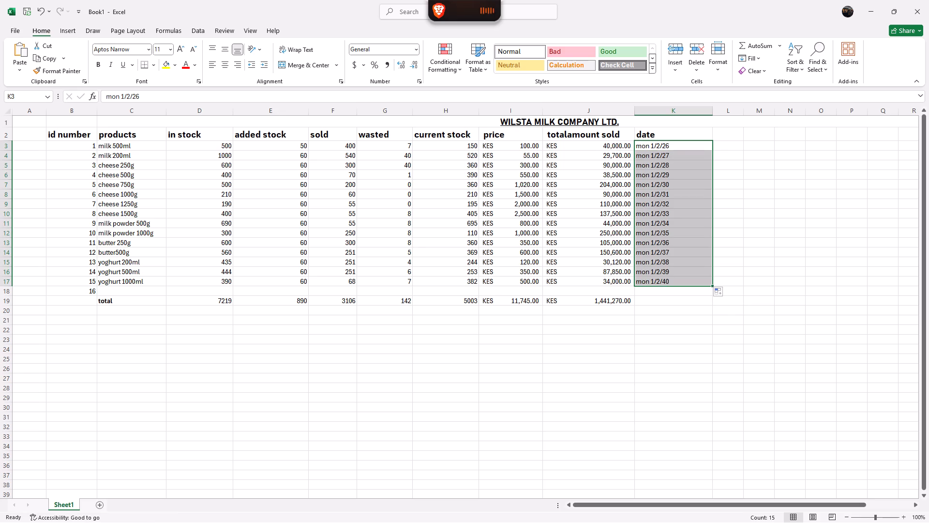
Change the weekday in the milk 200ml date in K4 to tue, keeping 1/2/27.
left_click(649, 157)
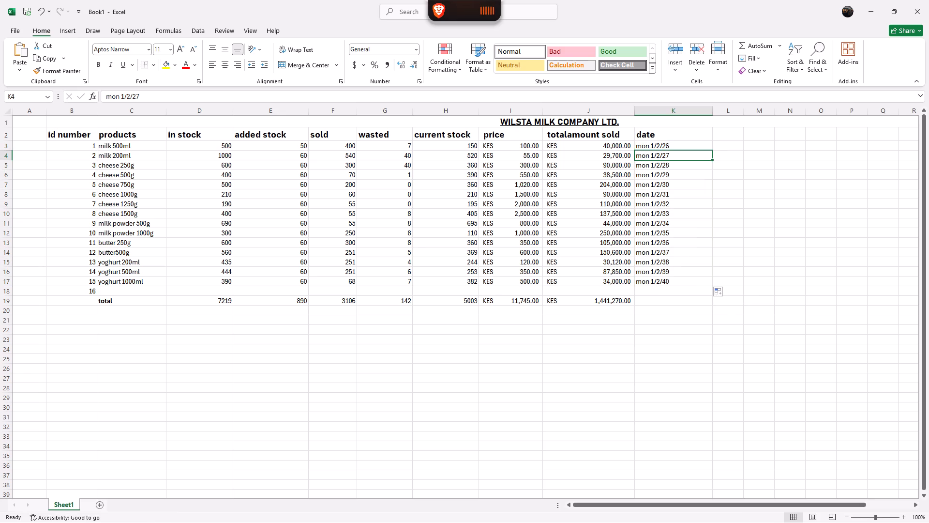
left_click(649, 157)
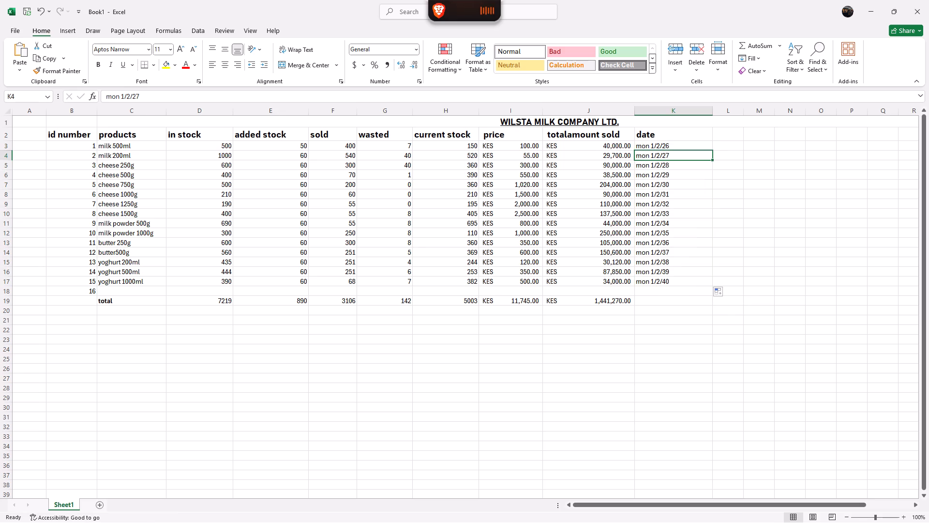
left_click(120, 97)
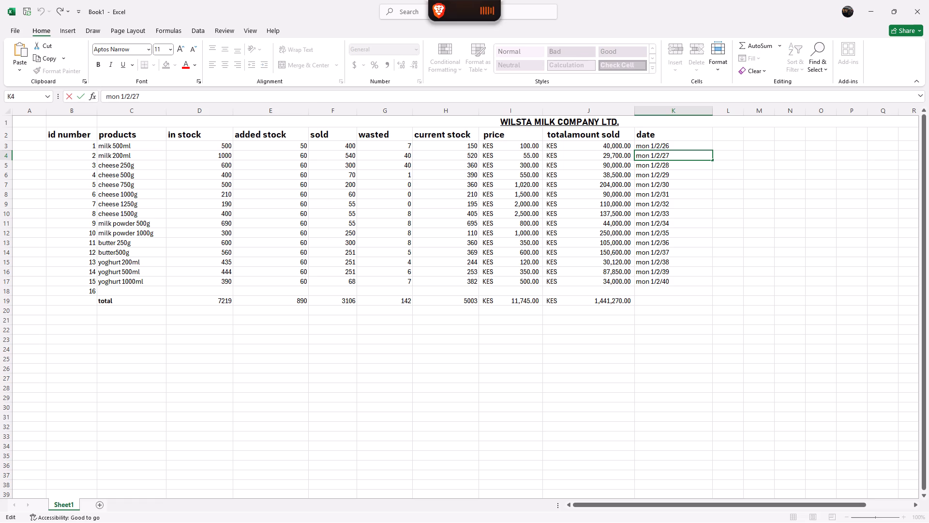
key("BackSpace")
key("BackSpace")
key("BackSpace")
type("tu")
key("e")
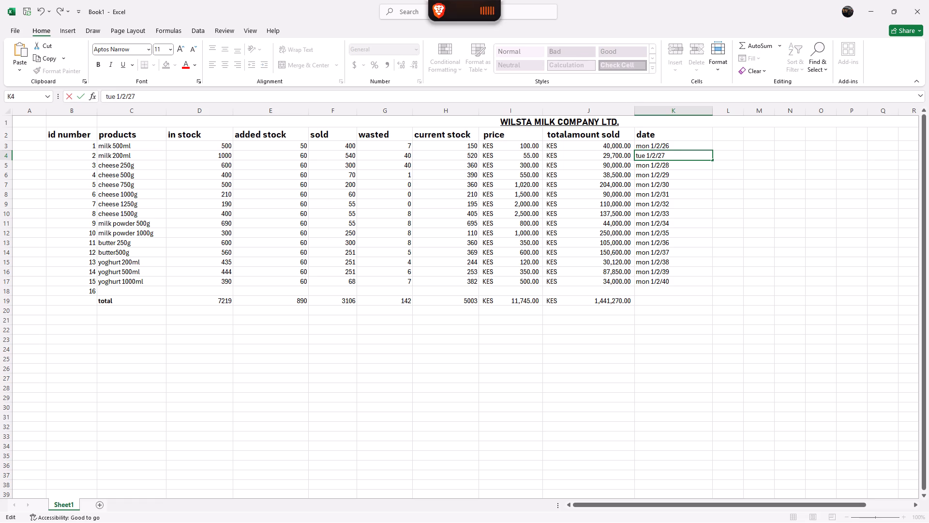
key("Return")
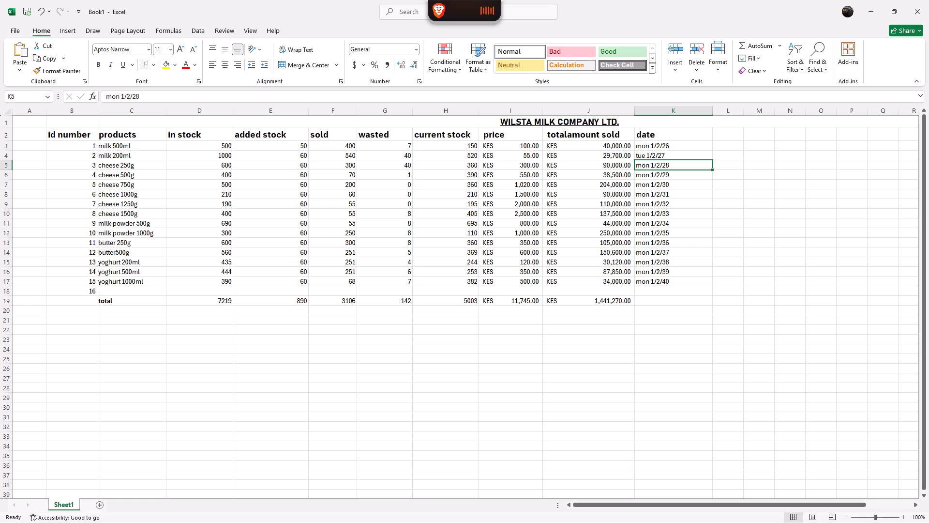
Change the weekday in the cheese 250g date in K5 to wed, keeping 1/2/28.
left_click(120, 98)
key("BackSpace")
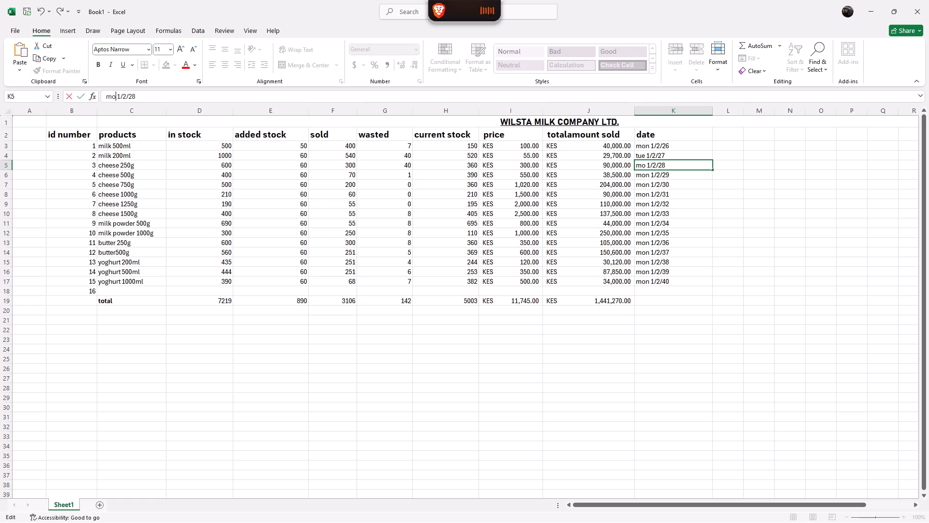
key("BackSpace")
key("BackSpace")
type("wed")
key("Return")
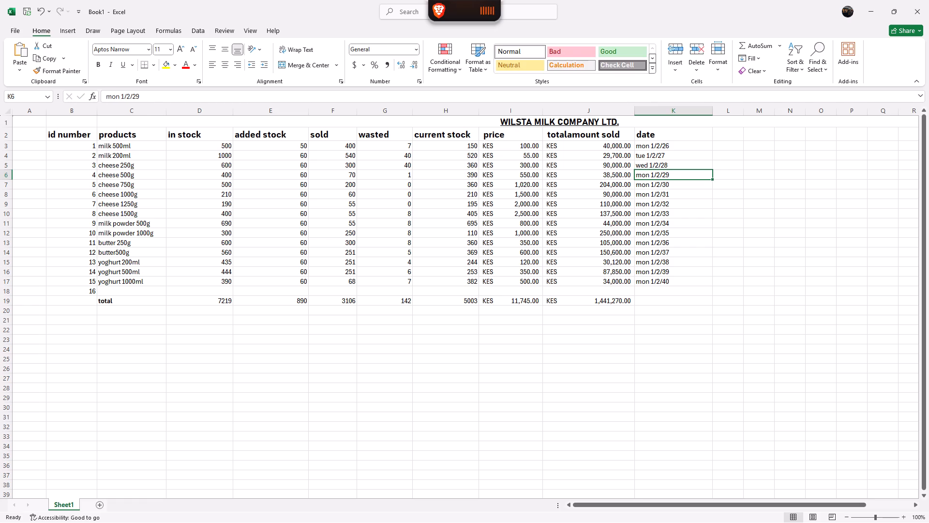
Change the weekday in the cheese 500g date in K6 to thur, keeping 1/2/29.
left_click(120, 96)
key("BackSpace")
key("BackSpace")
key("BackSpace")
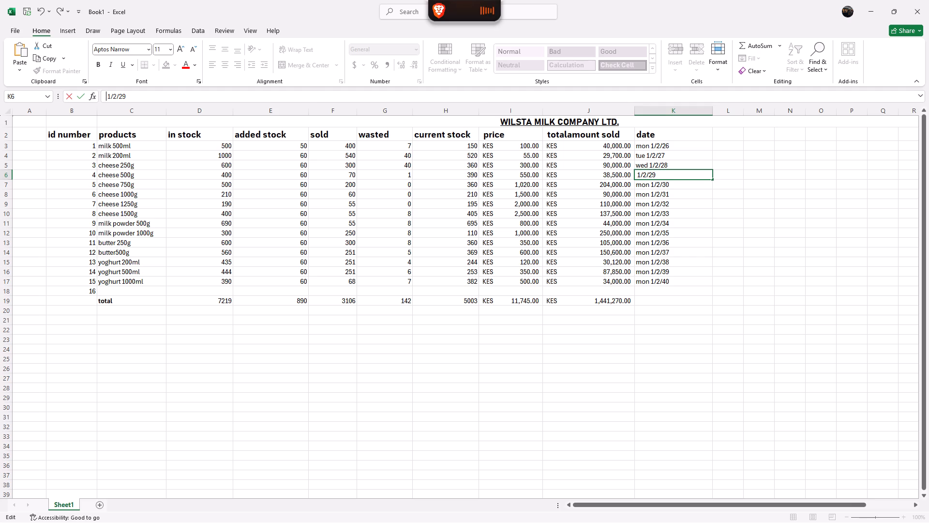
type("thur")
key("Return")
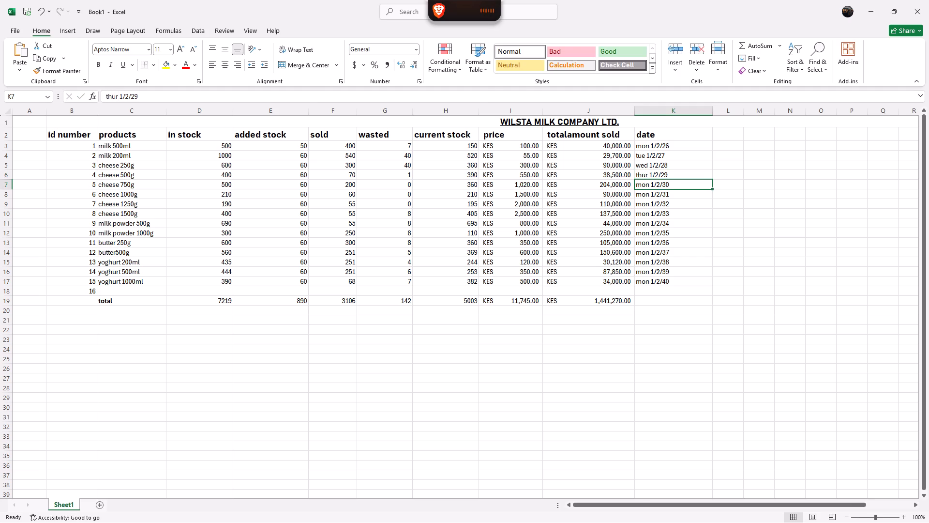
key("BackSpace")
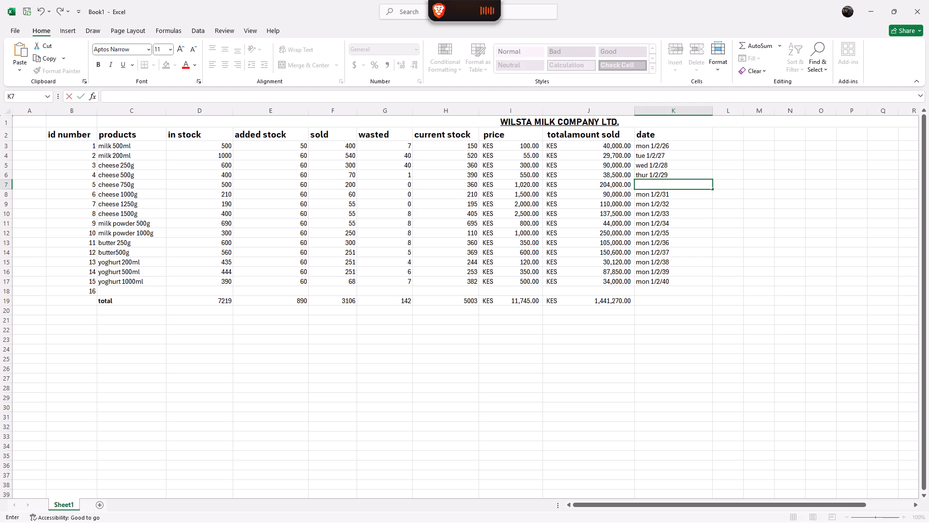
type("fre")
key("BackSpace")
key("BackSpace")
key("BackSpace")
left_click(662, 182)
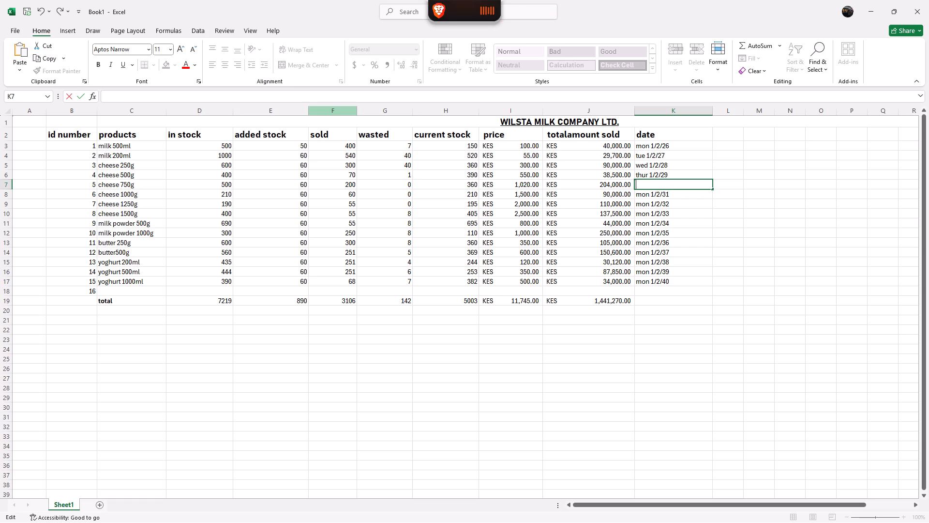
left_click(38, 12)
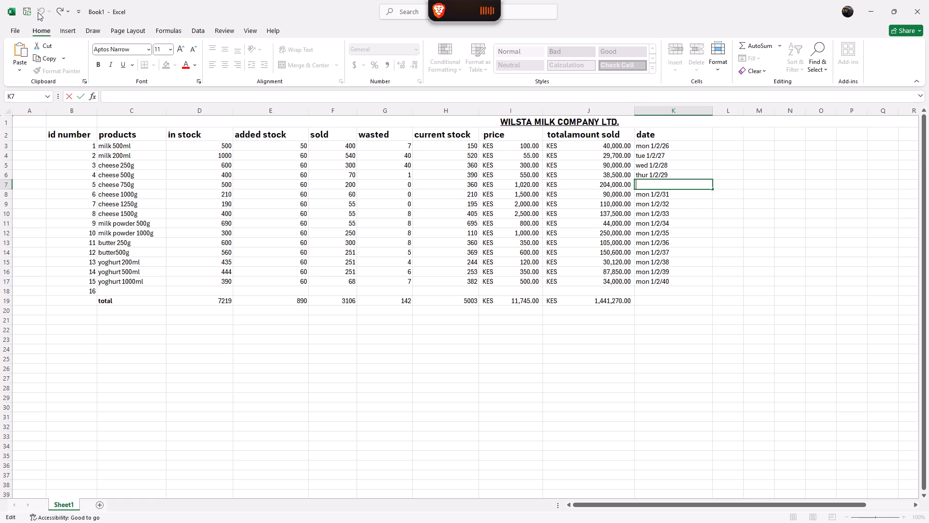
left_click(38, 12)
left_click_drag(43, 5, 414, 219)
Enter fri 1/2/30 as the cheese 750g date in K7.
left_click(650, 184)
type("fr")
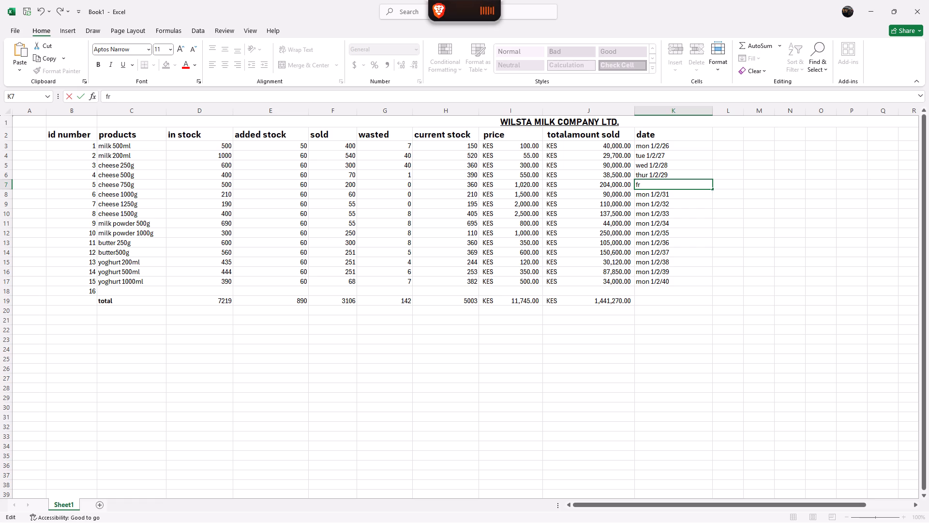
key("i")
key("space")
key("1")
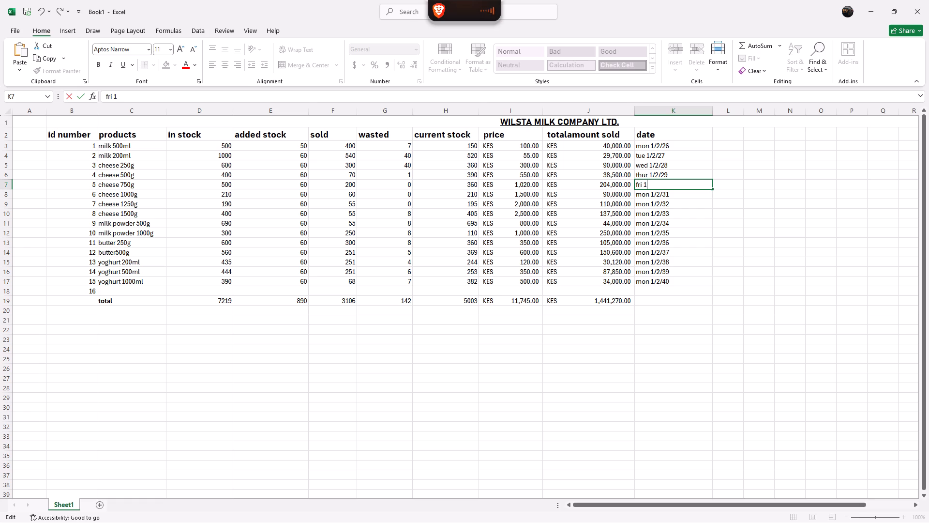
type("/2")
key("slash")
type("30")
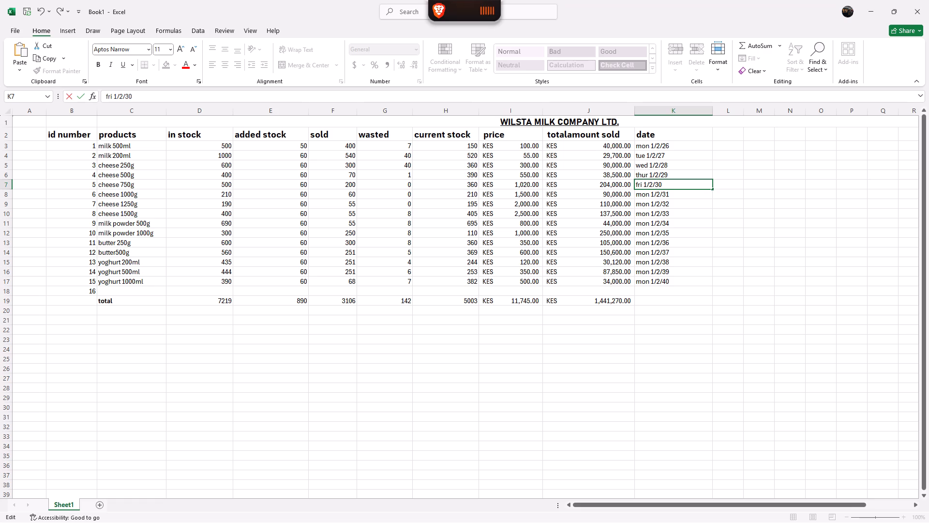
left_click(698, 186)
left_click(670, 202)
Apply the Long Date number format to the whole date column K.
left_click(671, 131)
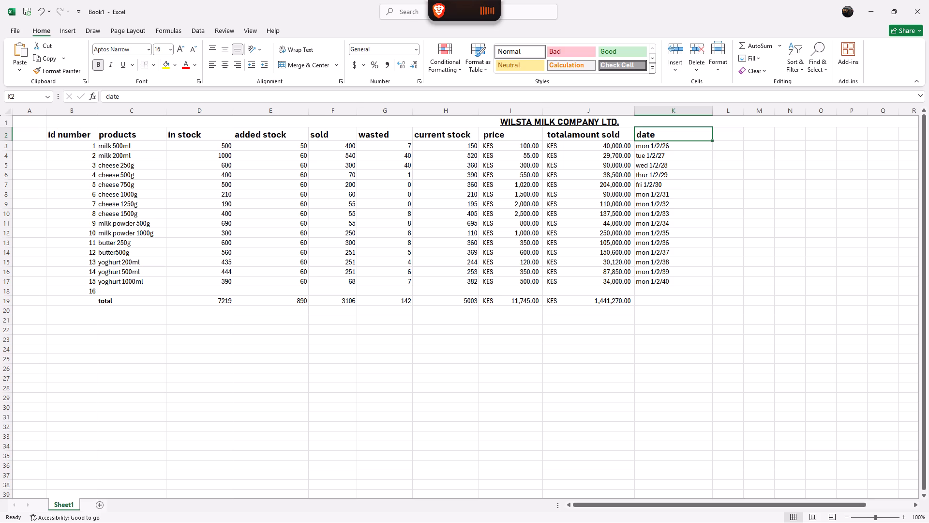
left_click(659, 112)
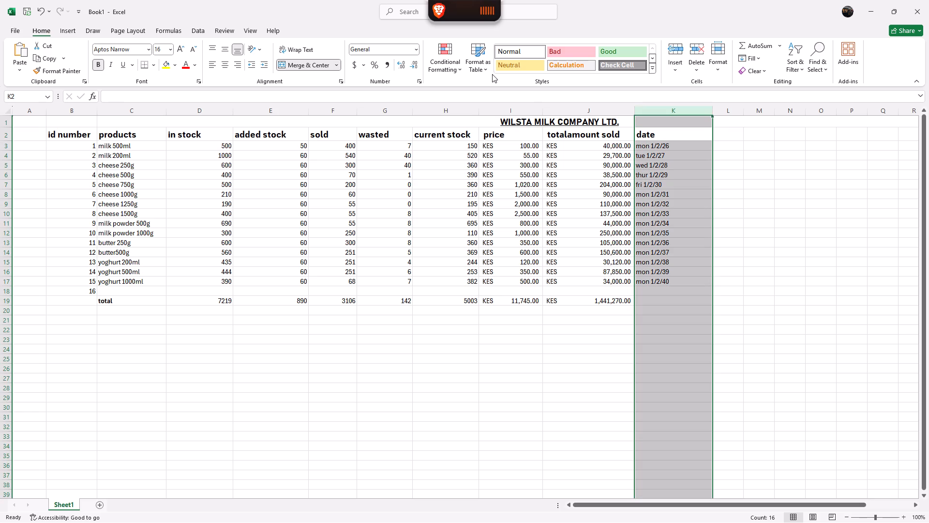
left_click(418, 47)
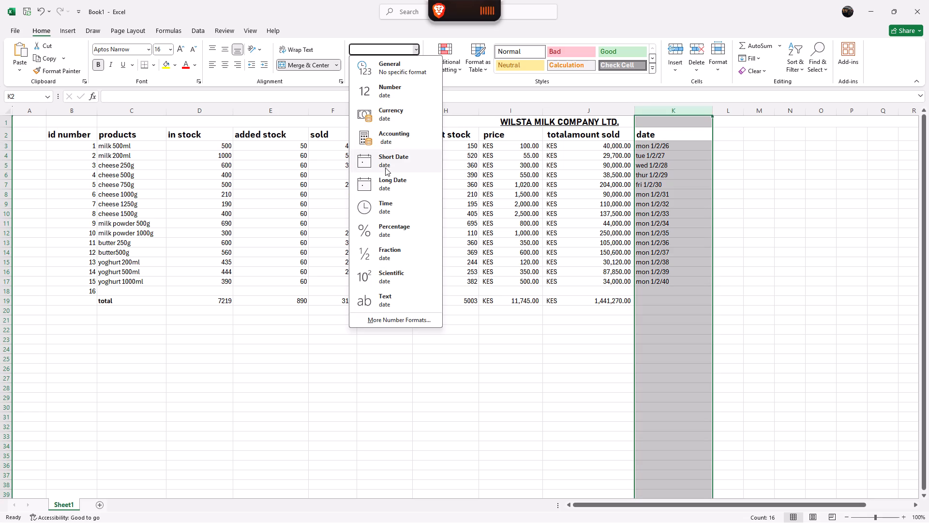
left_click(385, 182)
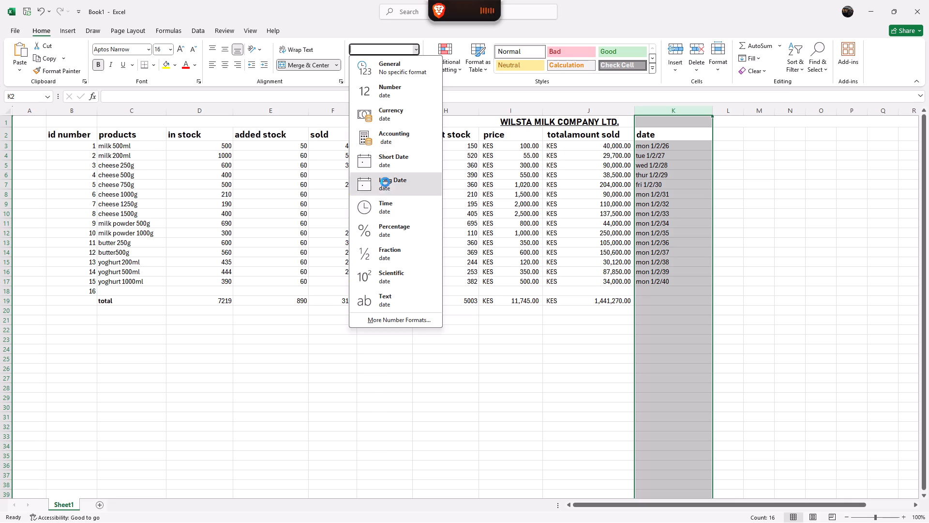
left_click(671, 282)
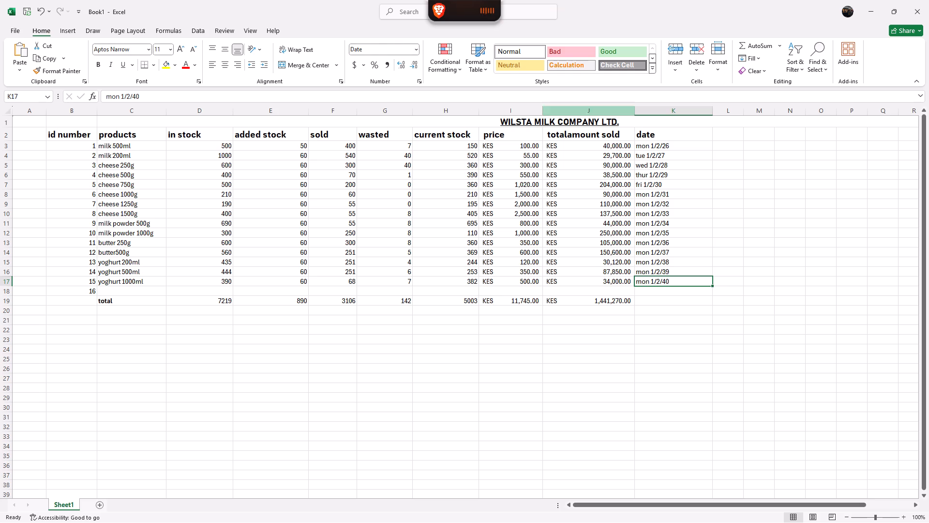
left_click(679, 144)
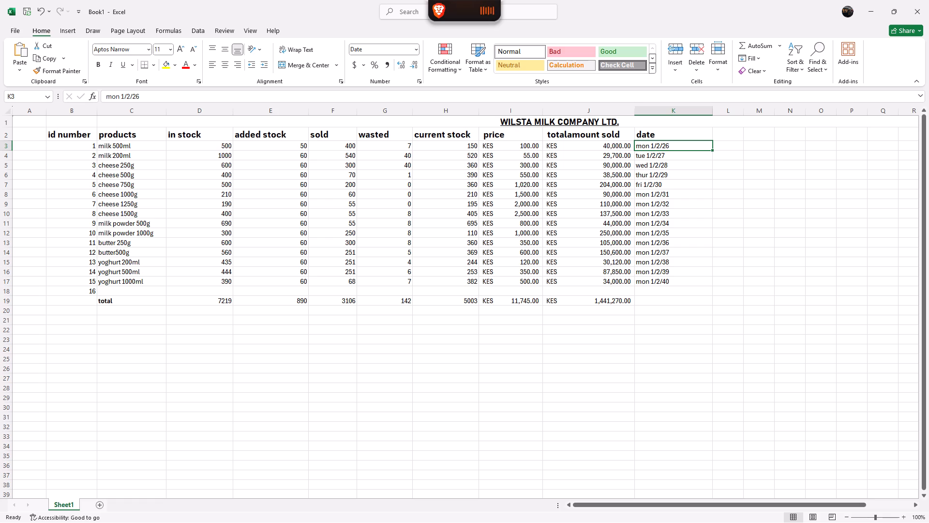
Select the whole stock sheet range A1:U20, from the company title down past the total row.
left_click_drag(44, 126, 288, 305)
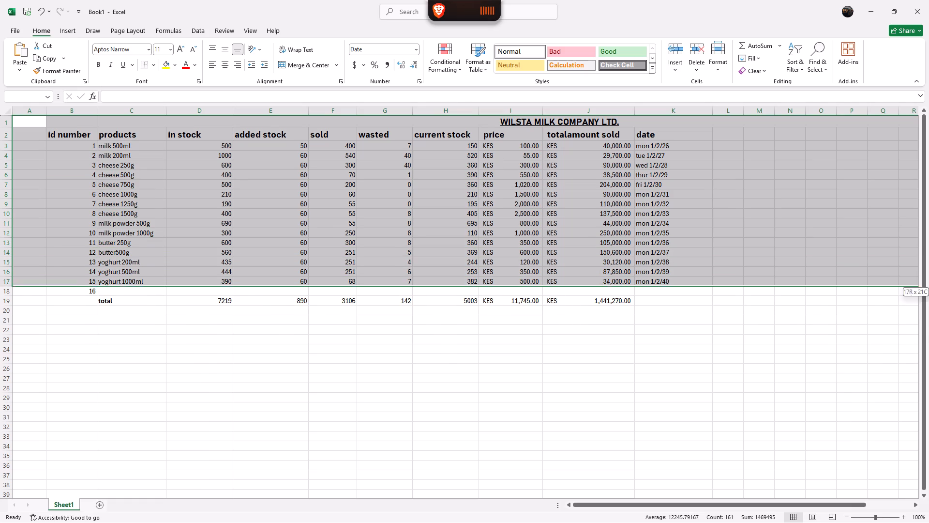
left_click_drag(288, 305, 287, 308)
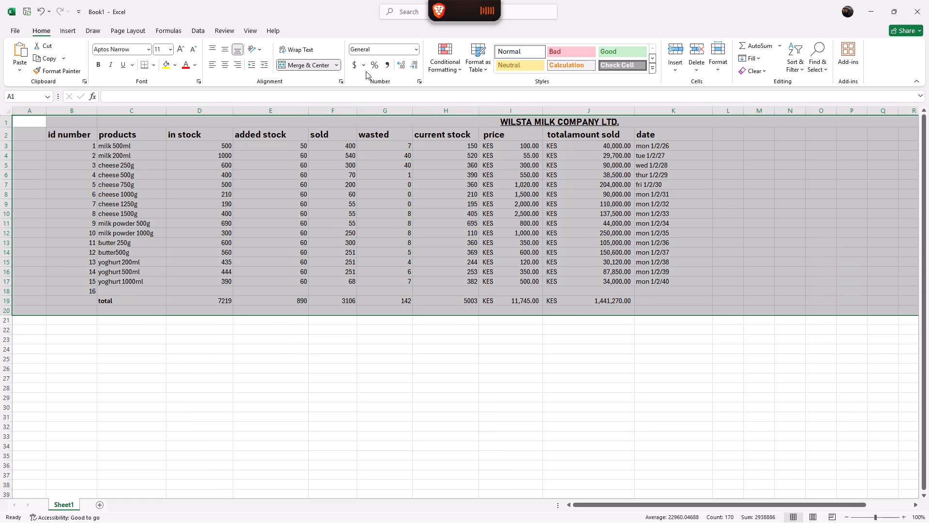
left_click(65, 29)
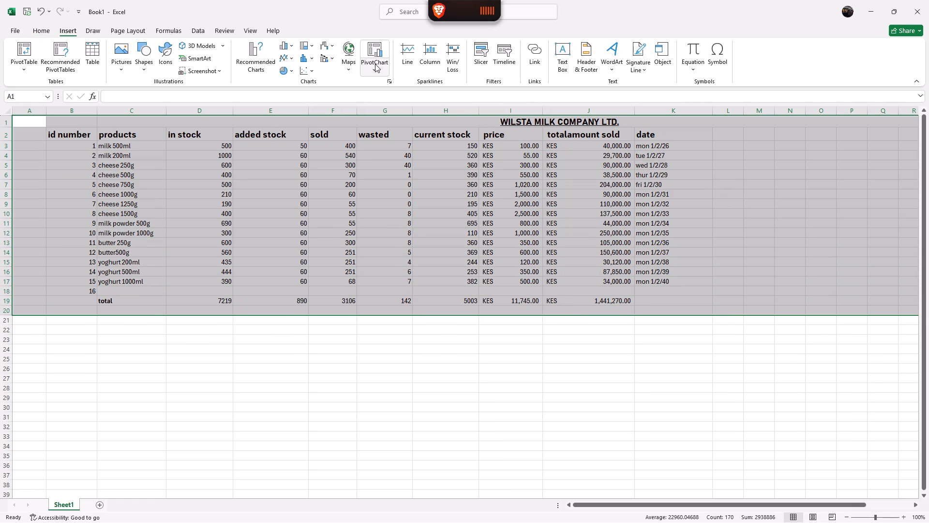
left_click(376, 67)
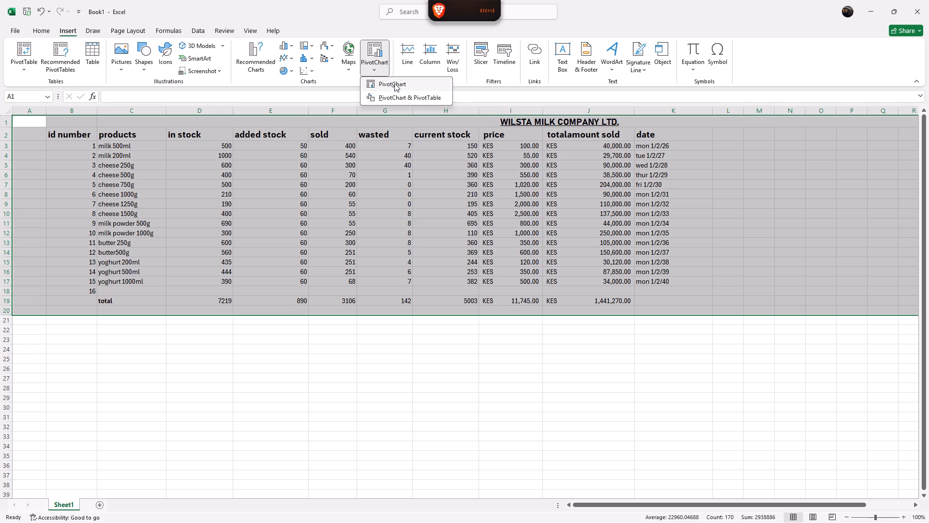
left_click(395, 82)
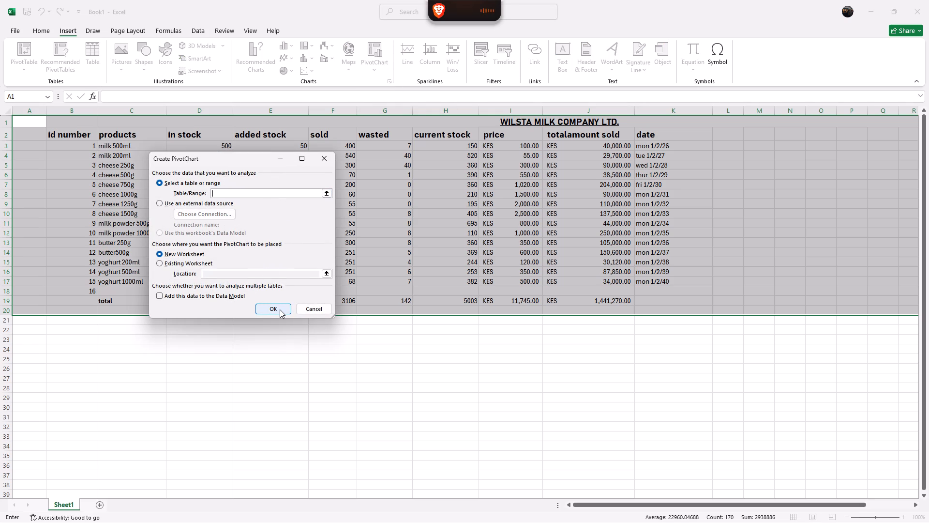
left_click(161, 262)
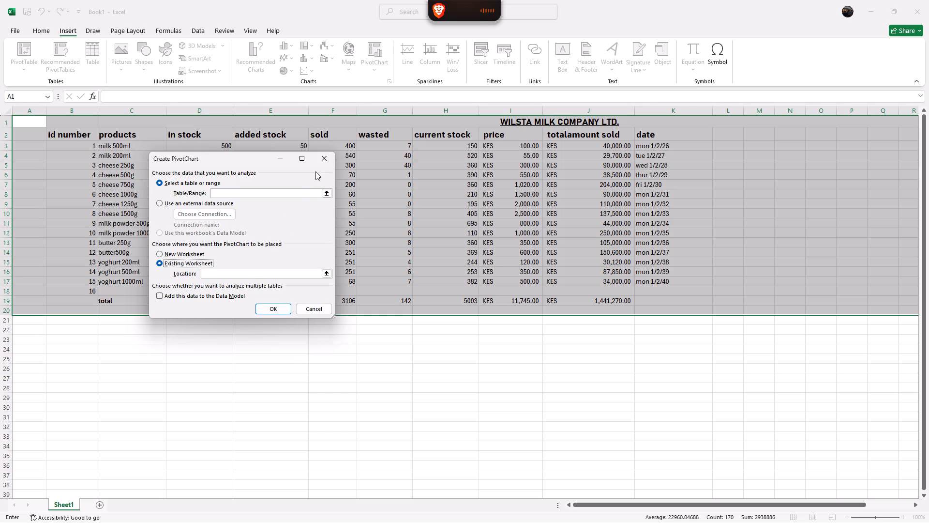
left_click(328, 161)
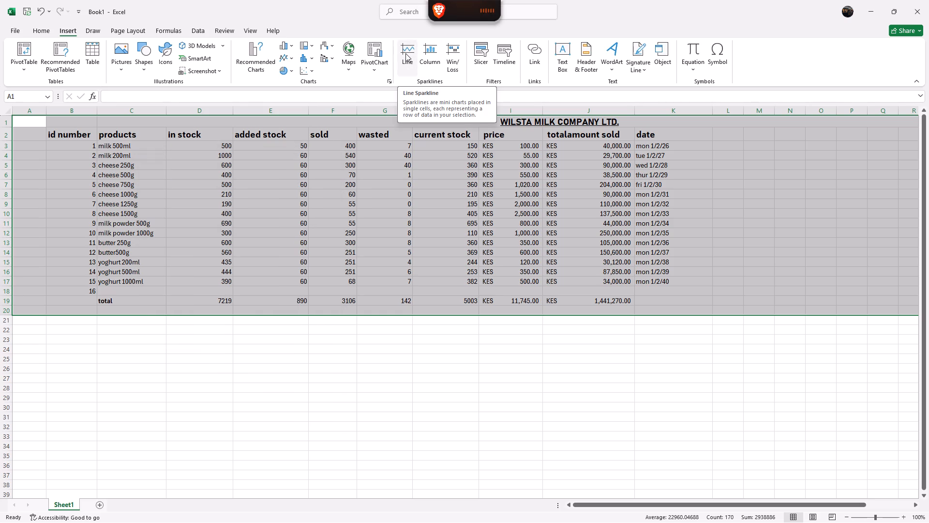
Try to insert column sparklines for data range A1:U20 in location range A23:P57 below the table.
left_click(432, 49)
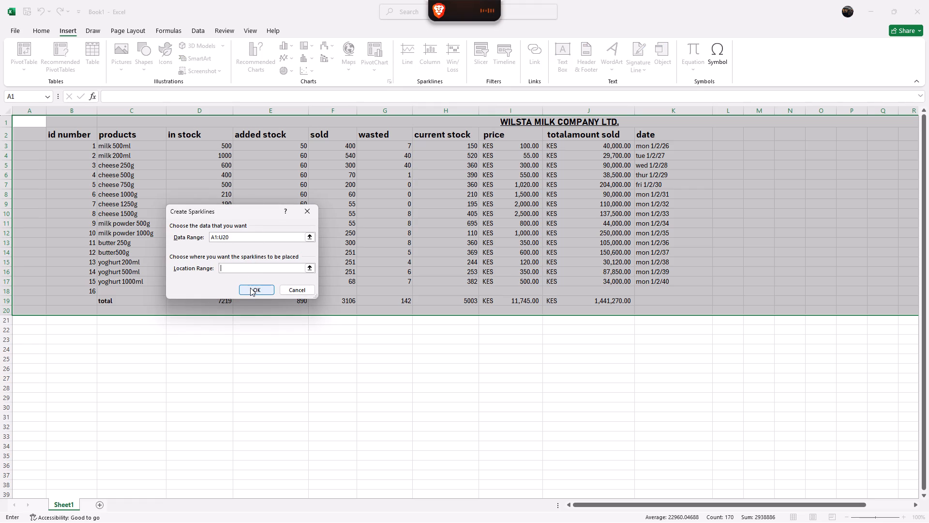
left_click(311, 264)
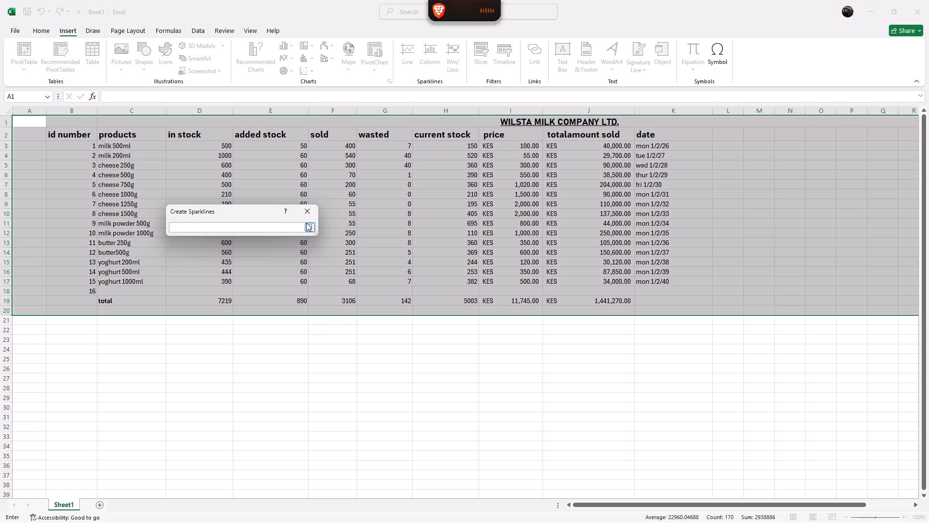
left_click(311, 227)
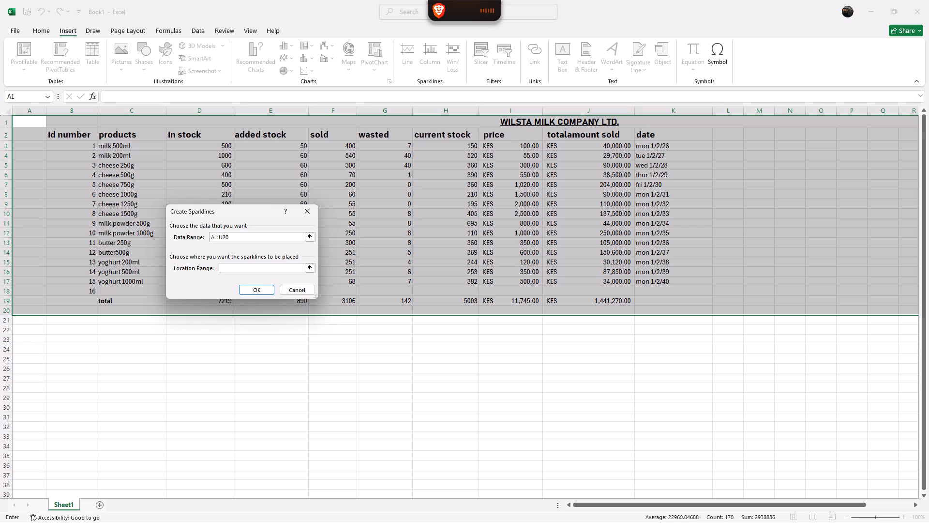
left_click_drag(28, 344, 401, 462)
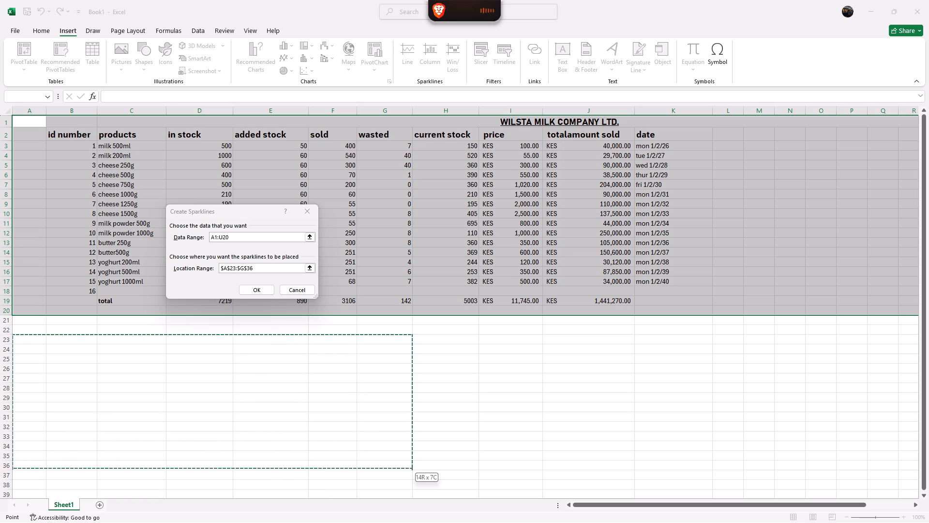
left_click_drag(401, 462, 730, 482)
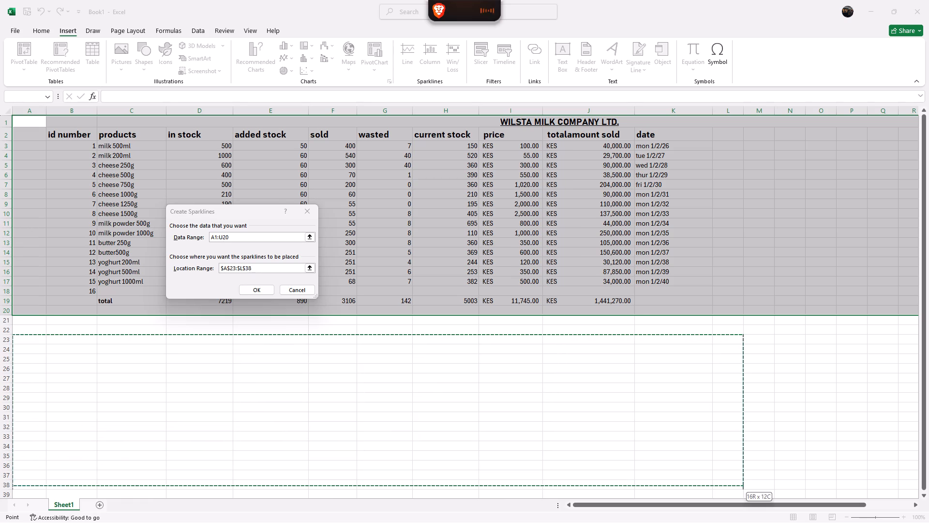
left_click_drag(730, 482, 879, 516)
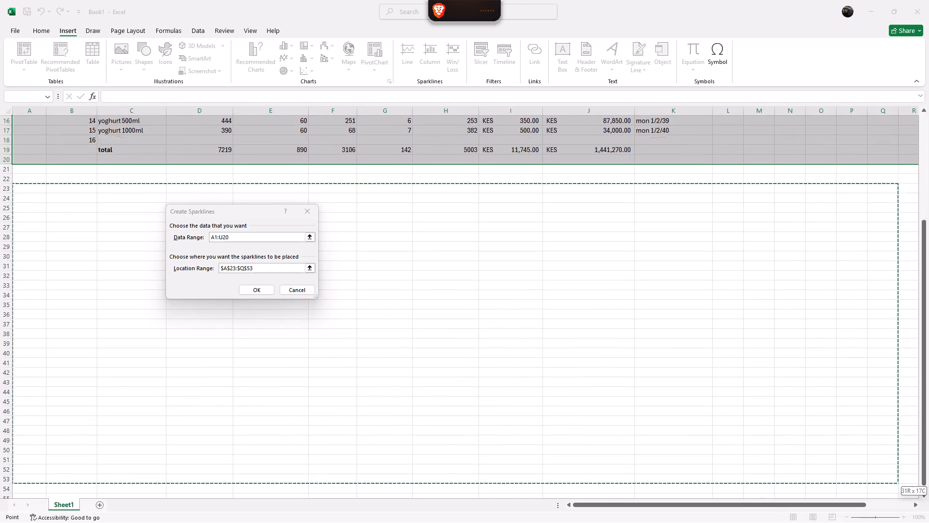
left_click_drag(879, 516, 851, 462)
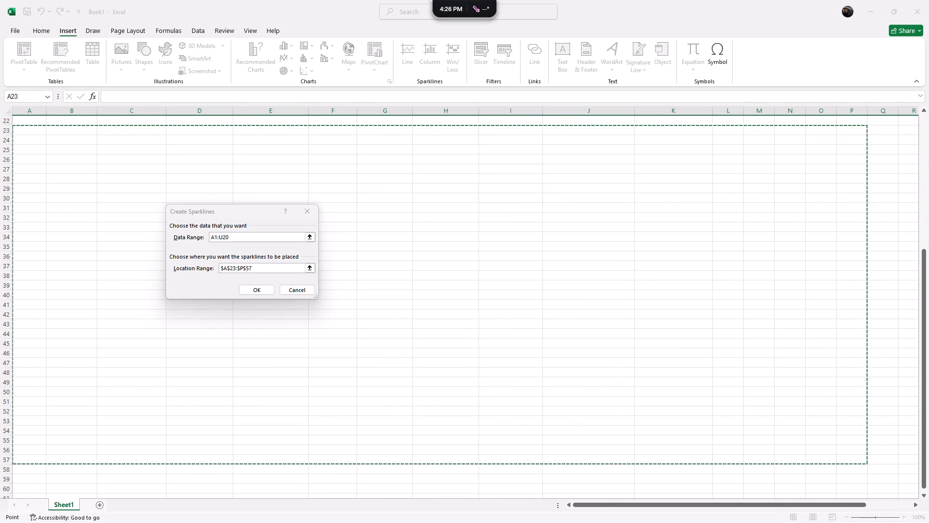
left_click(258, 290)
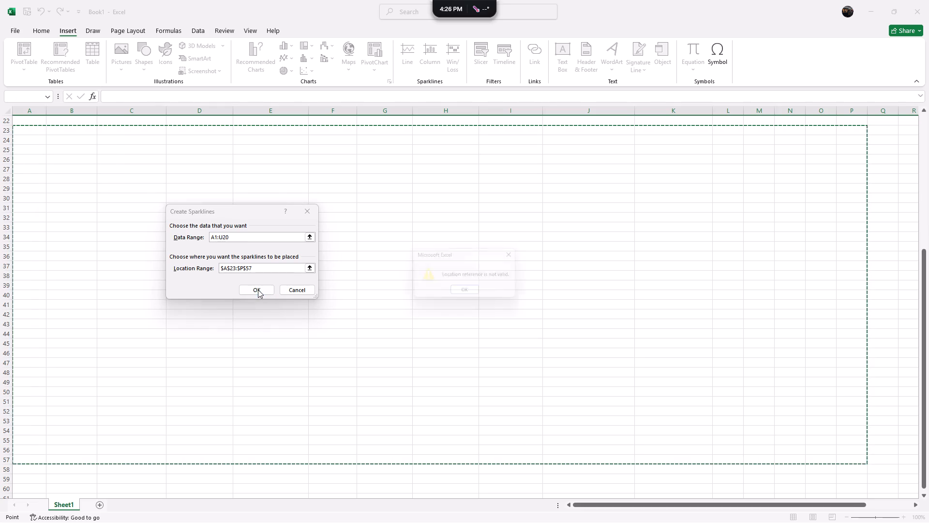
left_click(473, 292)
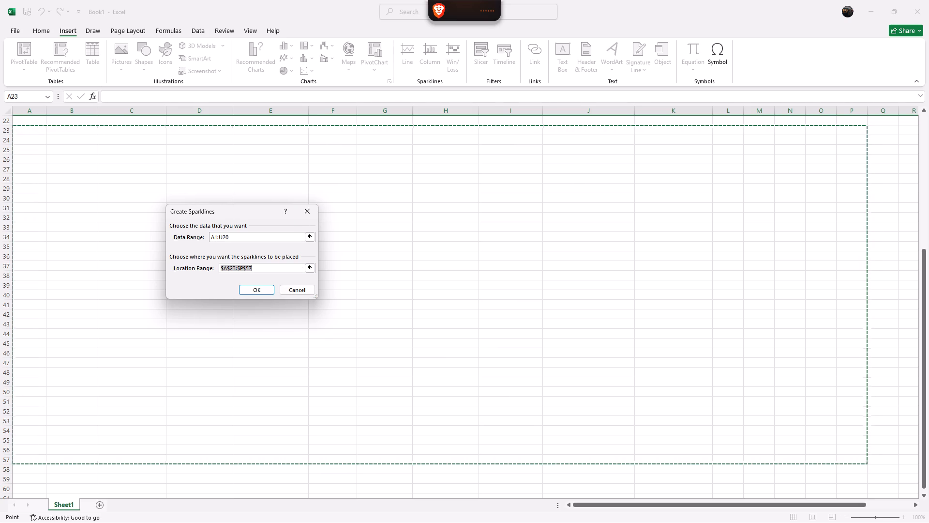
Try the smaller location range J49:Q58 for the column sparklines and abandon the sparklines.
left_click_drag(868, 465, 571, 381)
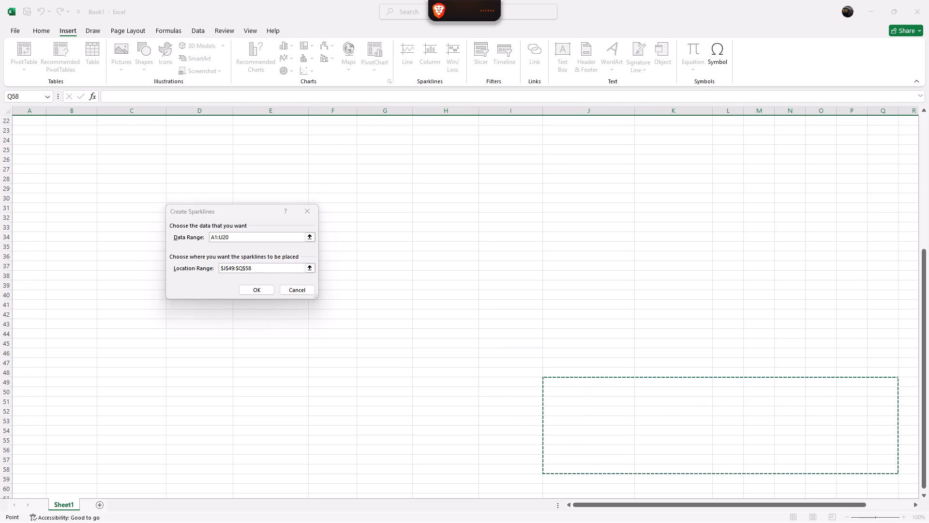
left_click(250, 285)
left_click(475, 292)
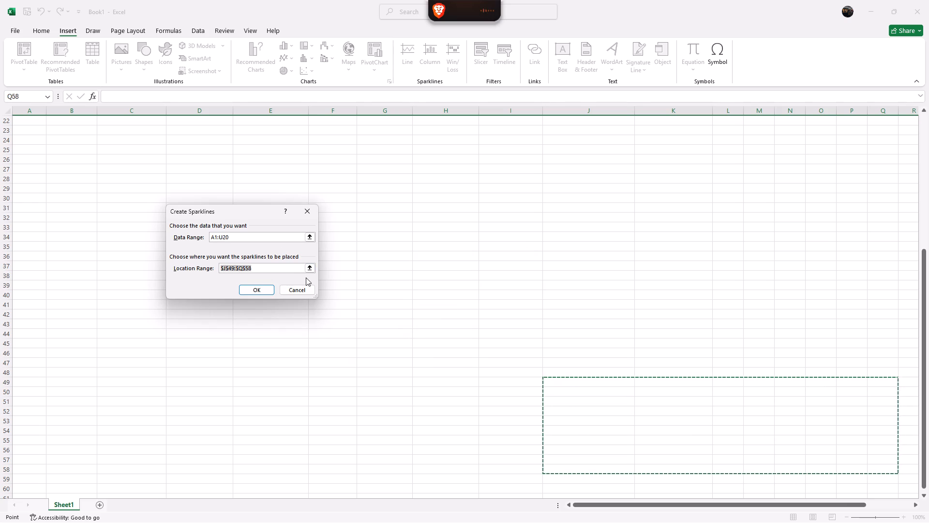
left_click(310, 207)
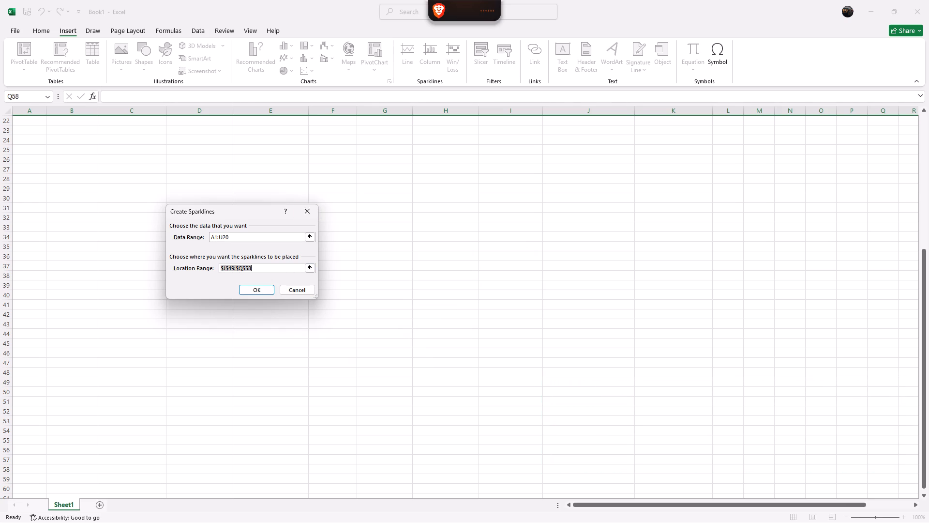
Insert a 3-D clustered column chart from the selected stock data A1:U20.
scroll(421, 249, "up", 4)
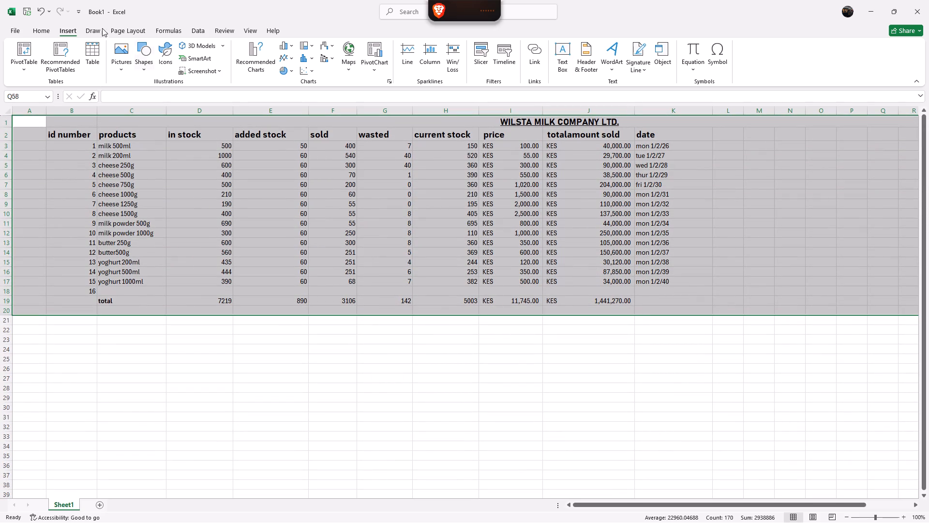
left_click(65, 33)
left_click(284, 45)
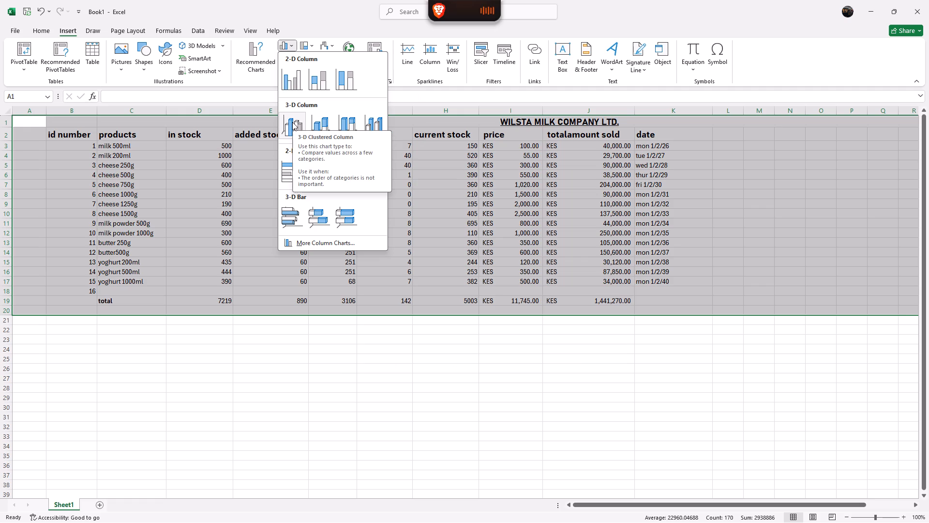
left_click(292, 122)
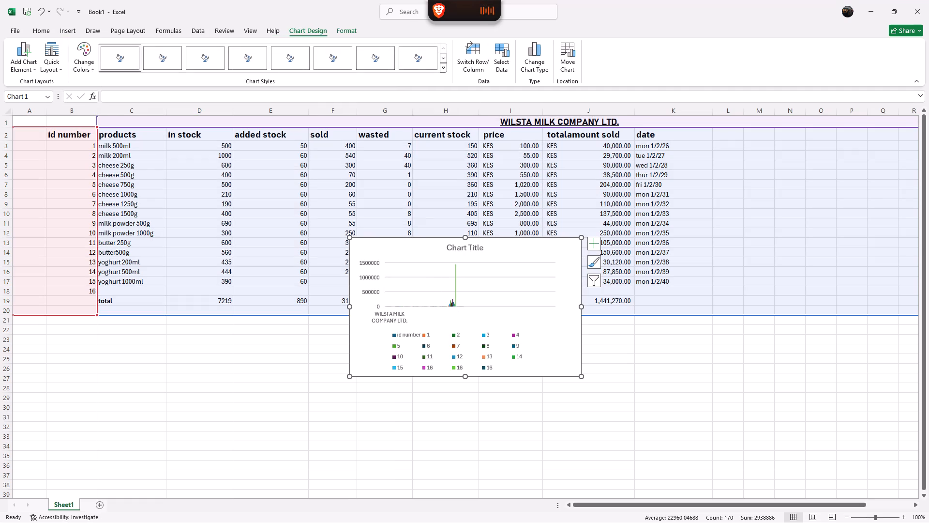
Enlarge the column chart and move it off the data to just below the table, at the sheet's left edge.
left_click_drag(583, 374, 645, 412)
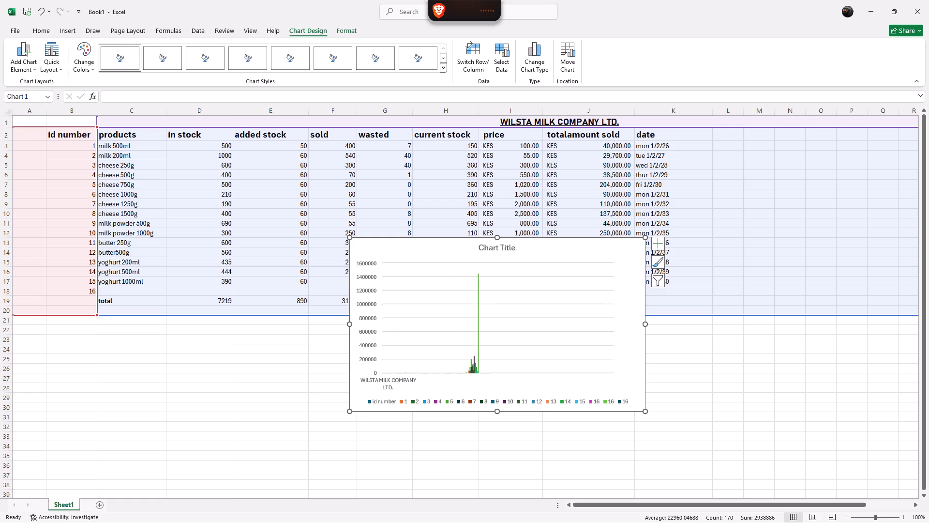
left_click_drag(470, 249, 429, 323)
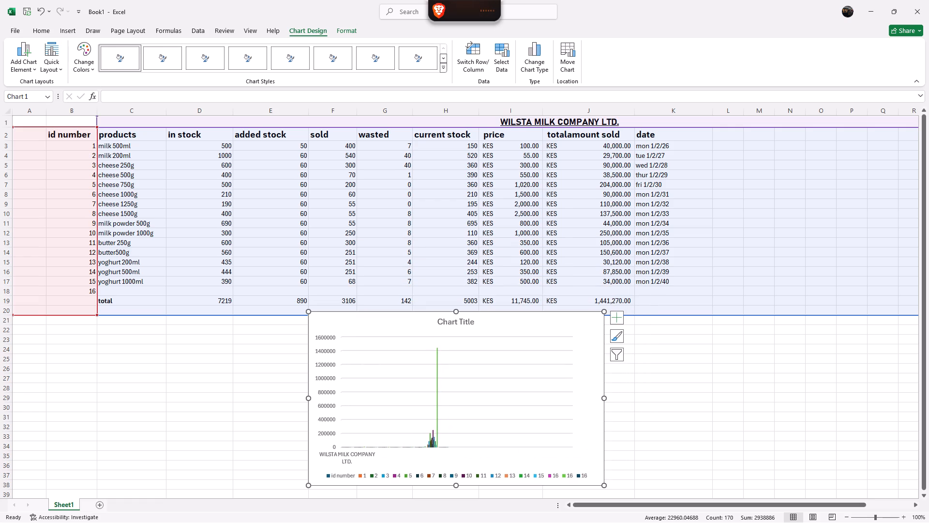
left_click_drag(427, 327, 416, 345)
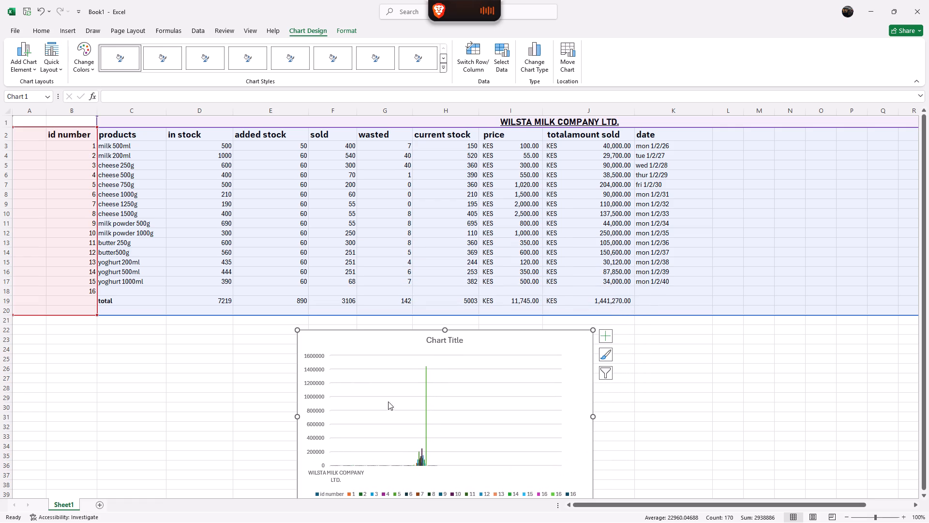
left_click_drag(406, 344, 322, 351)
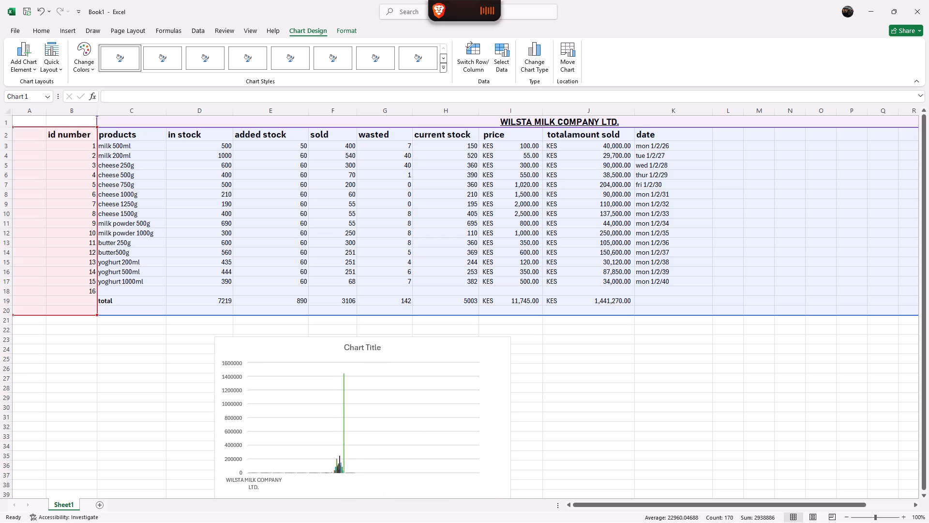
left_click_drag(322, 351, 144, 332)
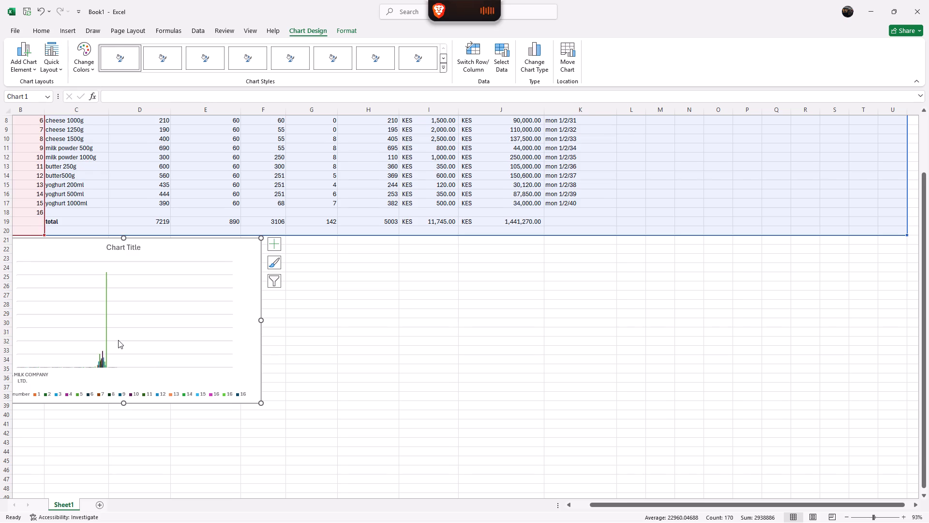
Nudge the plot area slightly up and left within the chart, and move the chart to about C23:G41 below the table.
left_click_drag(194, 358, 286, 369)
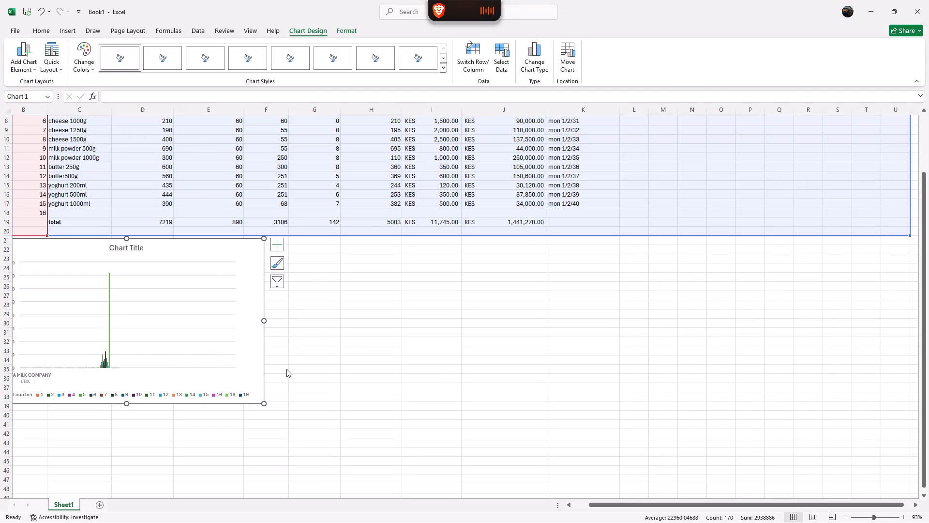
left_click_drag(286, 369, 245, 353)
left_click_drag(245, 353, 223, 344)
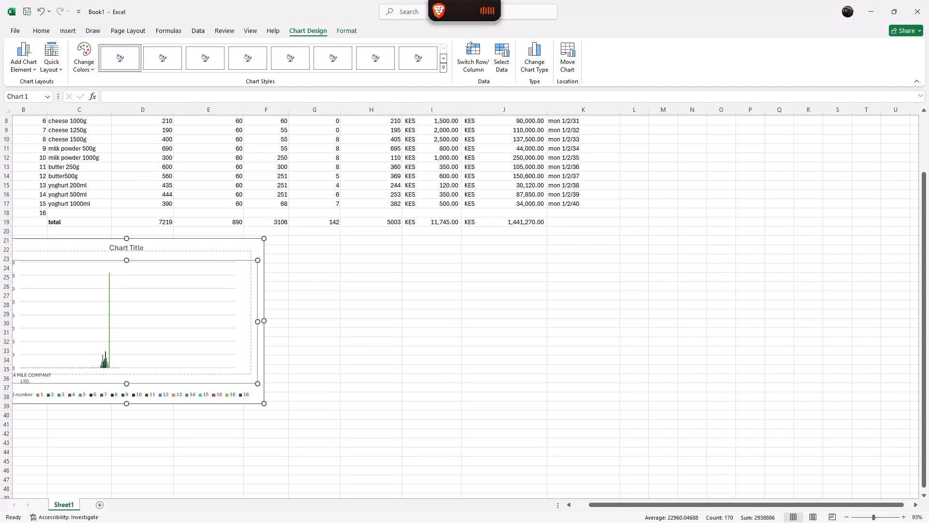
left_click_drag(223, 344, 223, 349)
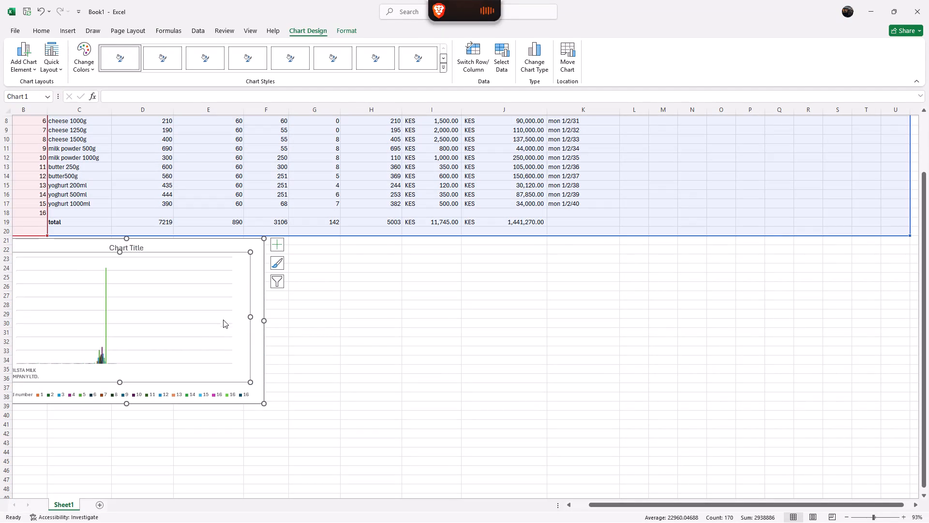
left_click_drag(210, 340, 221, 351)
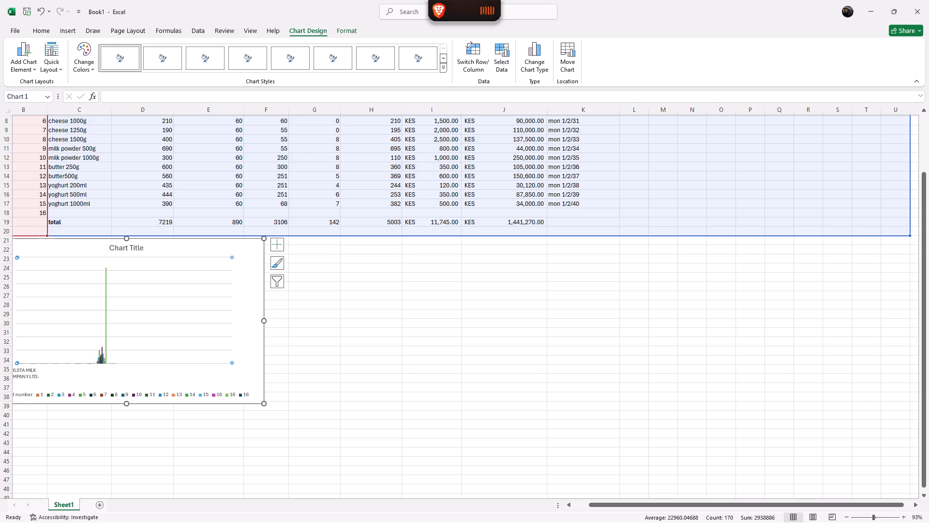
left_click_drag(179, 246, 246, 268)
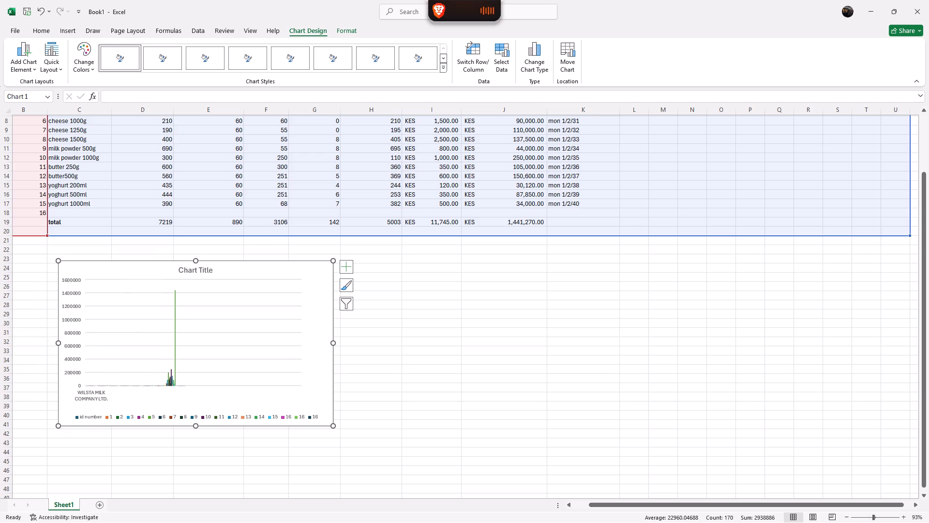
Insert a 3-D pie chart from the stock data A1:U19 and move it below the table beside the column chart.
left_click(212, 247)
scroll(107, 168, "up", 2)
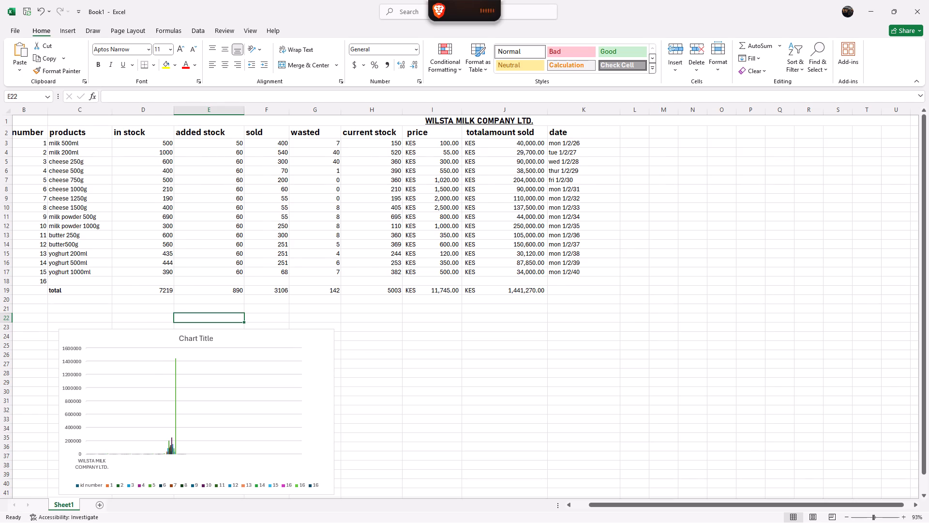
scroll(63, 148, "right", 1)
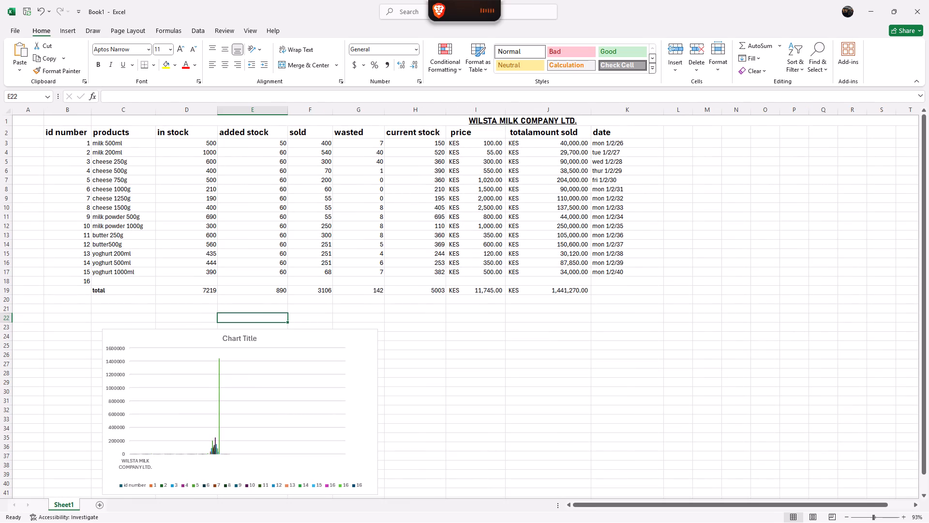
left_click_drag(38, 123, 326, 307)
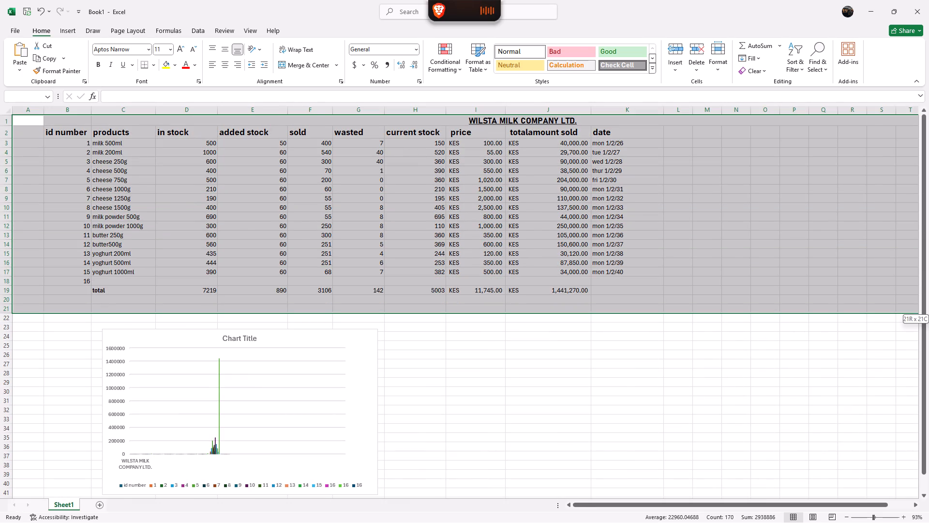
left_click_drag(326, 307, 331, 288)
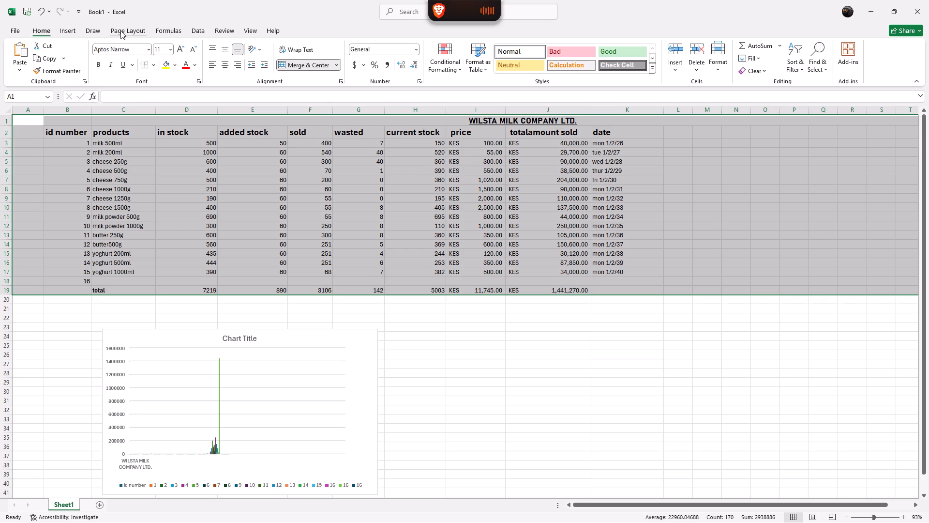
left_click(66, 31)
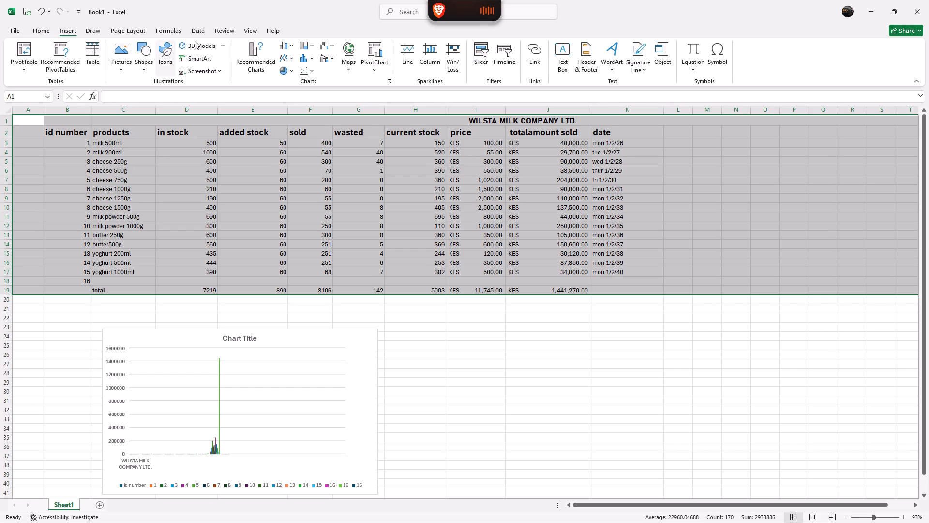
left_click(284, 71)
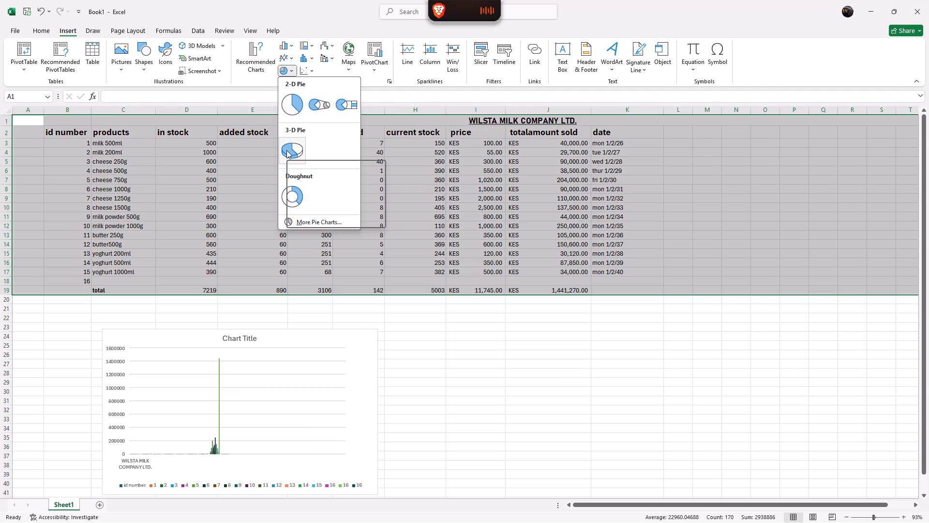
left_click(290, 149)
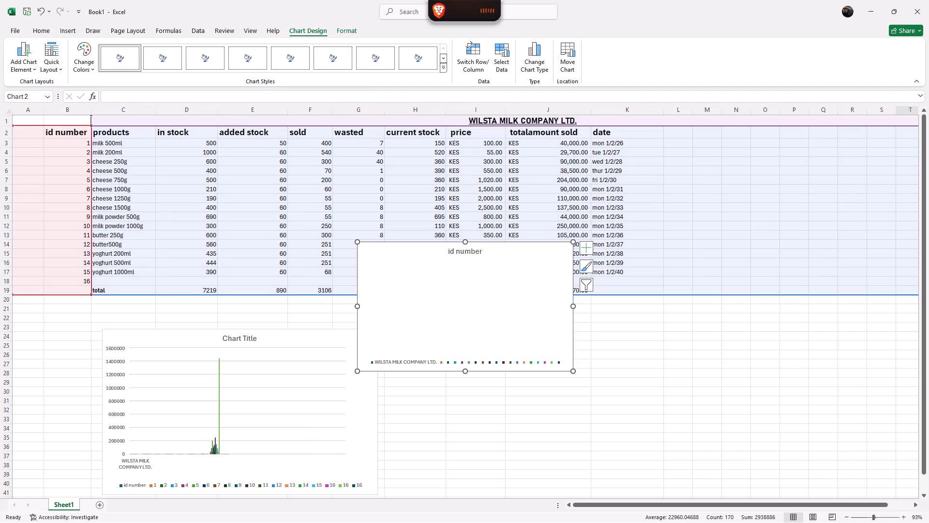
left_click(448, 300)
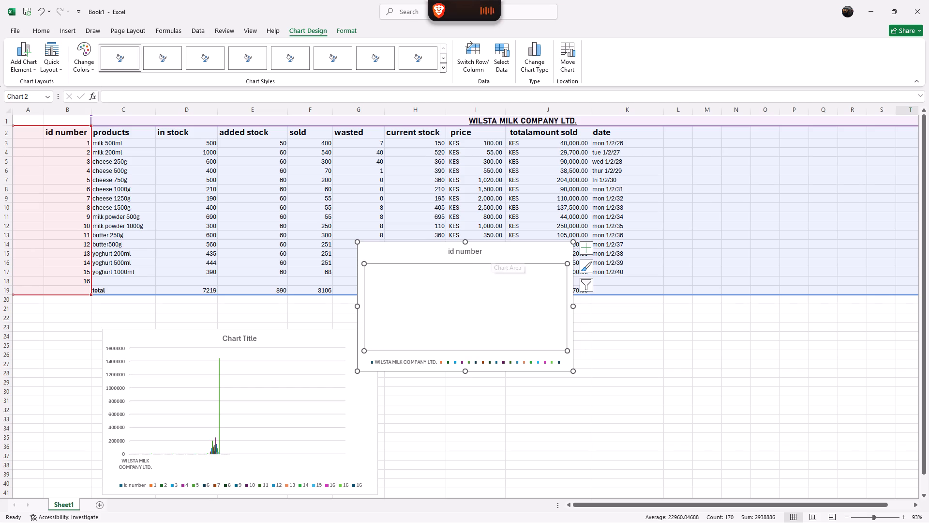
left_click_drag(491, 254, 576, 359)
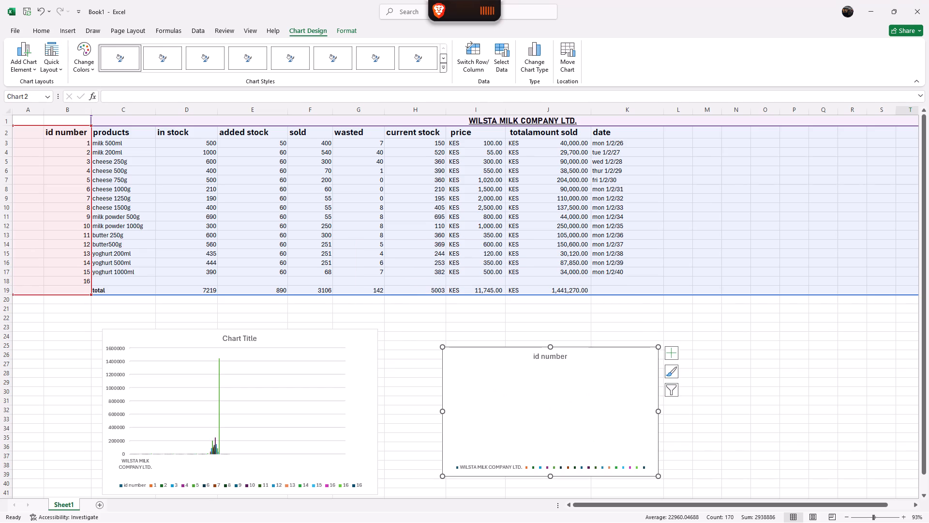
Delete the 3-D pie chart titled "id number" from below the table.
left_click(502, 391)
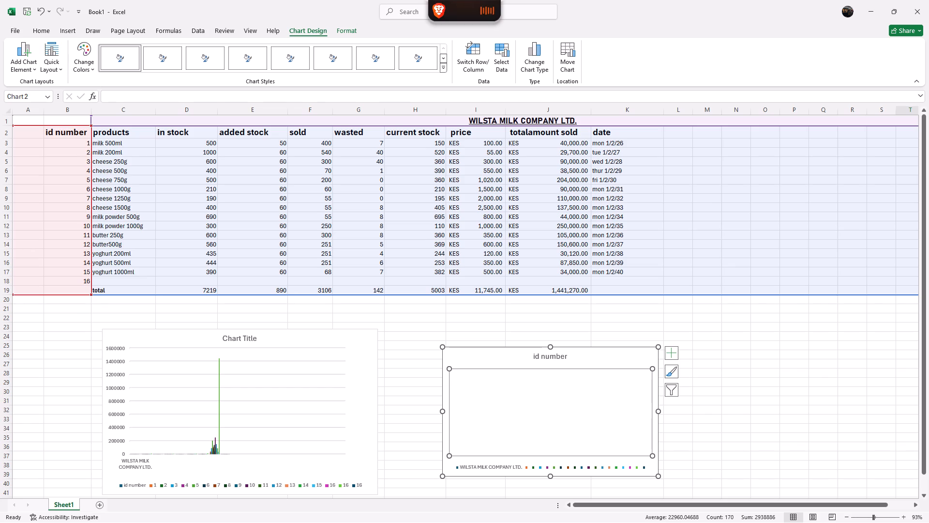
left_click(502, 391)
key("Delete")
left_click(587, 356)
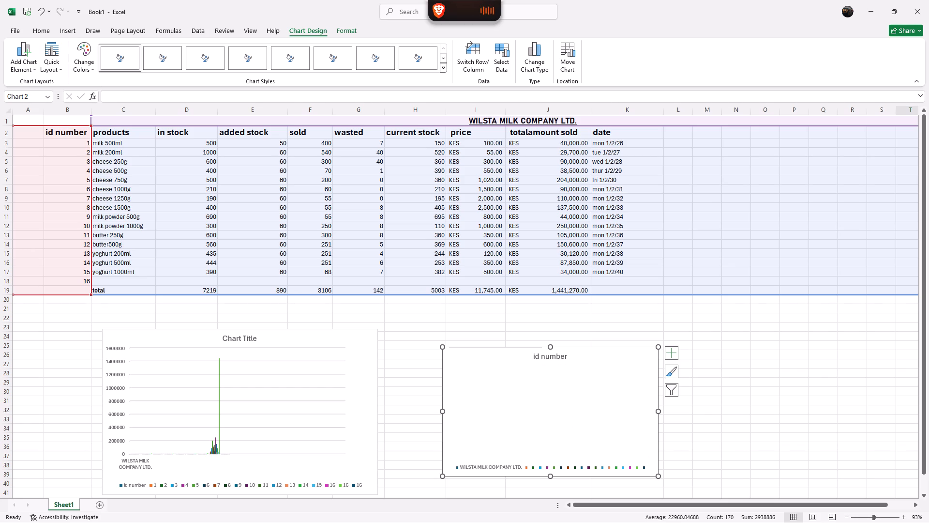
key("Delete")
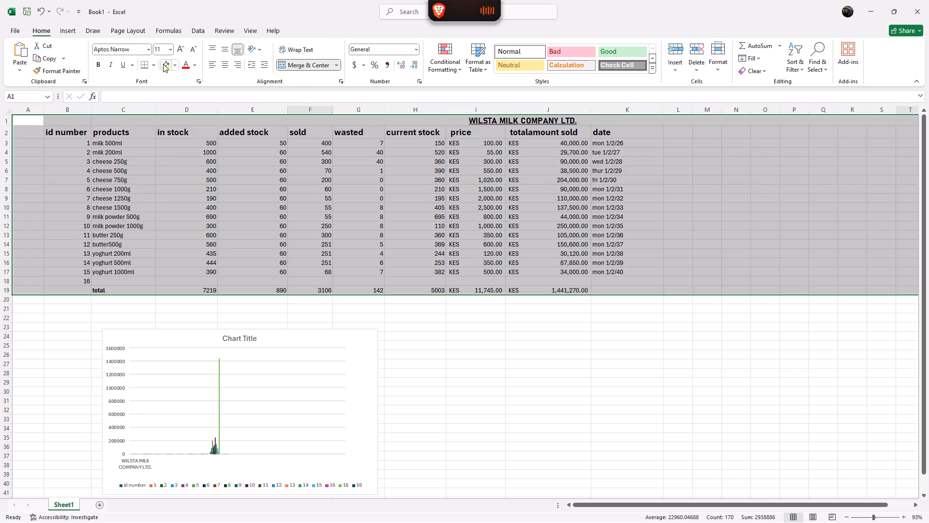
Insert a 3-D 100% stacked area chart from the selected stock data A1:U19.
left_click(70, 30)
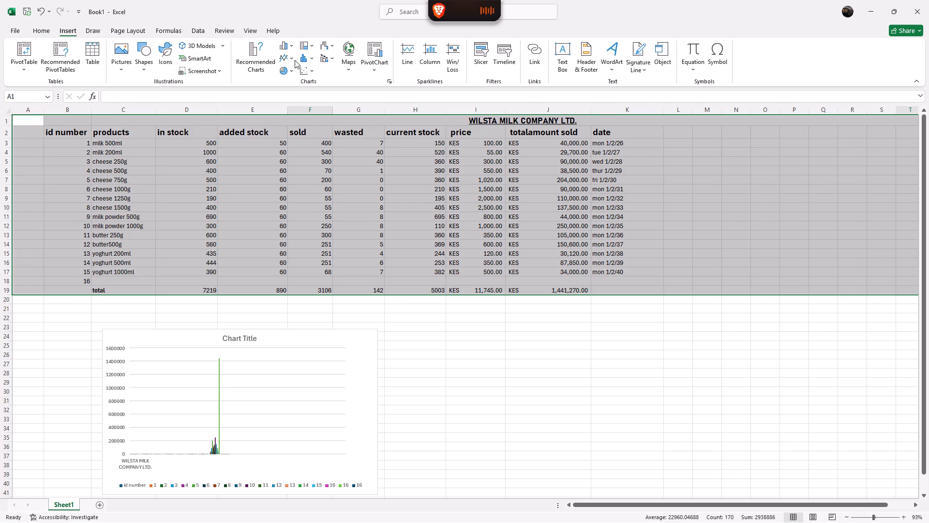
left_click(291, 57)
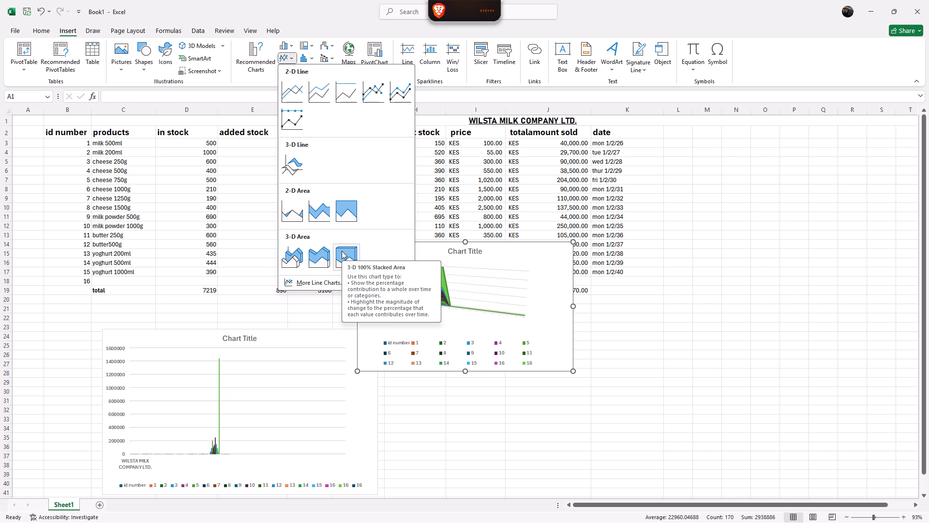
left_click(342, 251)
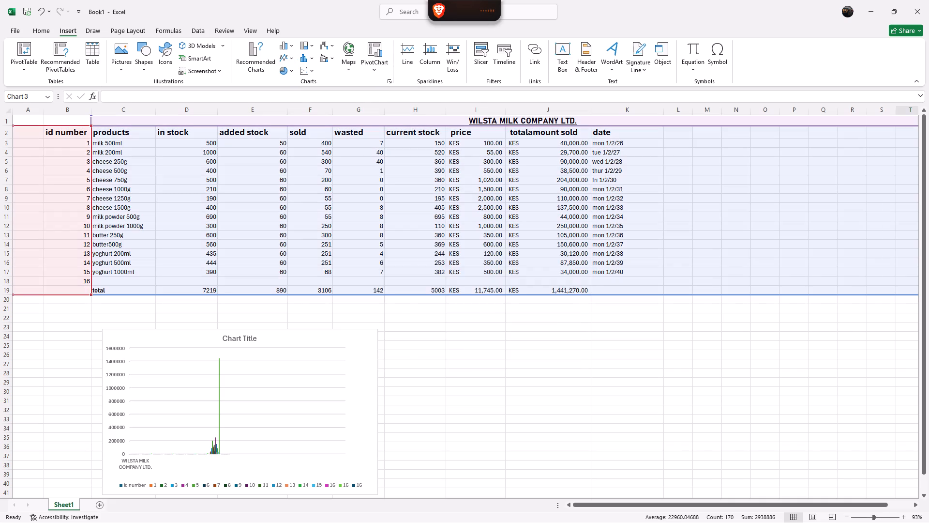
Move the area chart off the data and enlarge it to about J22:S37, to the right of the column chart.
left_click_drag(453, 296, 472, 319)
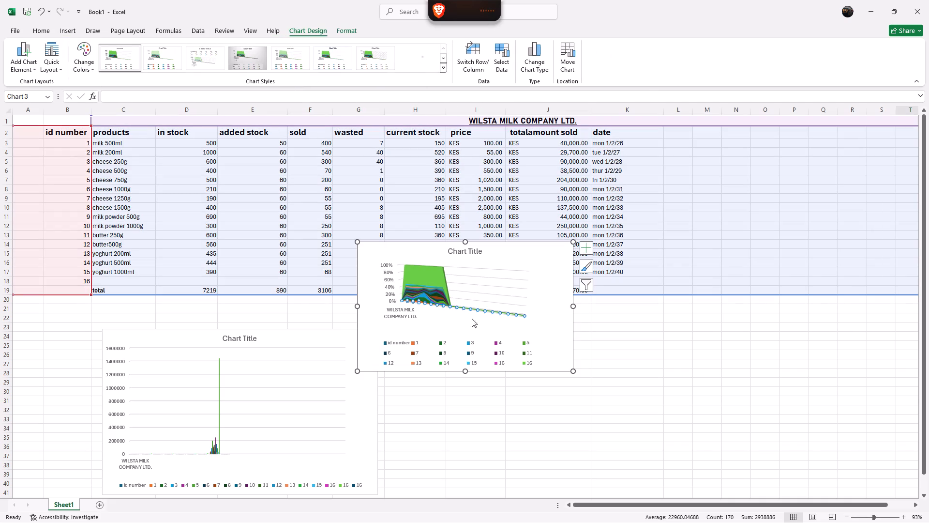
left_click_drag(472, 319, 464, 326)
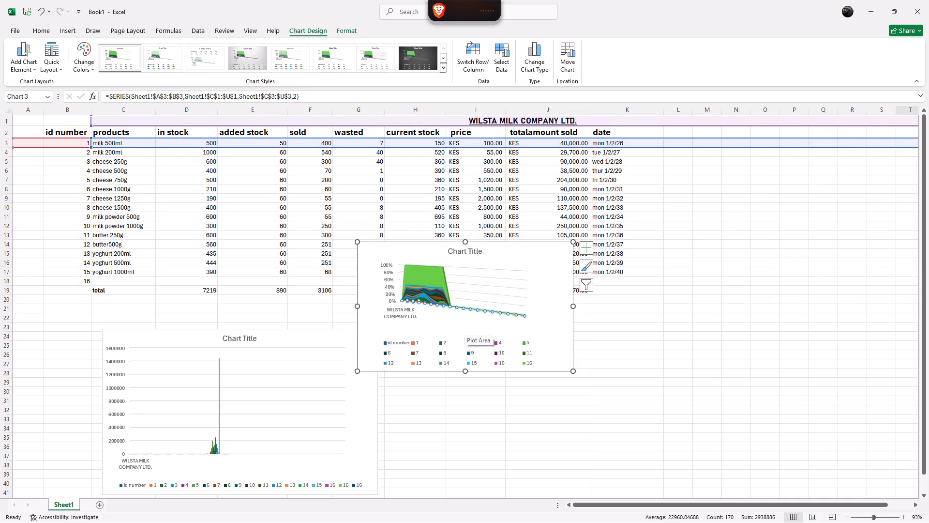
left_click(457, 324)
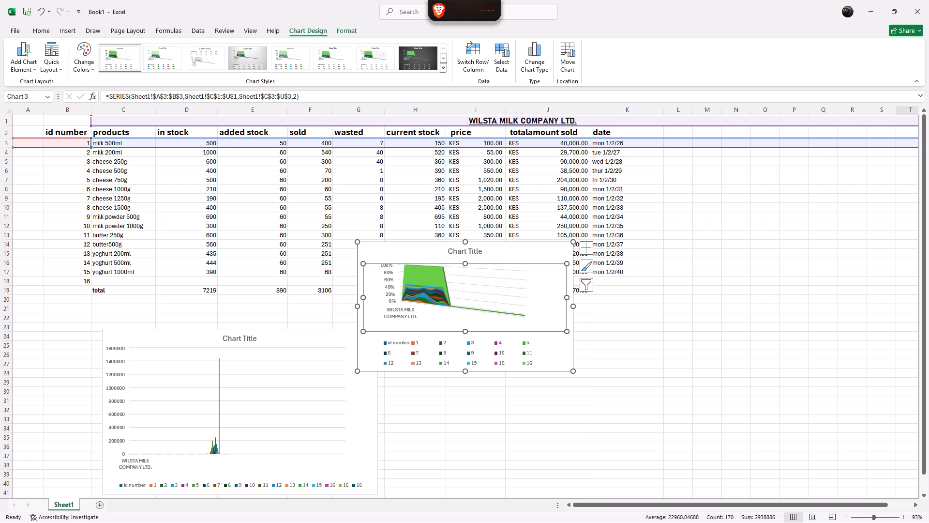
left_click_drag(489, 246, 515, 328)
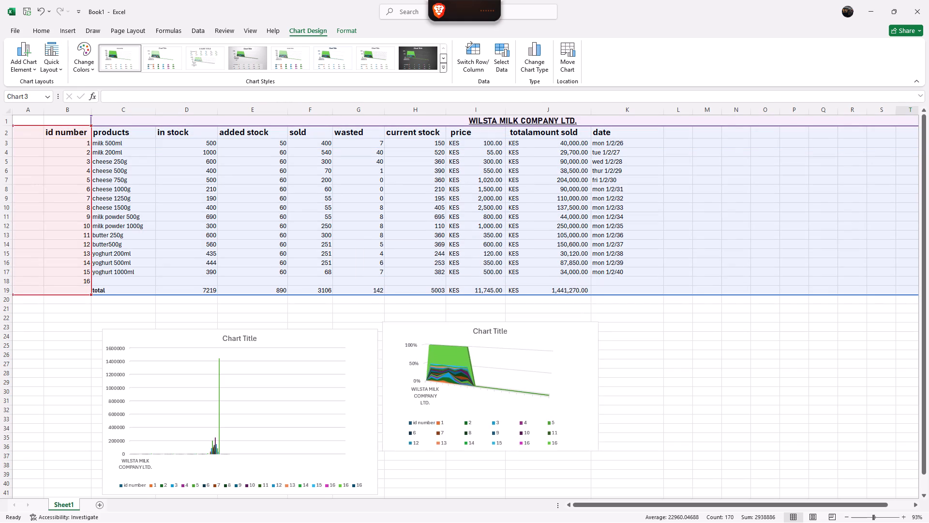
left_click_drag(515, 328, 520, 337)
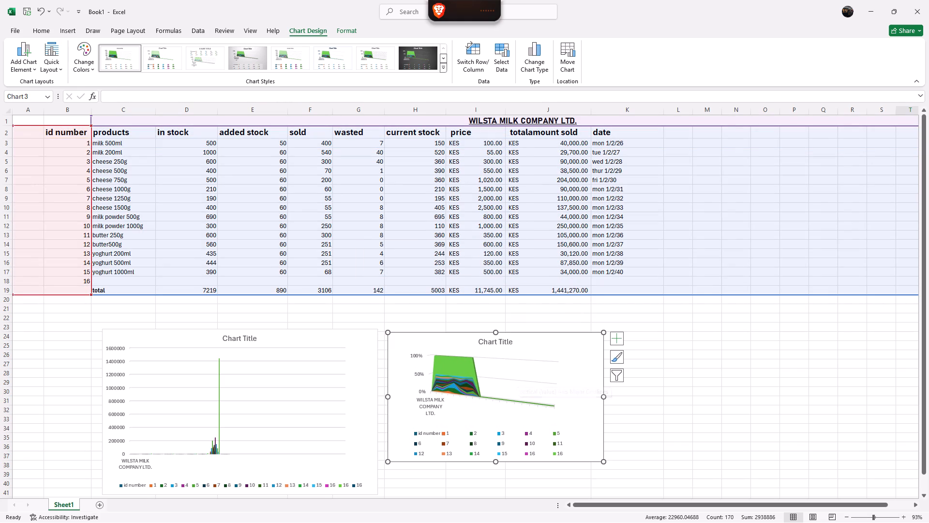
left_click_drag(603, 461, 733, 473)
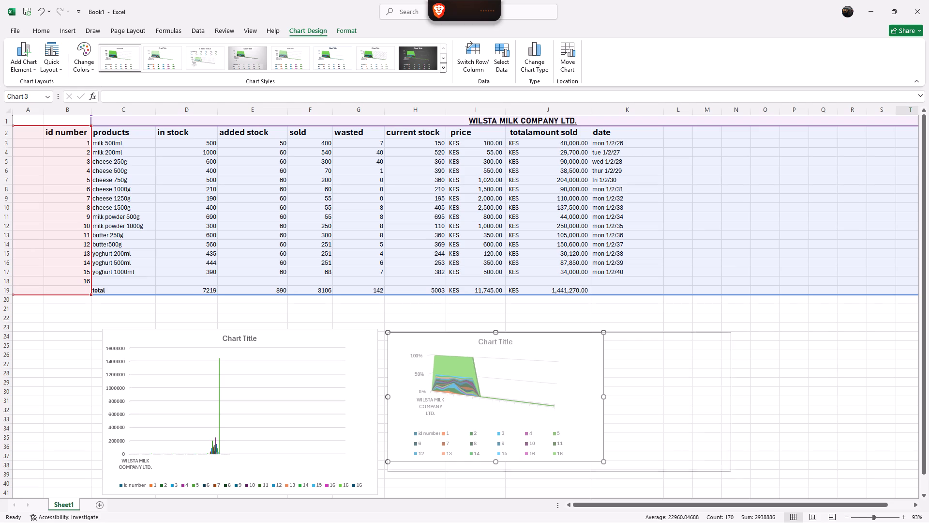
left_click_drag(733, 473, 741, 479)
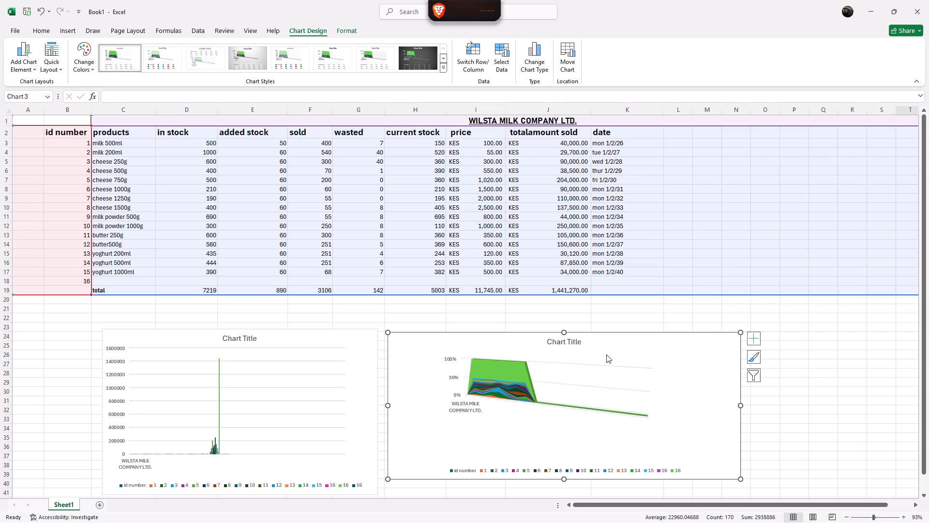
left_click_drag(613, 343, 757, 324)
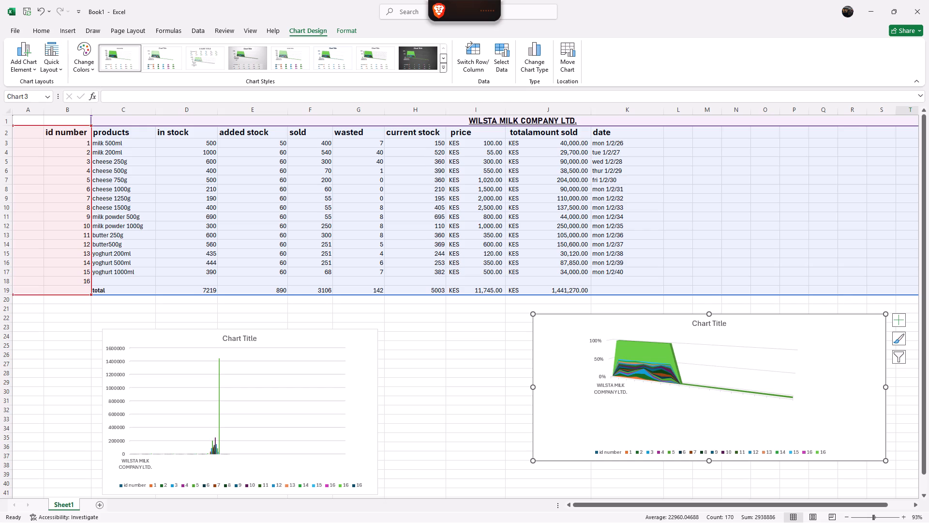
Shift the column chart slightly right and widen it to cover about C23:J41, just short of the area chart.
left_click_drag(372, 408, 387, 406)
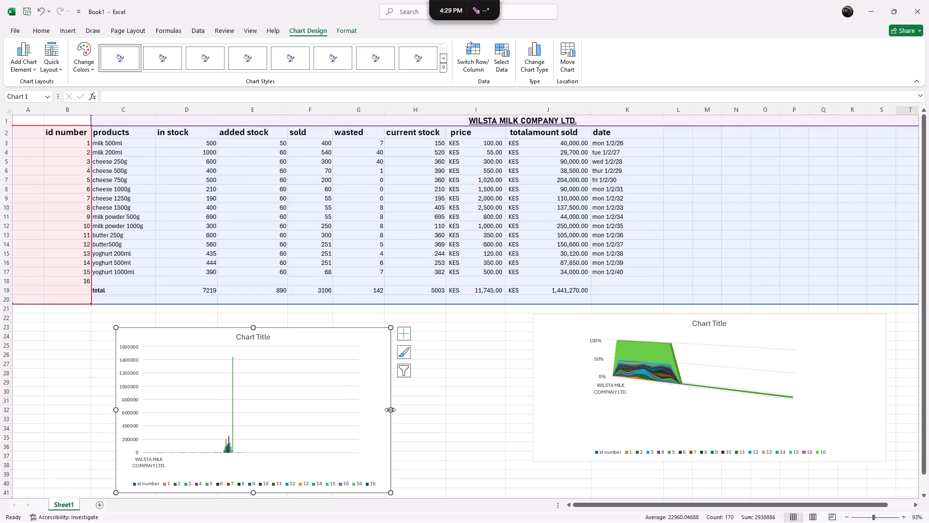
left_click_drag(390, 410, 511, 417)
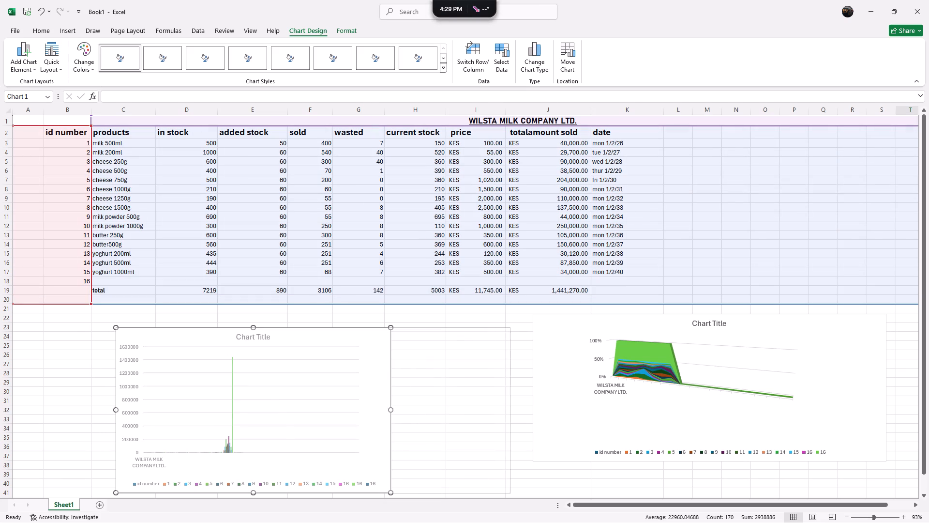
left_click_drag(511, 417, 512, 417)
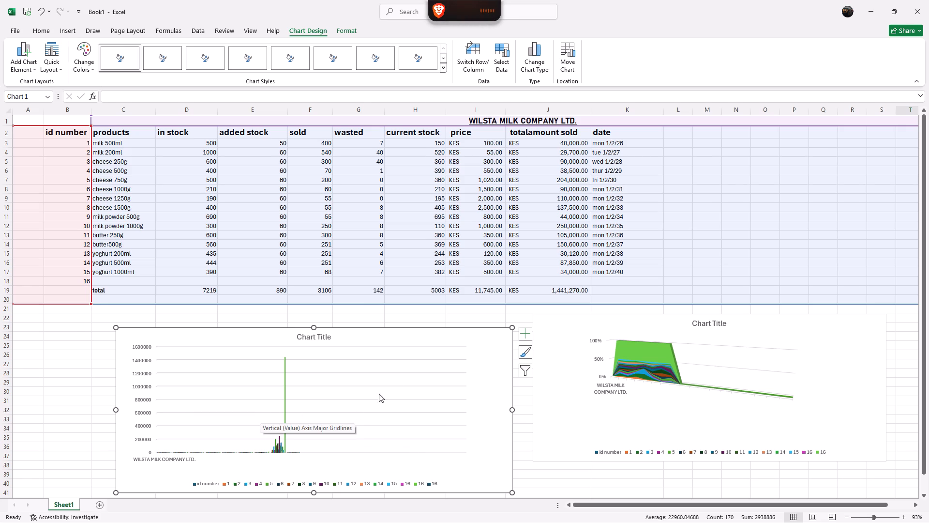
Change the 3-D clustered column chart to the 3-D Stacked Column type.
scroll(396, 338, "down", 1)
scroll(396, 338, "up", 2)
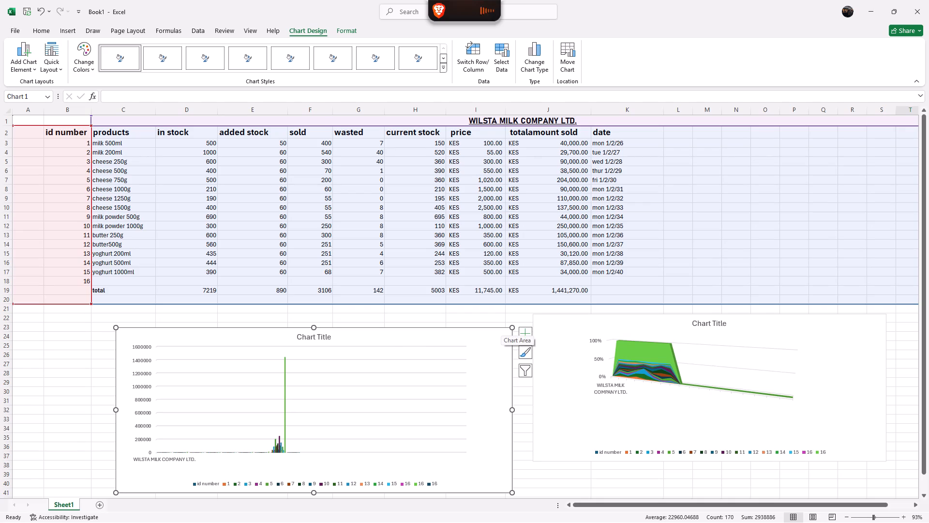
left_click(534, 45)
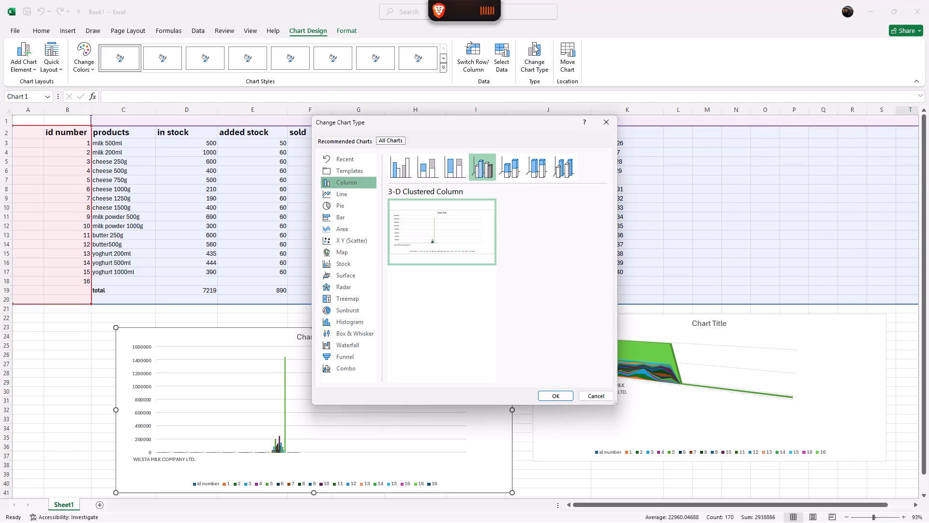
left_click(519, 165)
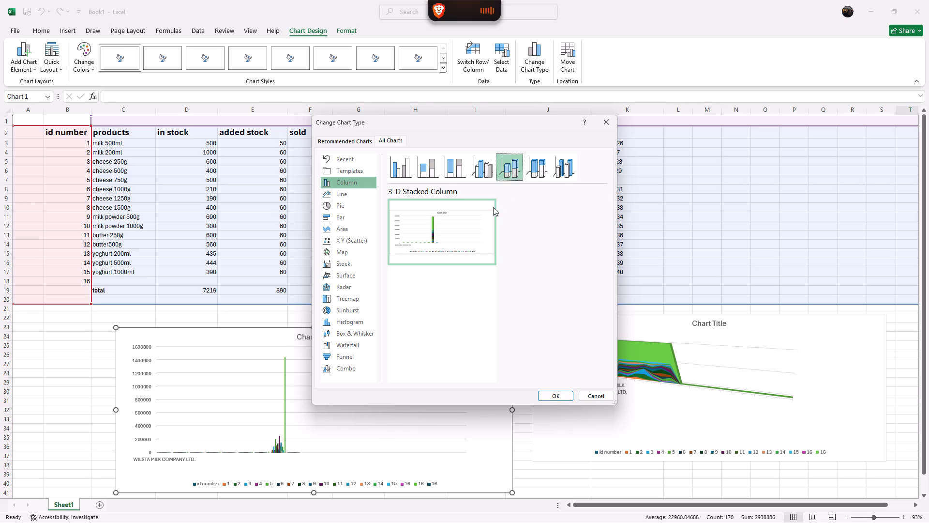
left_click(423, 235)
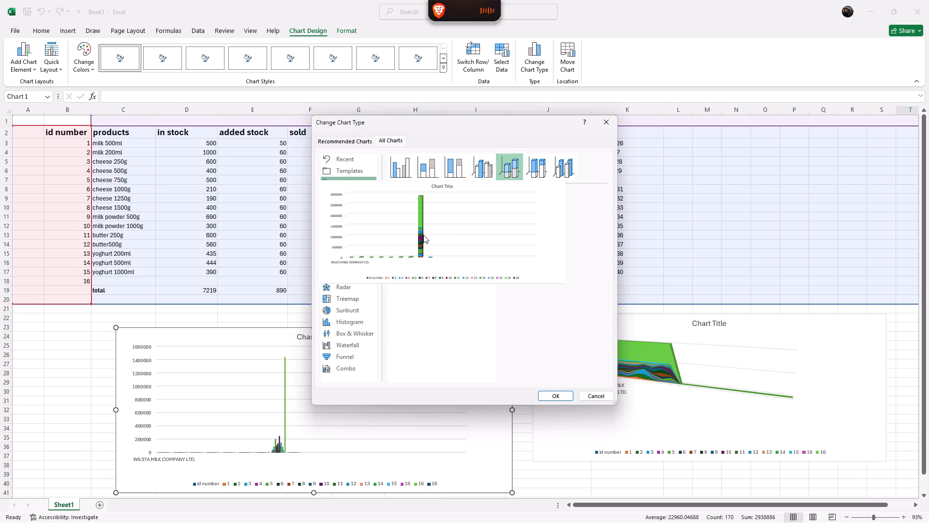
left_click(552, 392)
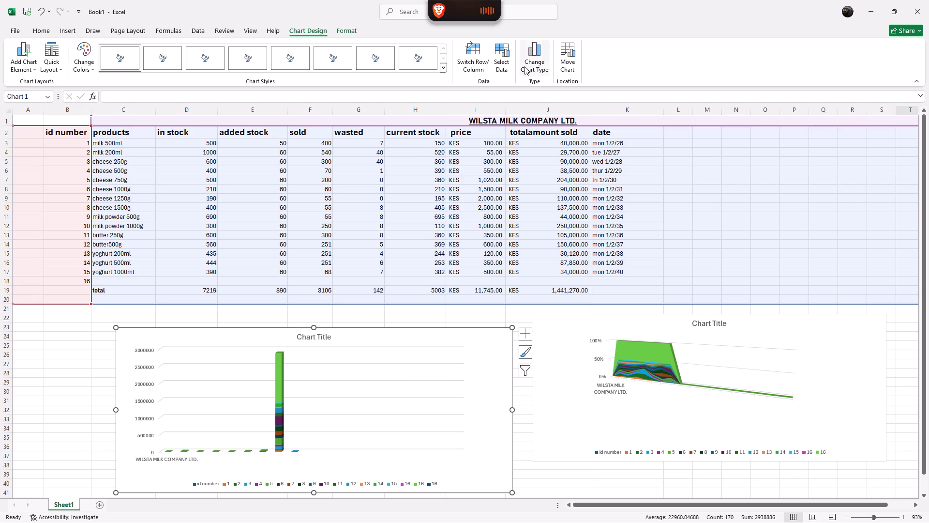
Change the 3-D Stacked Column chart below the table to the 3-D Stacked Bar type.
left_click(534, 57)
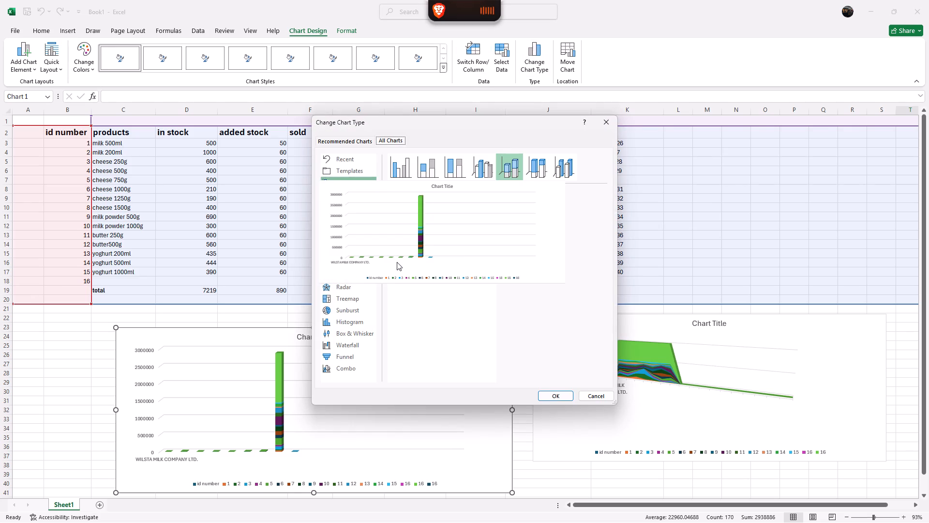
left_click(348, 296)
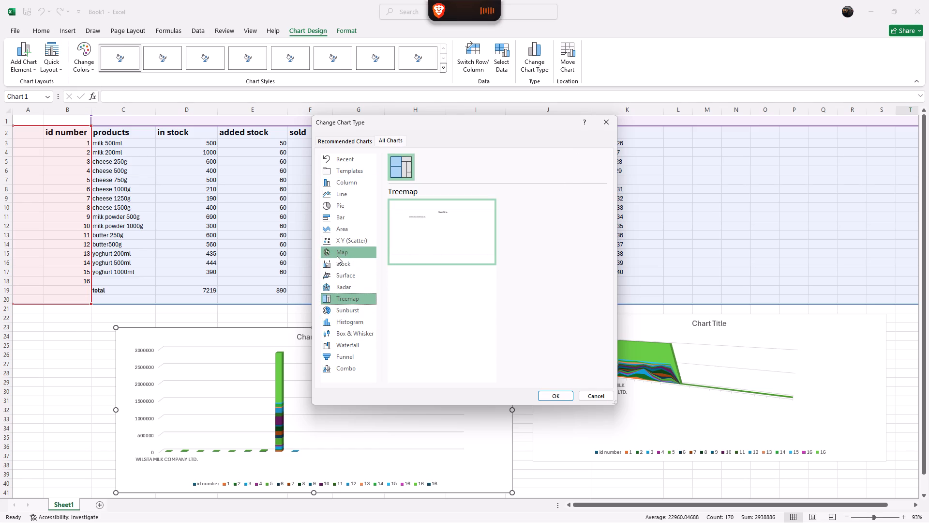
left_click(337, 262)
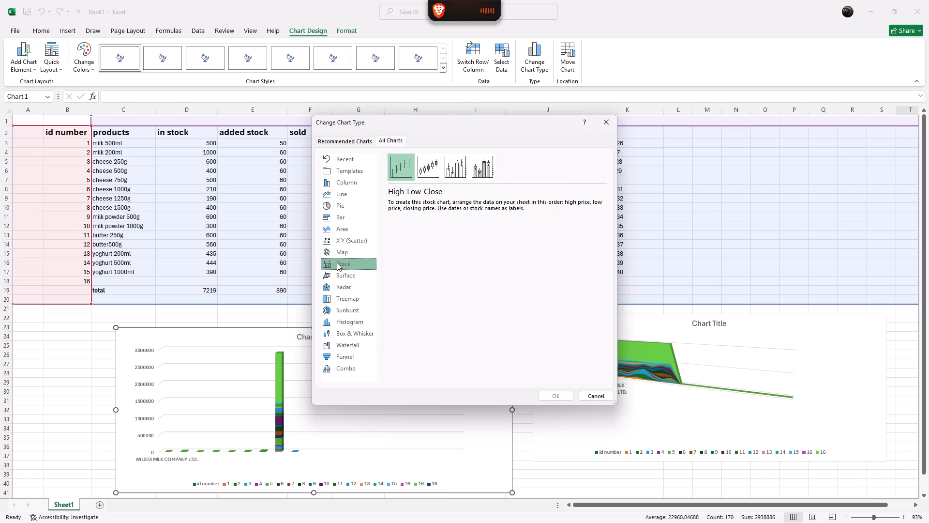
left_click(425, 167)
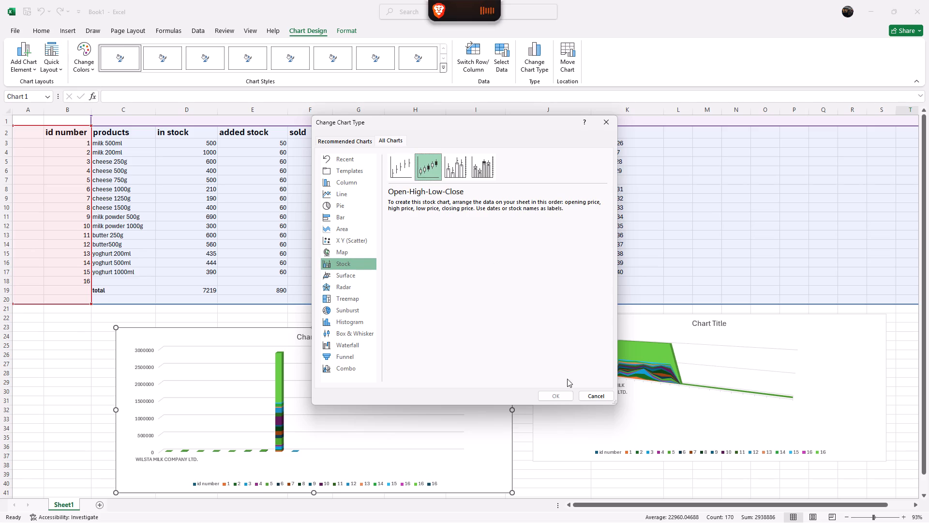
left_click(338, 217)
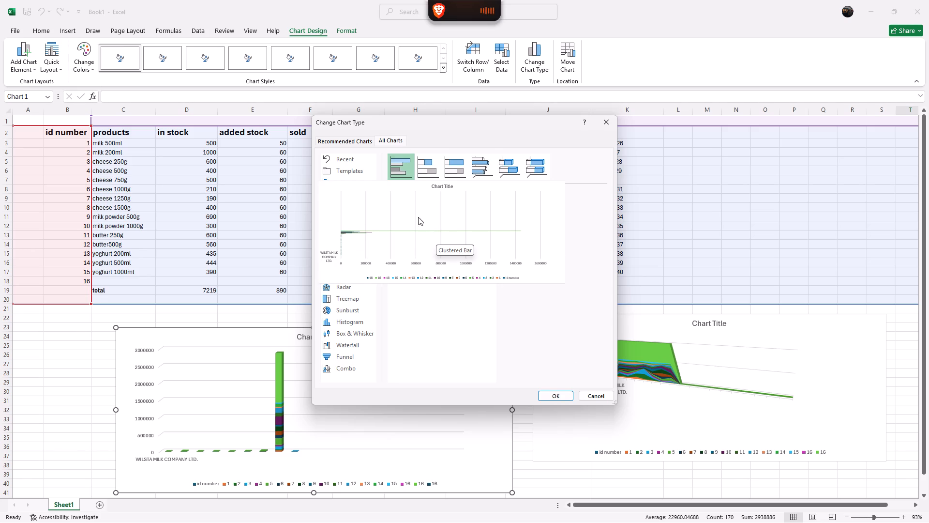
left_click(482, 162)
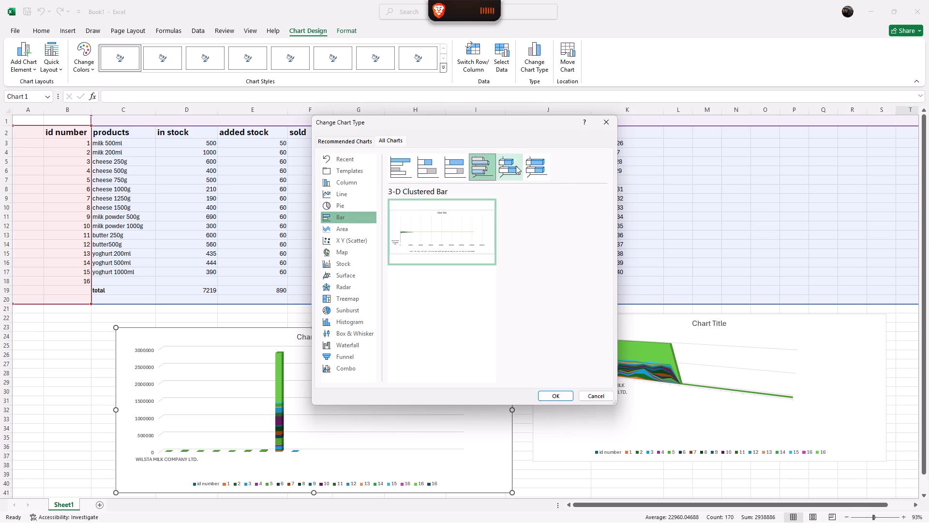
left_click(516, 166)
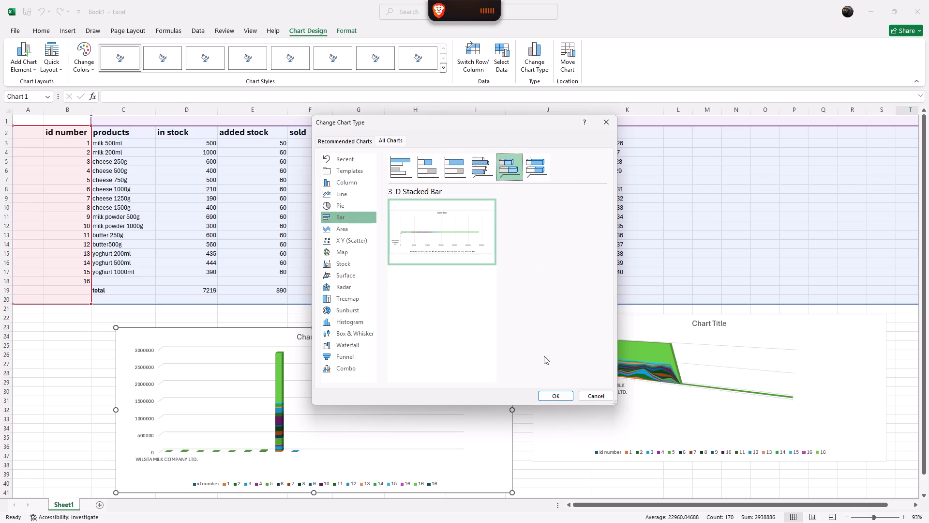
left_click(553, 395)
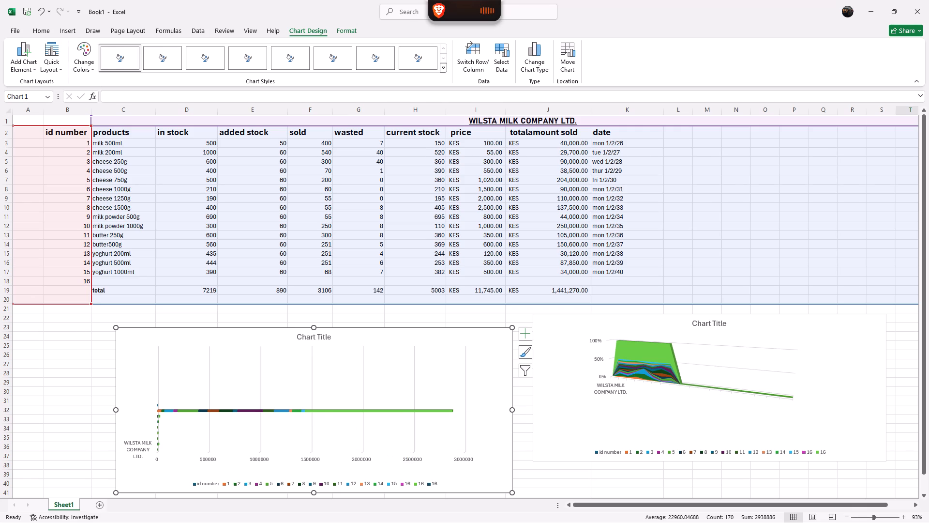
Deselect the bar chart by selecting empty cell H45 below it.
scroll(652, 366, "down", 2)
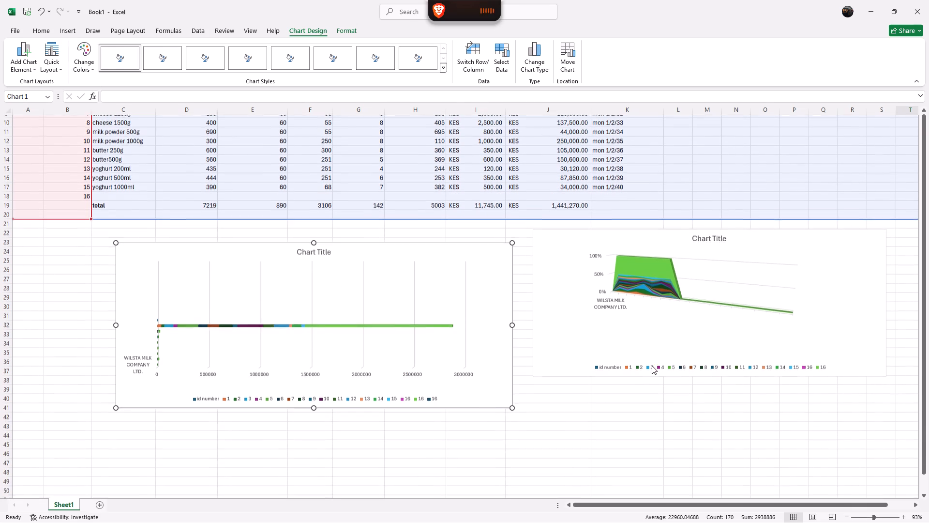
scroll(652, 366, "up", 3)
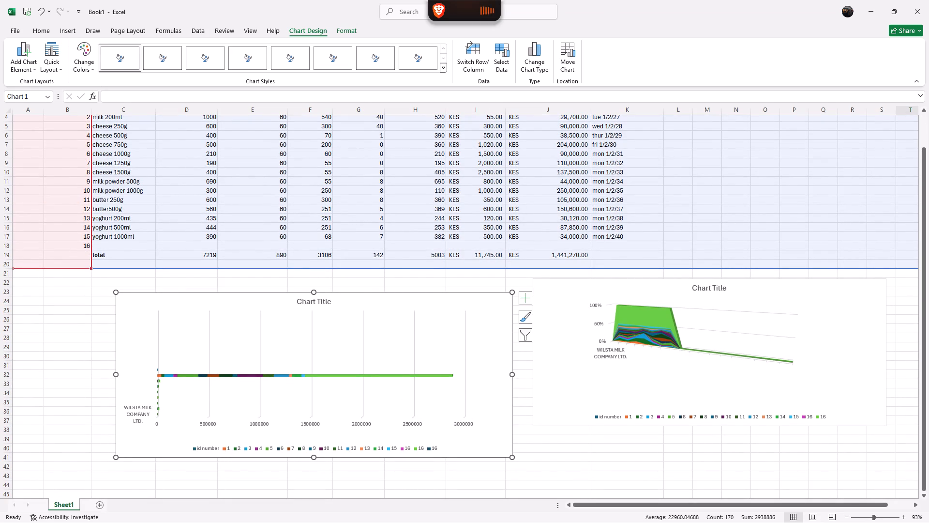
scroll(529, 369, "down", 2)
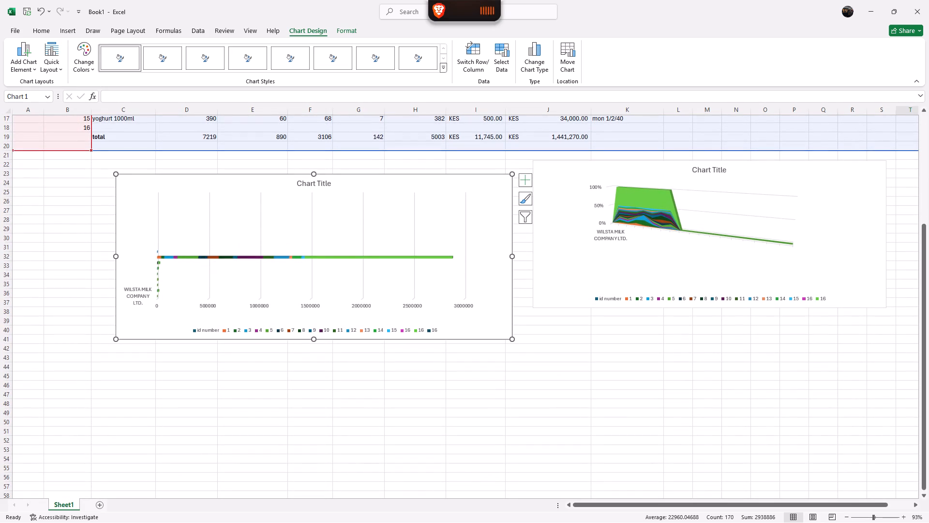
left_click(444, 375)
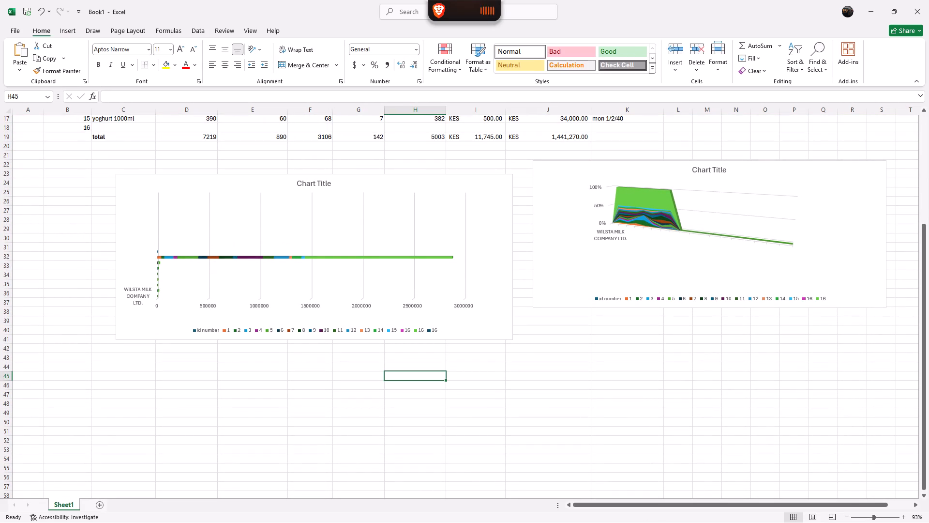
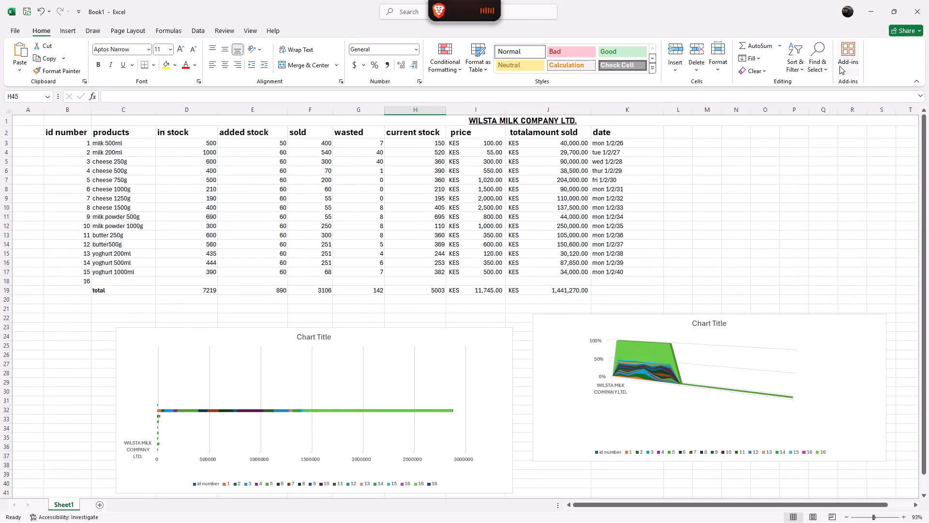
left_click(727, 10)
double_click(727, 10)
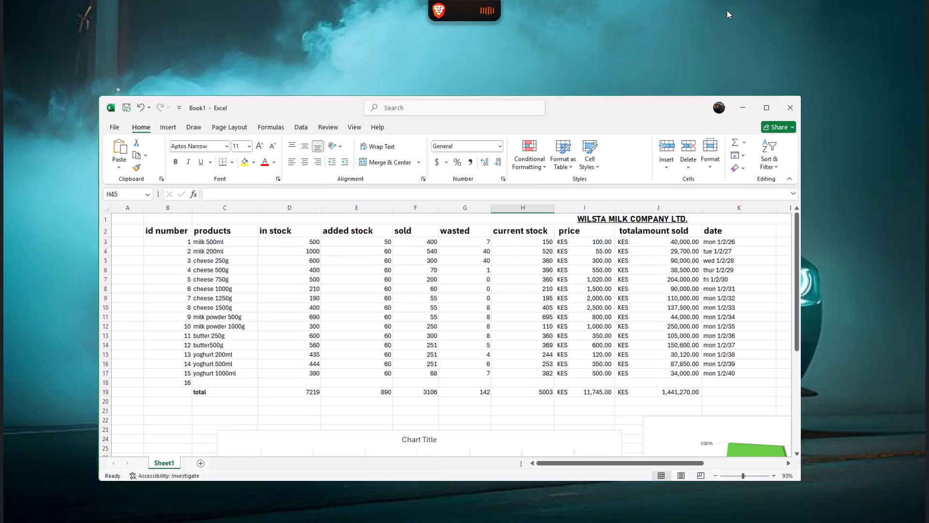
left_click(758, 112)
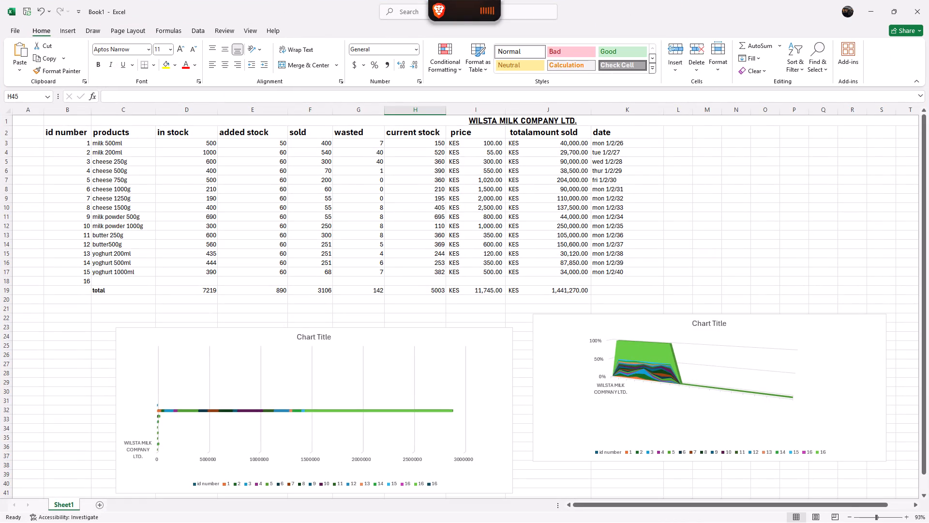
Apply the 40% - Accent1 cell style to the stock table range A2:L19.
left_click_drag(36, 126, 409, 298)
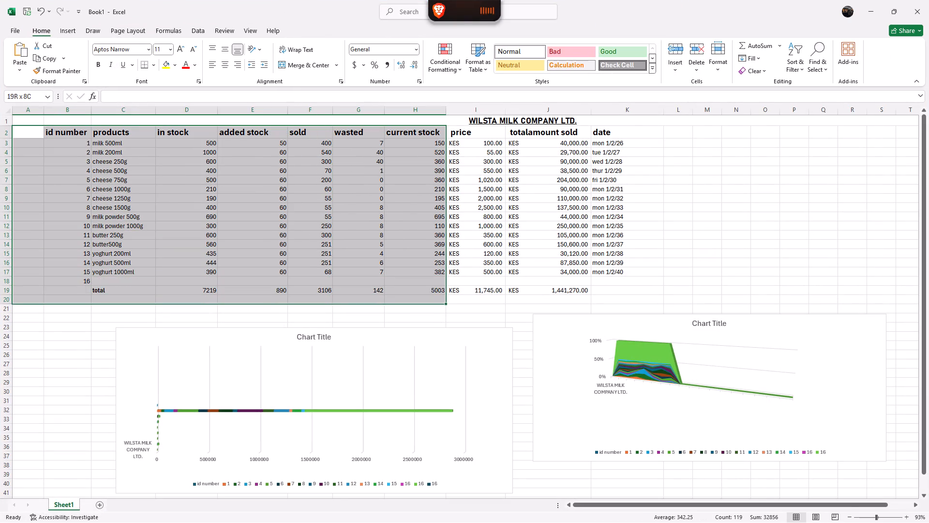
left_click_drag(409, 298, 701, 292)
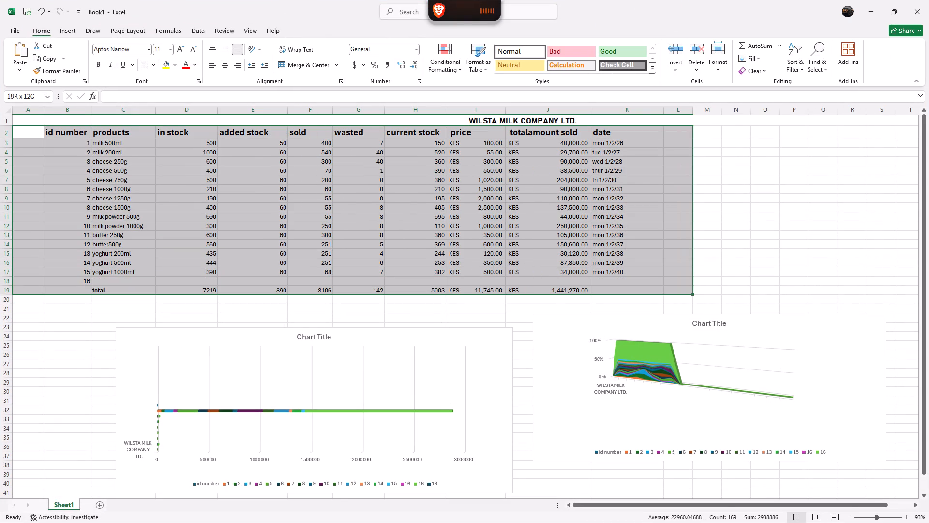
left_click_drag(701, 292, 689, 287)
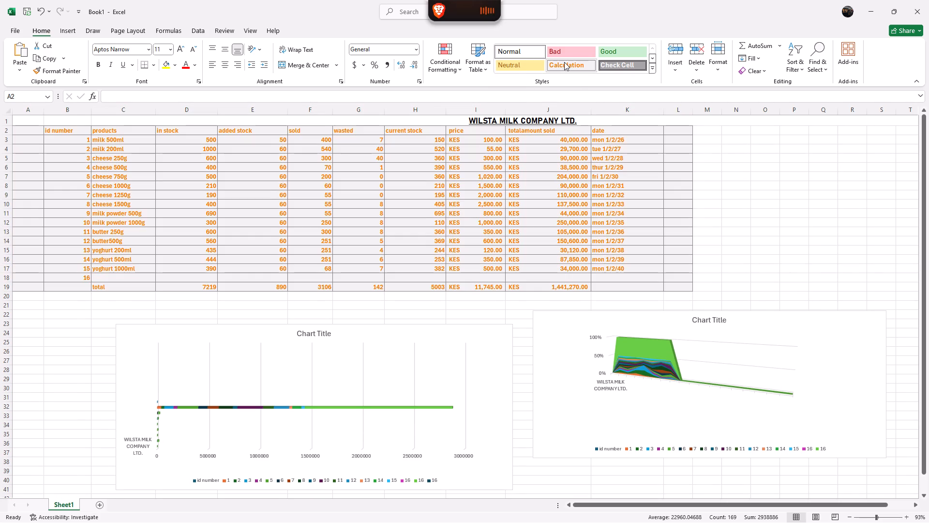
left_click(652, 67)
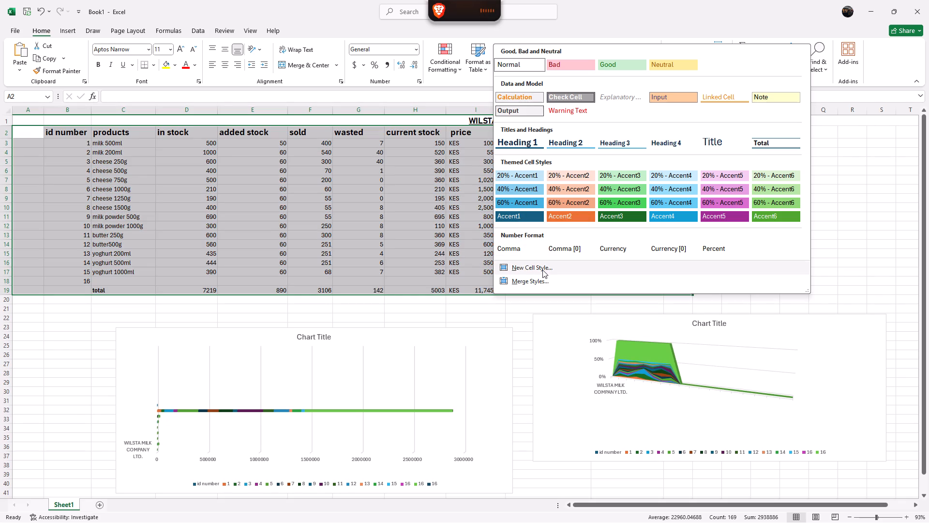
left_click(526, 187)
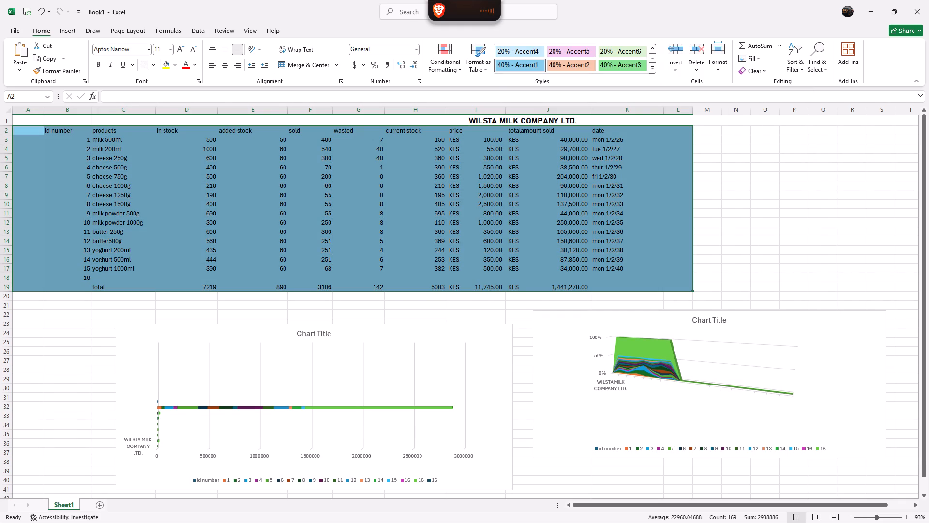
Apply the Output cell style to the stock table range A2:L19.
left_click(652, 56)
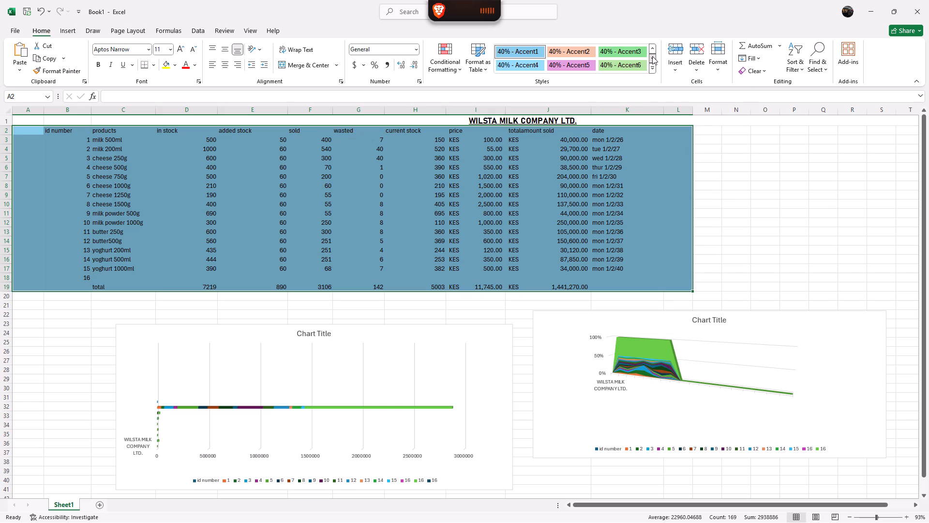
left_click(652, 56)
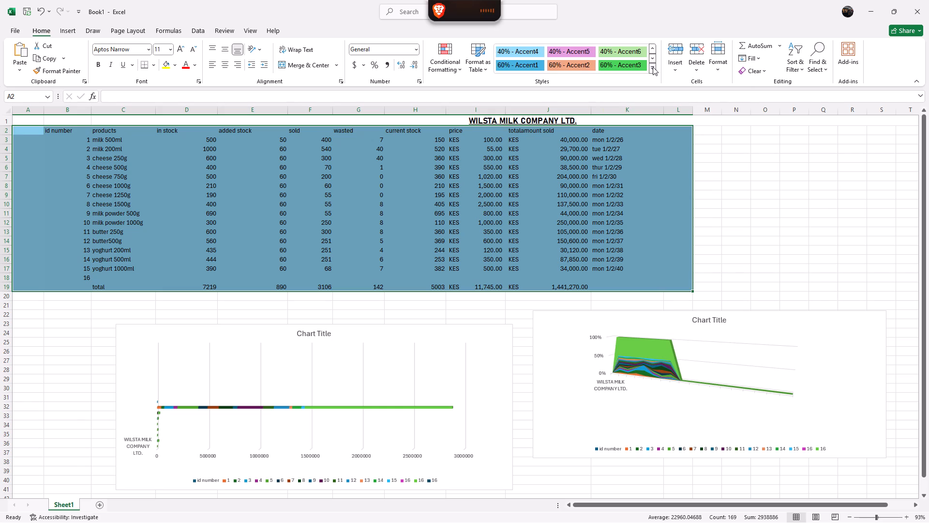
left_click(653, 67)
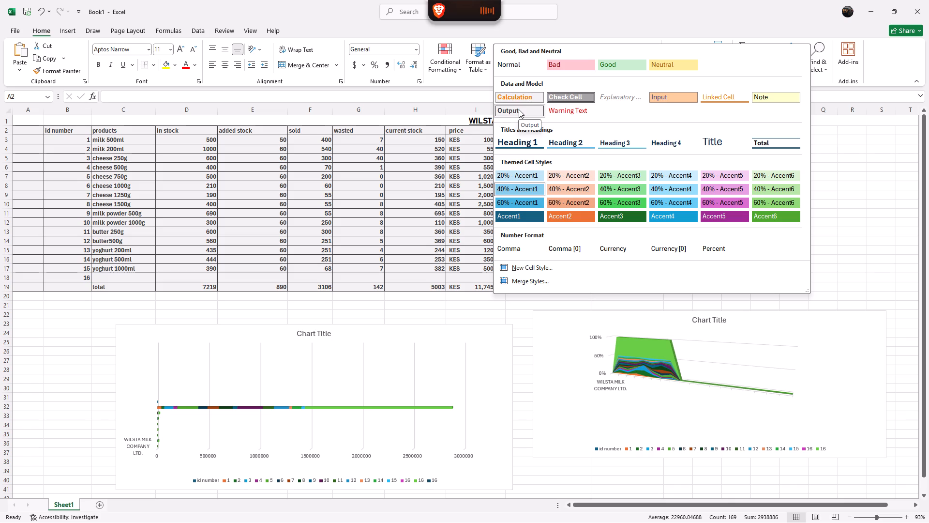
left_click(519, 109)
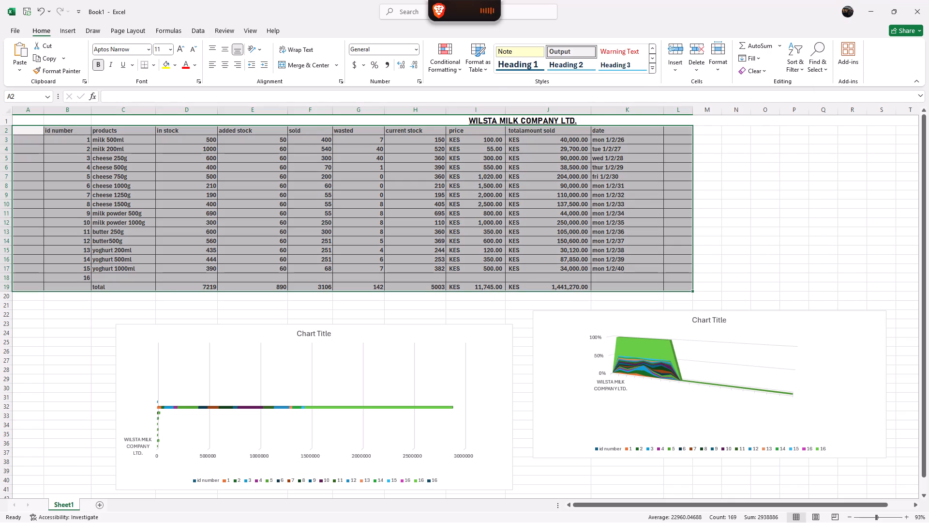
Apply the 60% - Accent4 cell style to the merged company title in row 1.
left_click(507, 121)
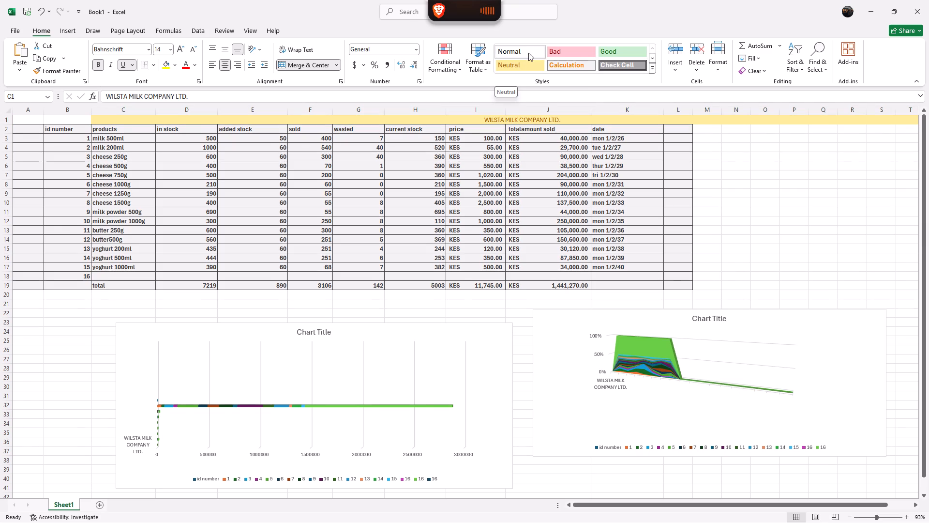
left_click(652, 65)
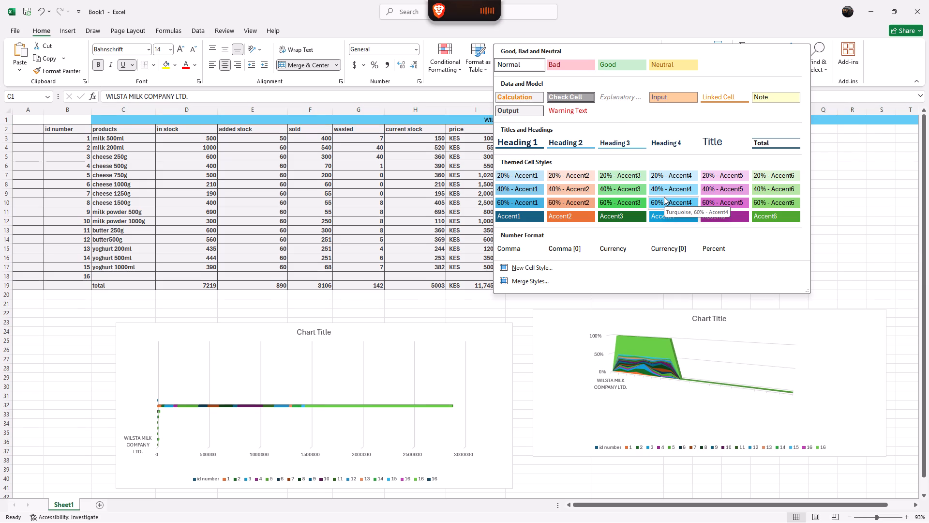
left_click(664, 197)
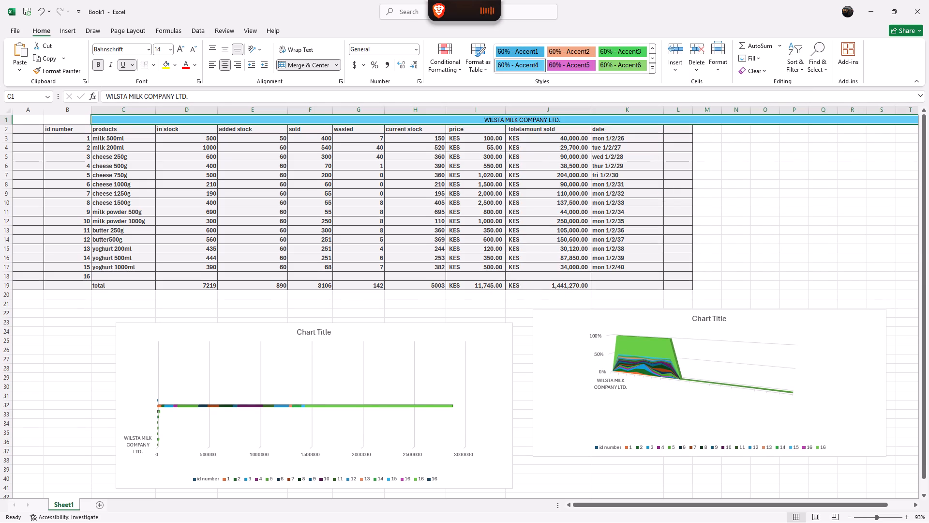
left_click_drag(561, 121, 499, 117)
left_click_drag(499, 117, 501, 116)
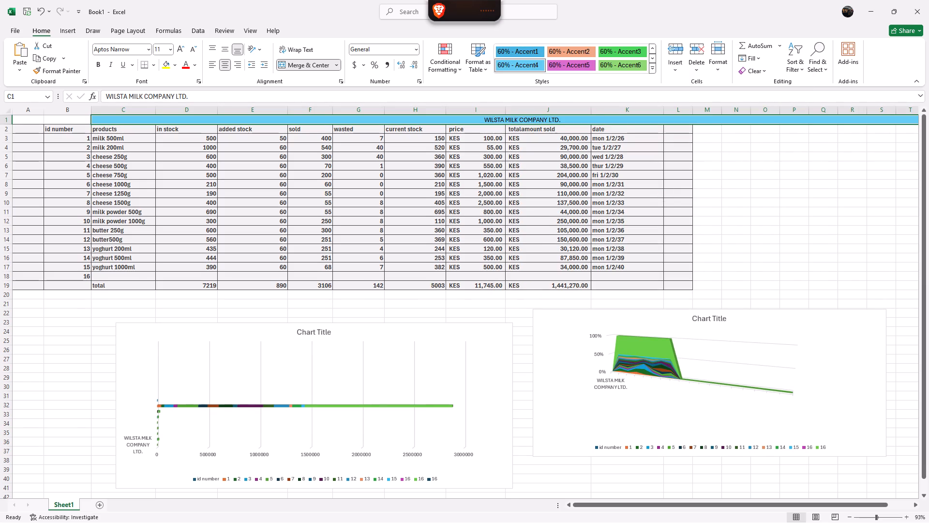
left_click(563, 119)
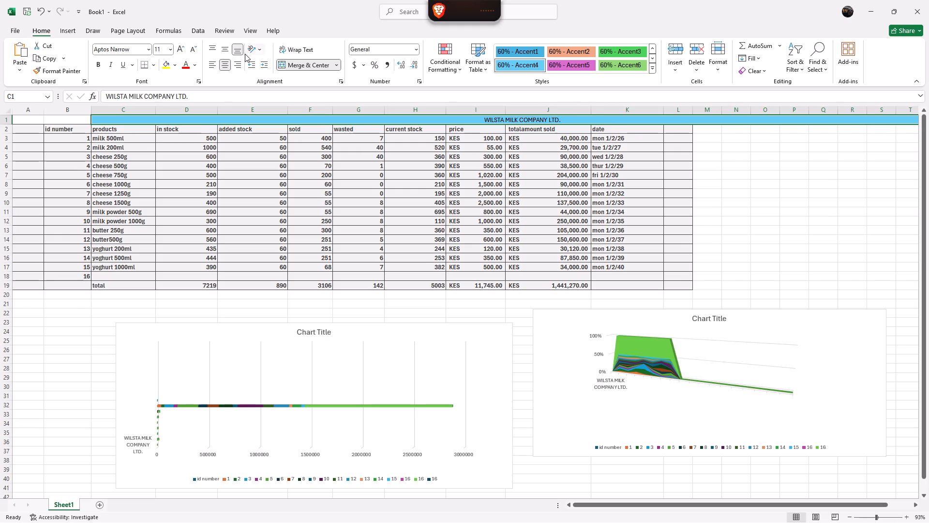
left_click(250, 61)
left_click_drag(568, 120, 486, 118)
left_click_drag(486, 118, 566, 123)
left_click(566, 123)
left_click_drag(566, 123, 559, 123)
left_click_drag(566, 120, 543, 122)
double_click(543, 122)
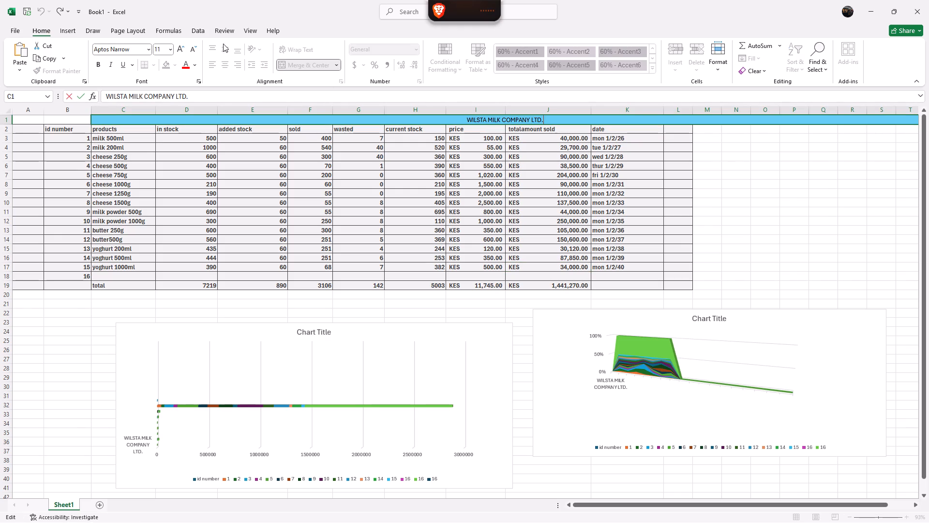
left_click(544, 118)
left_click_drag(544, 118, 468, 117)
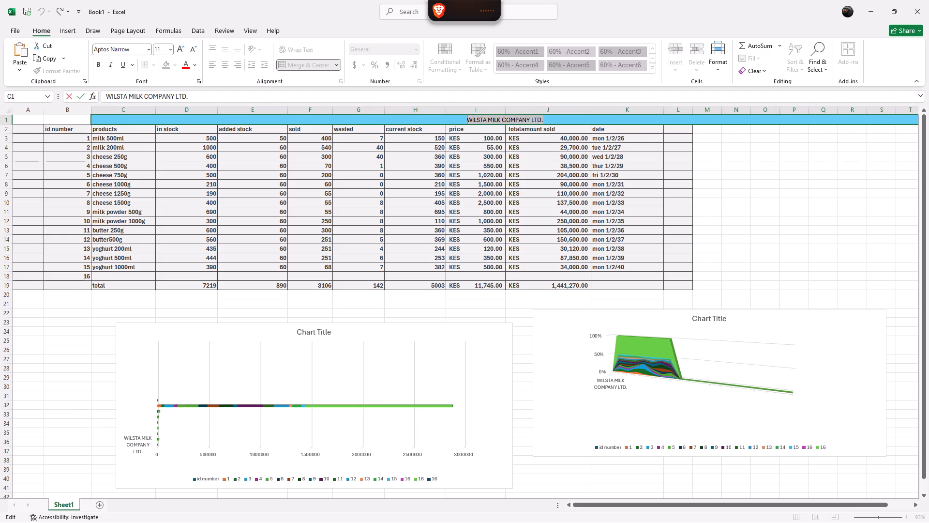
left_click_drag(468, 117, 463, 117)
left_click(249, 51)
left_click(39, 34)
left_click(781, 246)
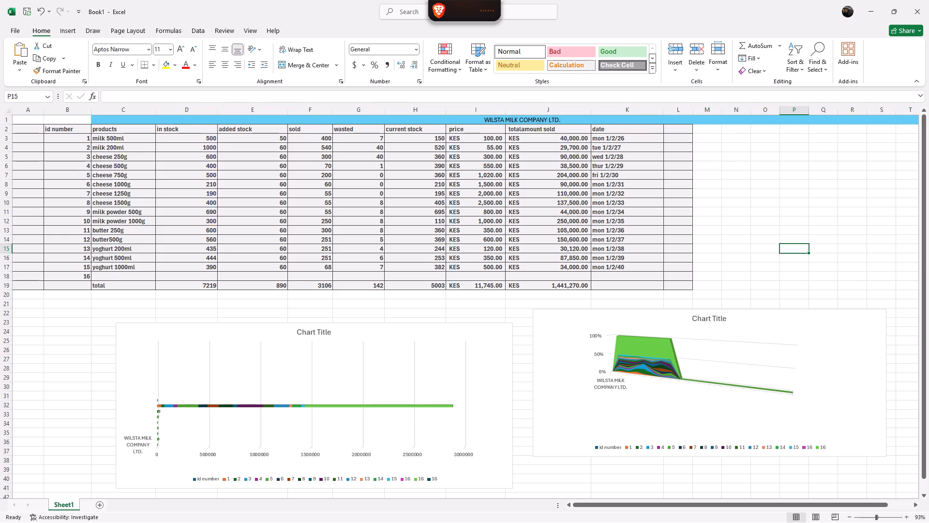
Italicize the WILSTA MILK COMPANY LTD. title text in the merged row 1 cell.
left_click_drag(561, 120, 529, 123)
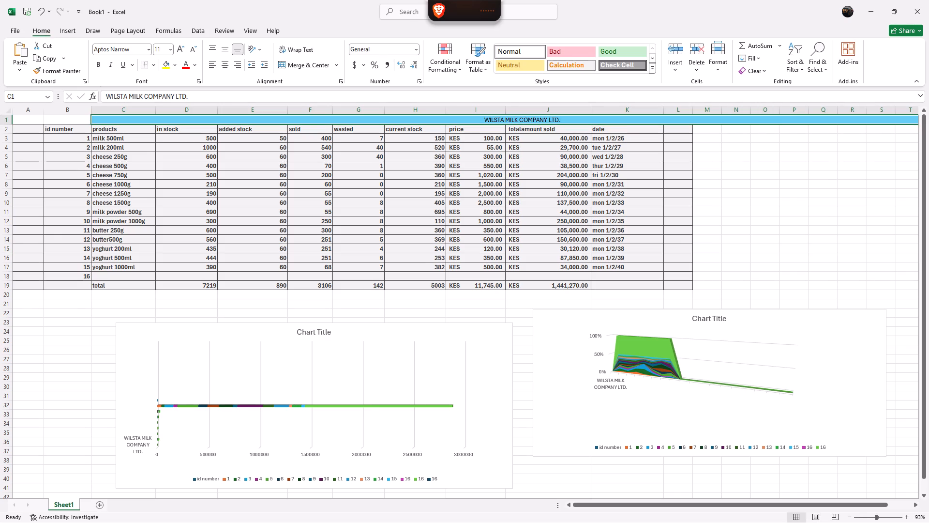
left_click_drag(529, 123, 590, 121)
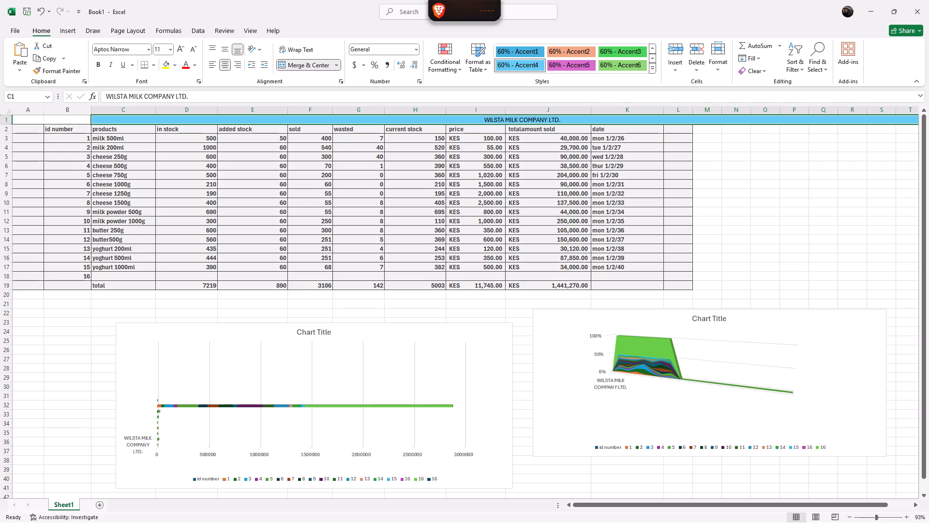
left_click(563, 120)
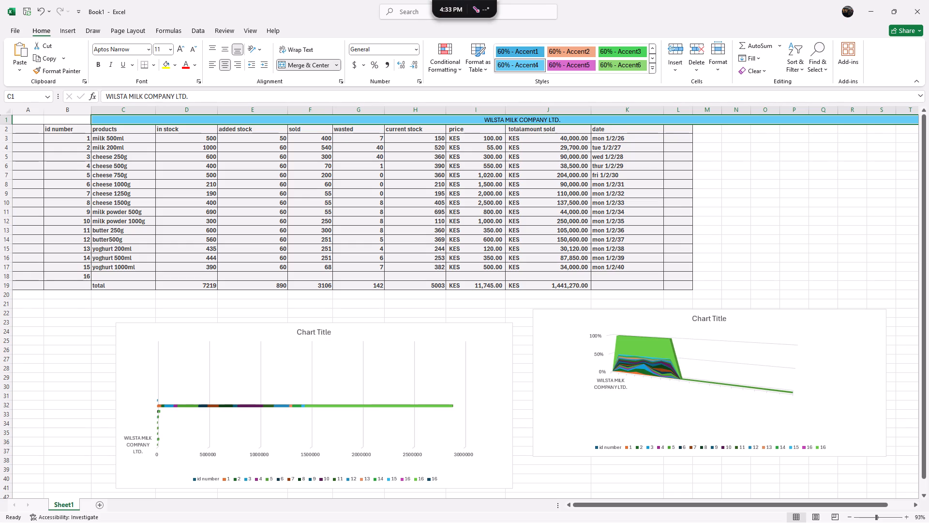
left_click(564, 119)
left_click(564, 119)
left_click_drag(564, 119, 557, 119)
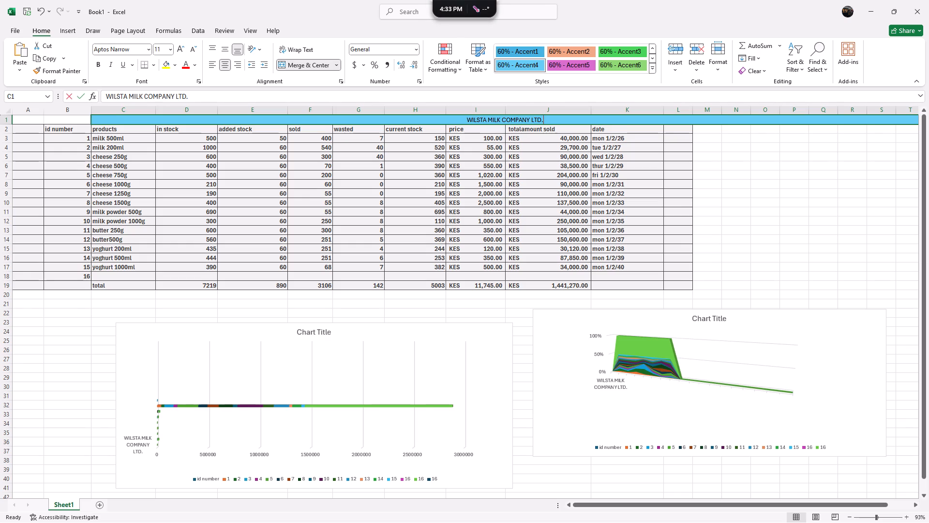
left_click_drag(557, 119, 460, 120)
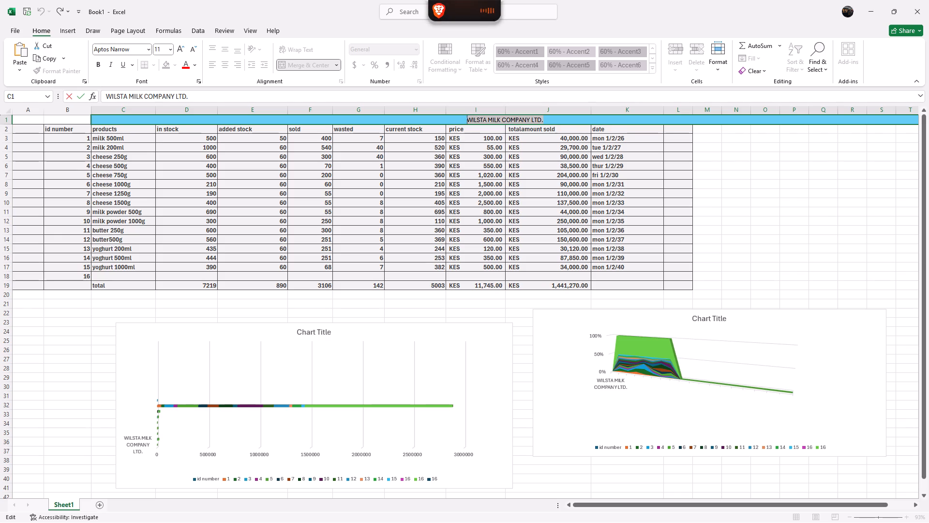
key("Left")
key("Left")
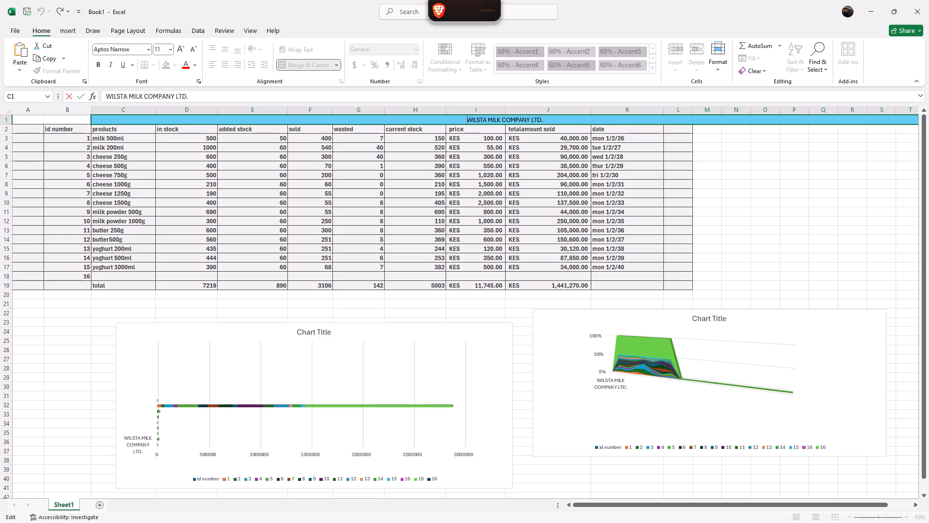
left_click(555, 116)
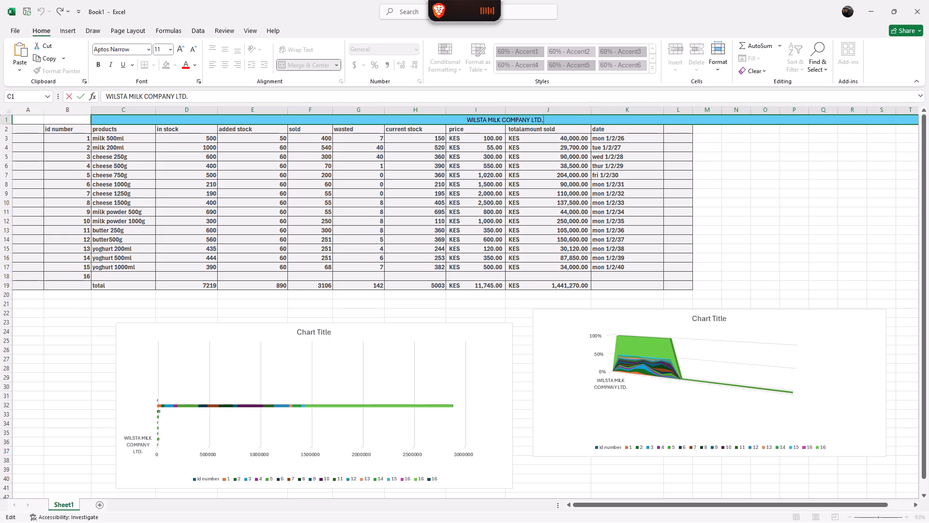
left_click(549, 117)
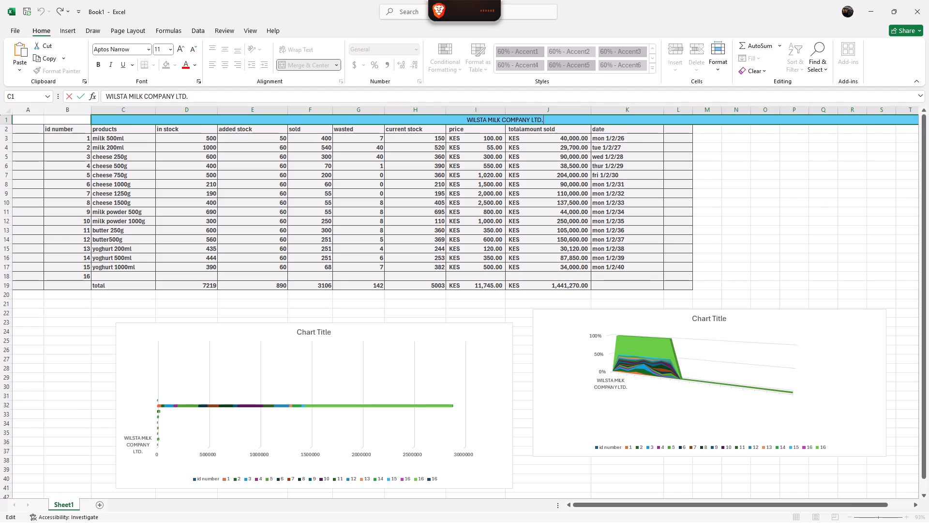
left_click(549, 117)
double_click(549, 117)
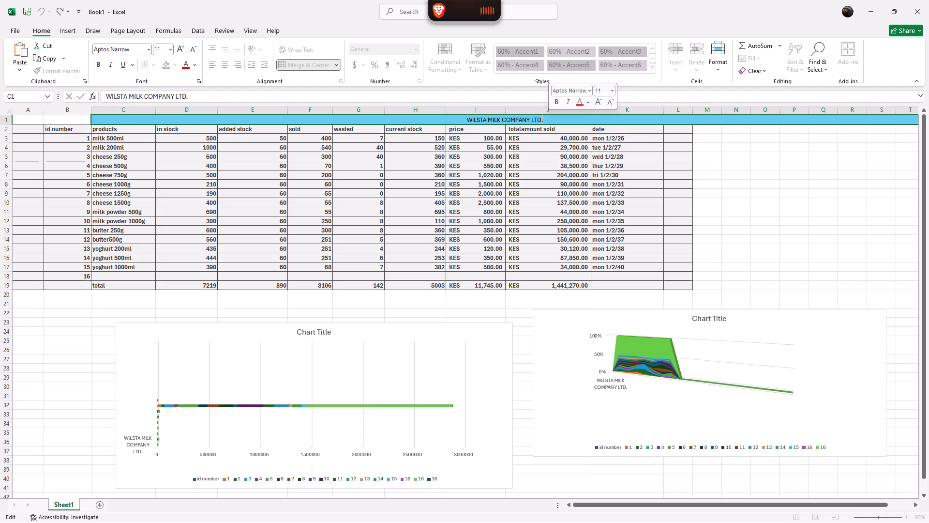
left_click_drag(544, 119, 456, 122)
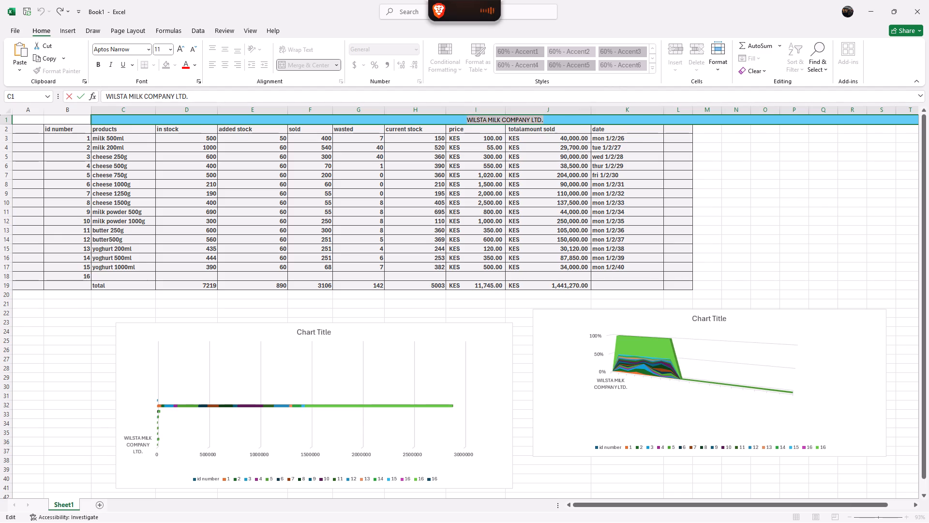
left_click_drag(456, 122, 453, 122)
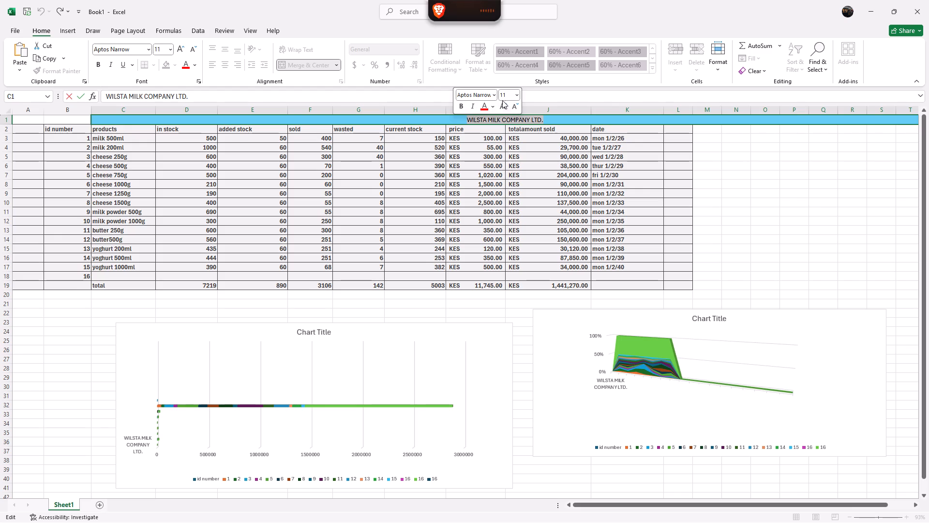
left_click(469, 105)
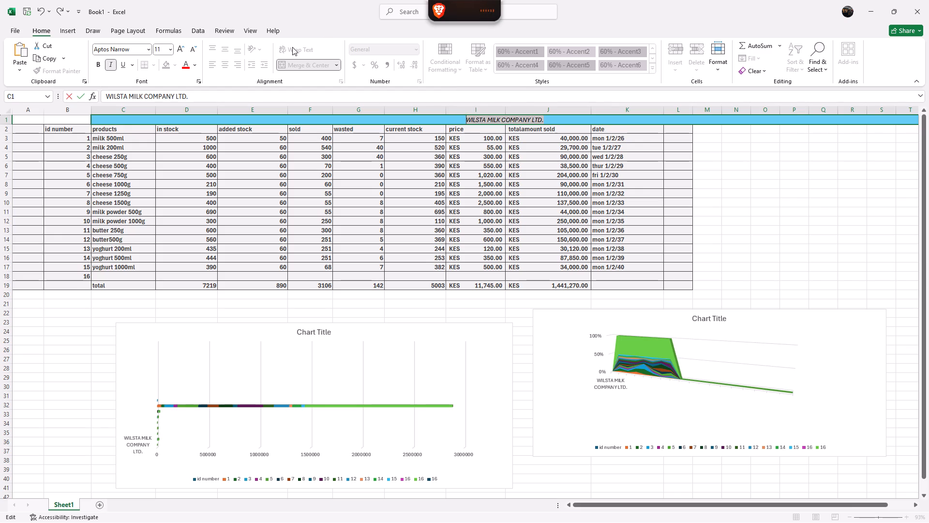
left_click(228, 63)
left_click(741, 249)
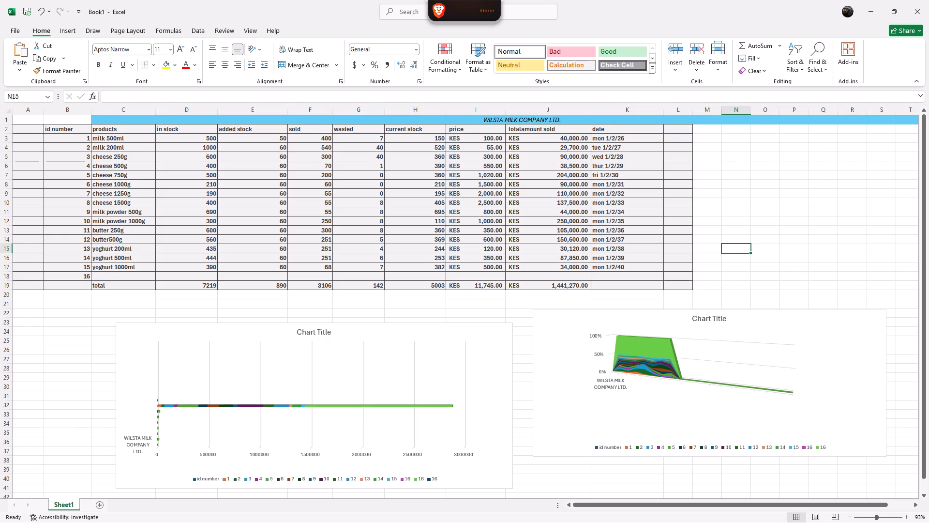
Top-align the totalamount sold values in J3:J17.
left_click_drag(510, 138, 547, 164)
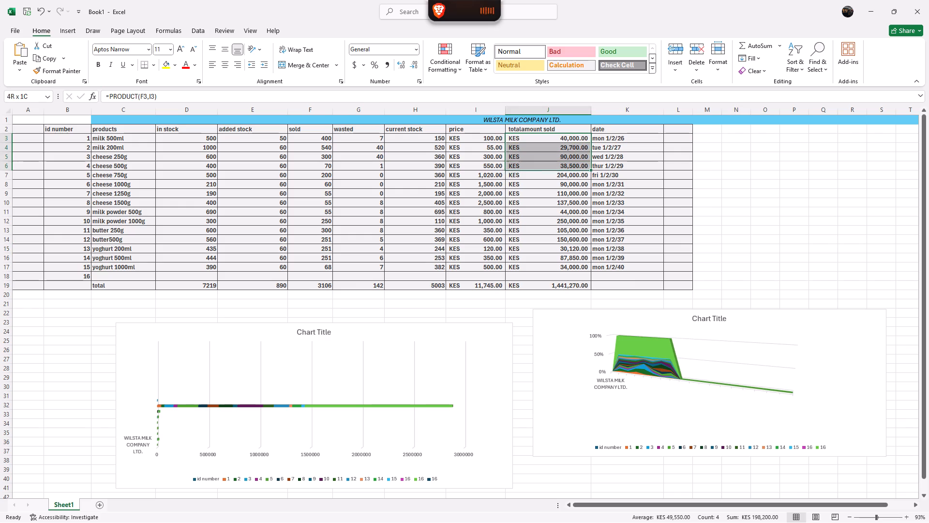
left_click_drag(547, 164, 563, 267)
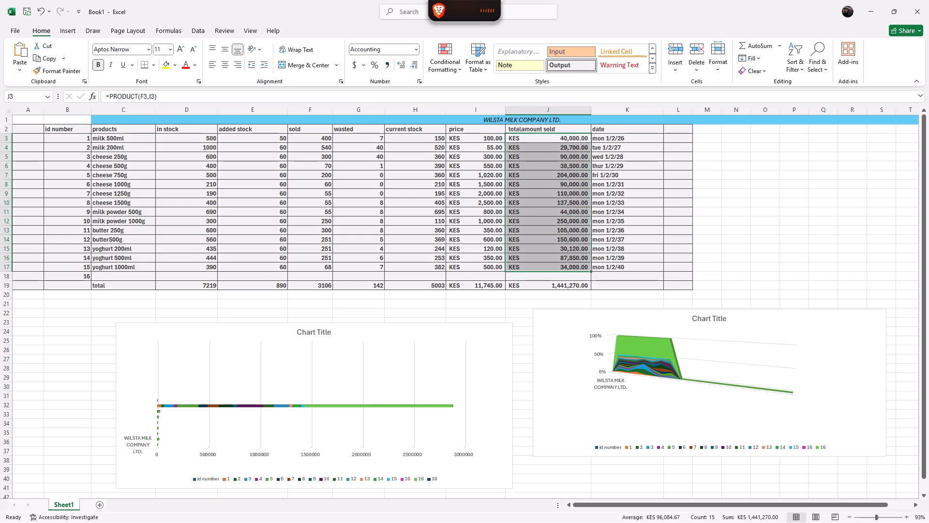
left_click(223, 50)
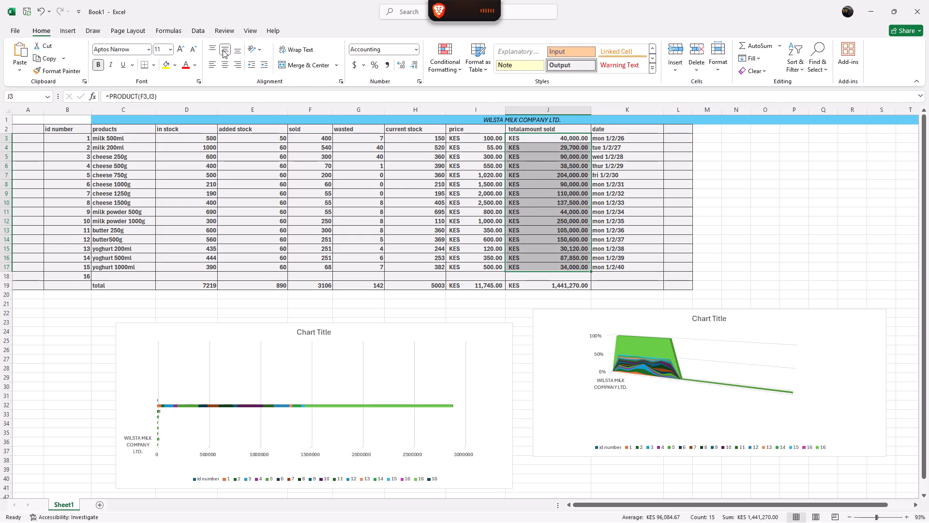
left_click(213, 49)
Increase the indent of the totalamount sold values in J3:J17 by eight levels, moving KES closer to the amounts.
left_click(252, 63)
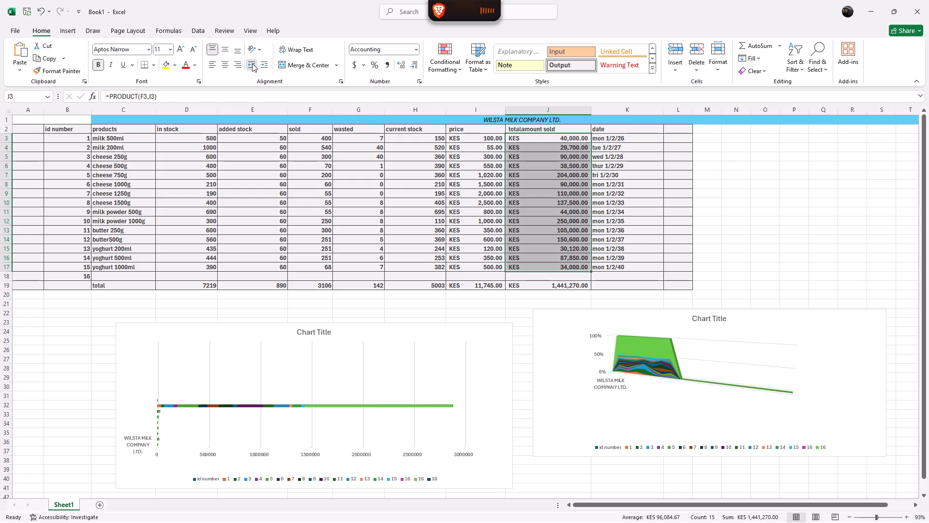
left_click(263, 64)
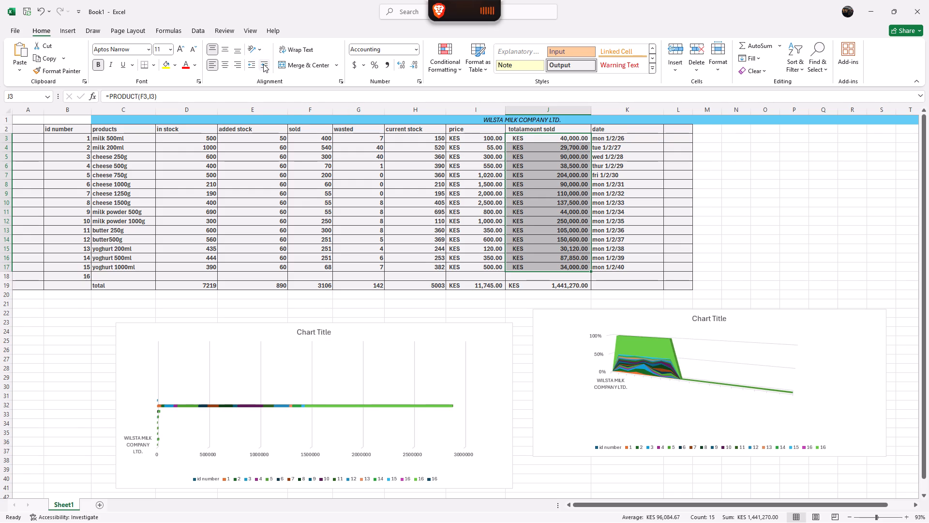
triple_click(263, 64)
triple_click(263, 64)
left_click(263, 64)
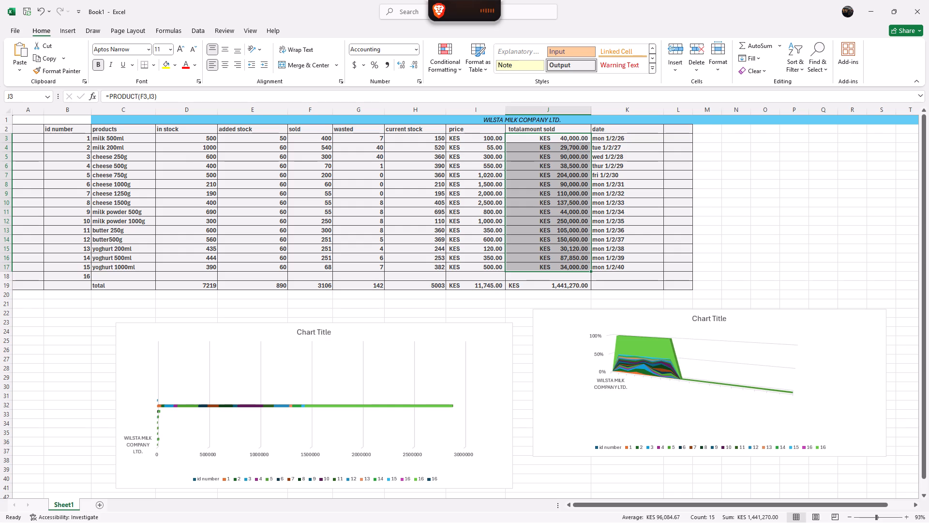
left_click(537, 153)
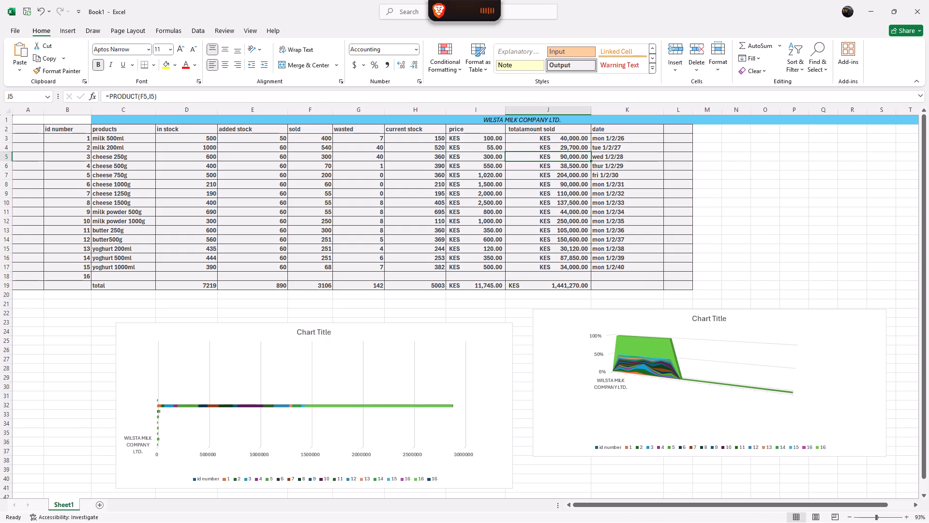
Increase the indent of the price values in I3:I17 by two levels.
left_click(467, 143)
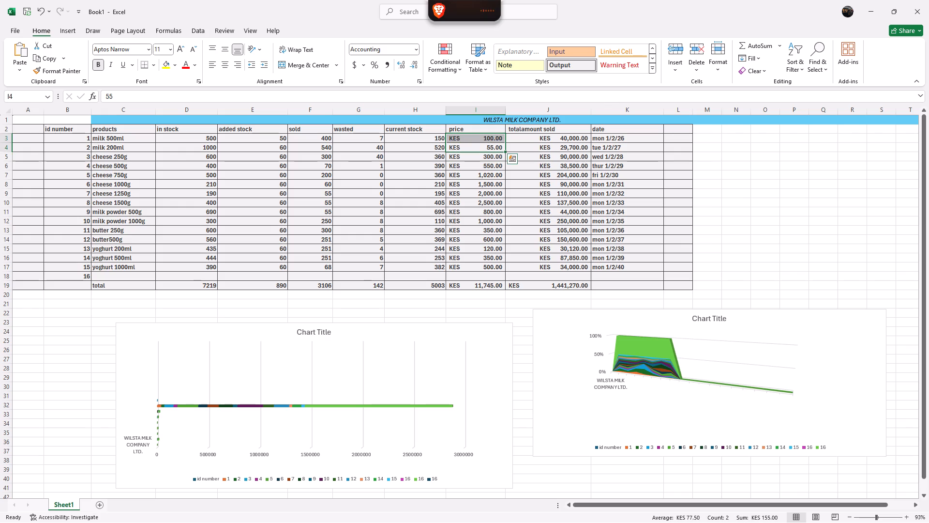
left_click(467, 163)
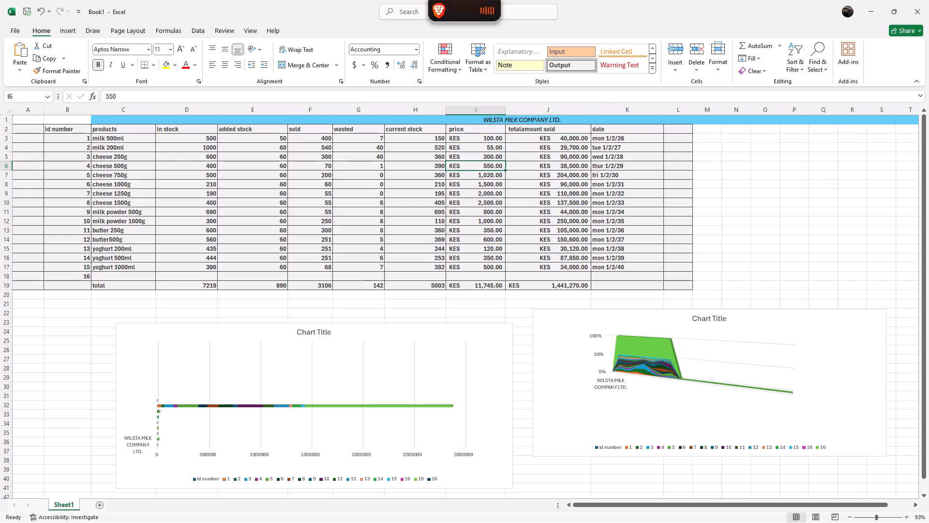
left_click_drag(471, 140, 471, 265)
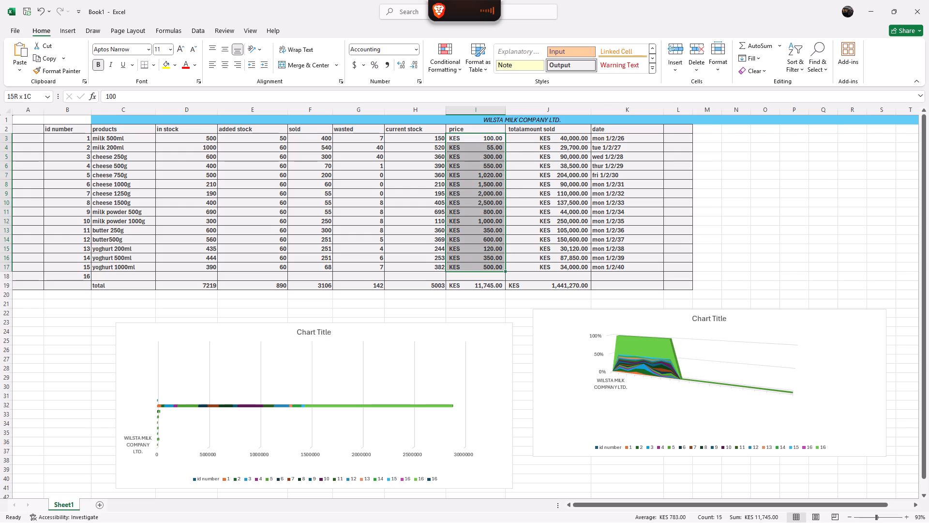
left_click_drag(471, 265, 471, 264)
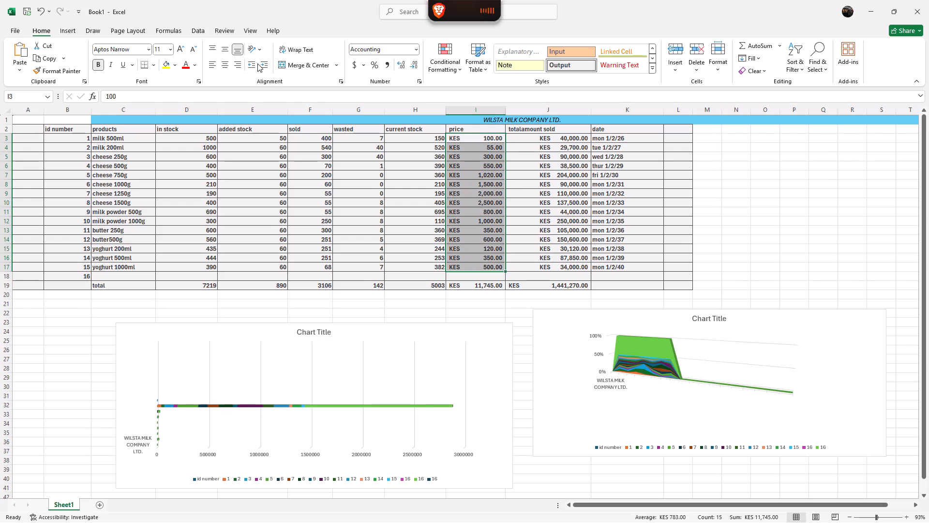
left_click(265, 63)
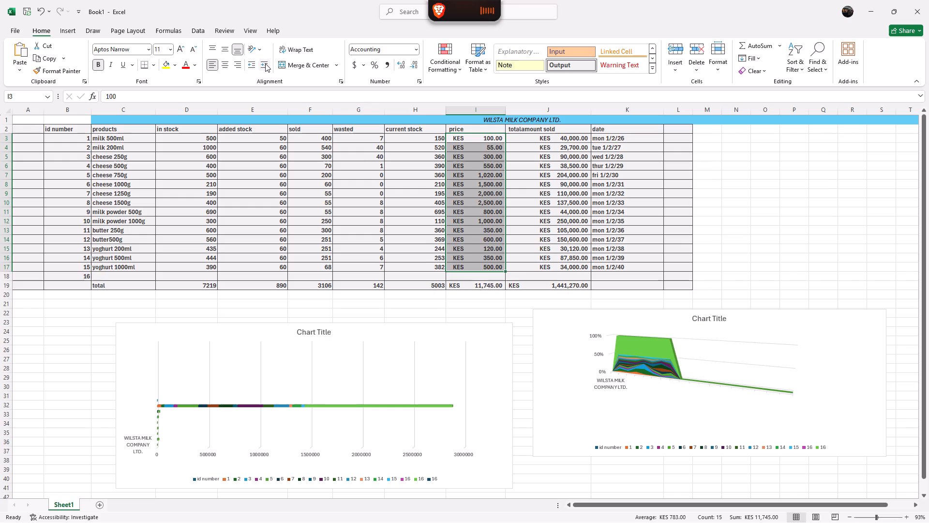
left_click(265, 63)
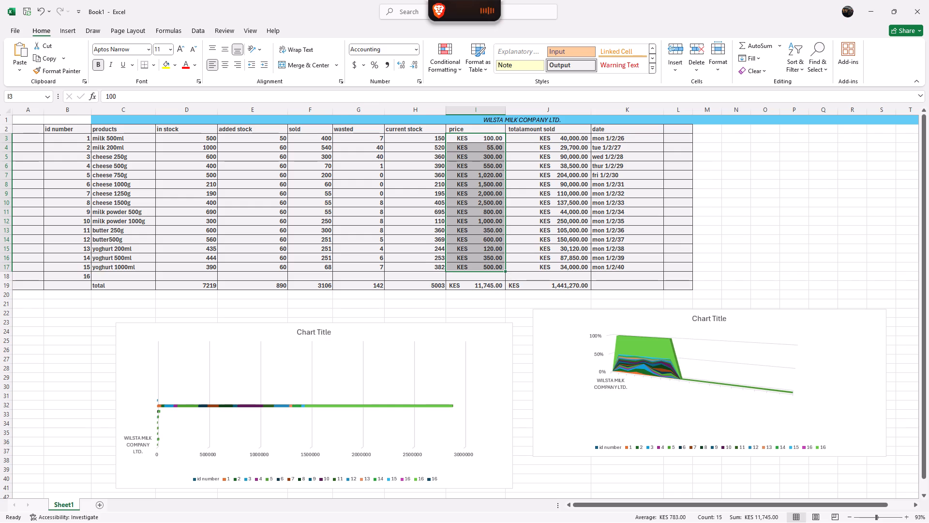
Increase the font size of the column headers in B2:K2 to 14.
left_click(474, 129)
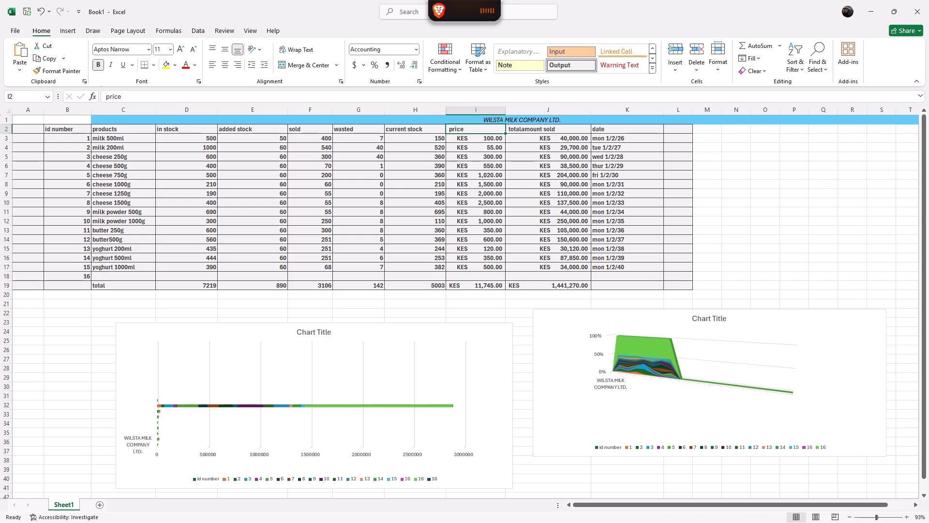
left_click_drag(68, 130, 227, 135)
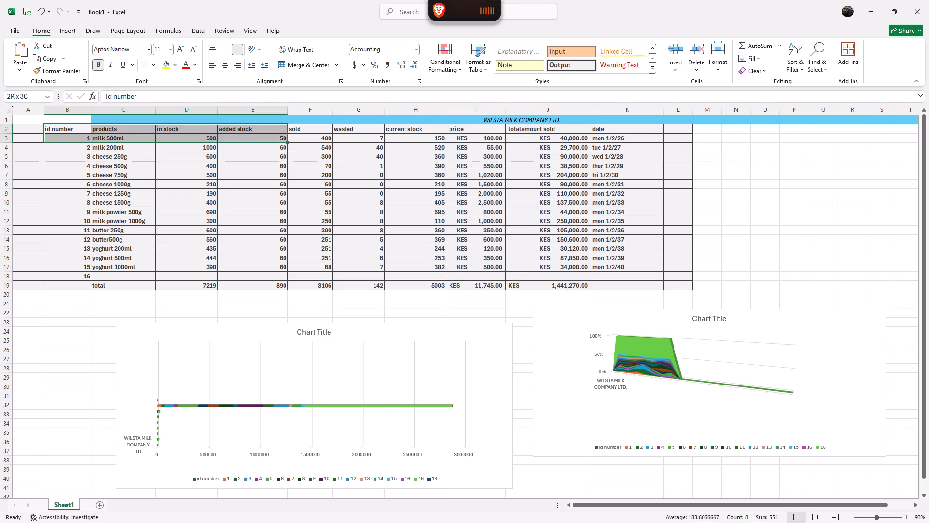
left_click_drag(227, 135, 476, 134)
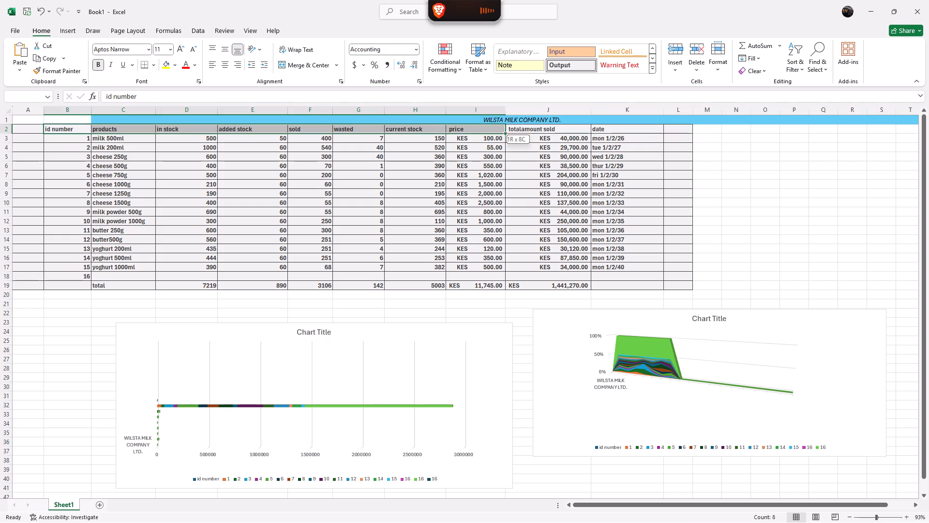
left_click_drag(476, 134, 638, 129)
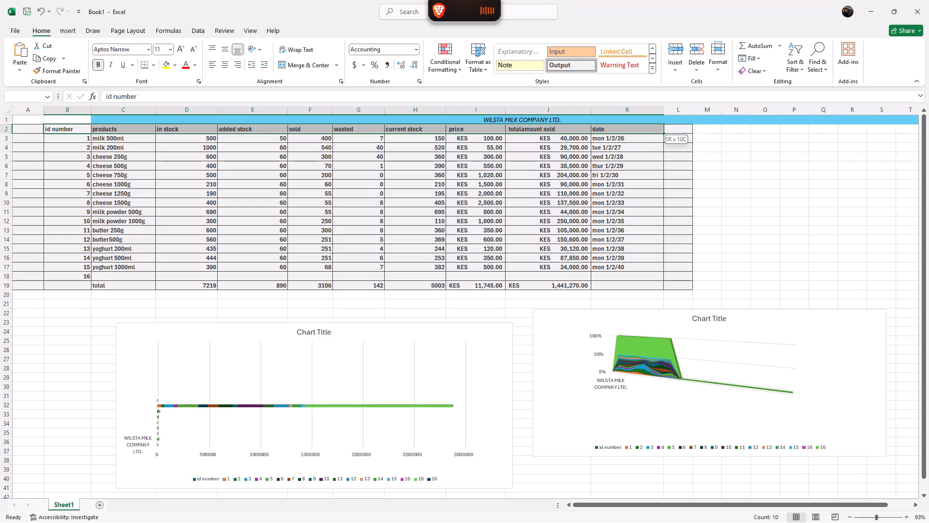
left_click_drag(638, 129, 638, 128)
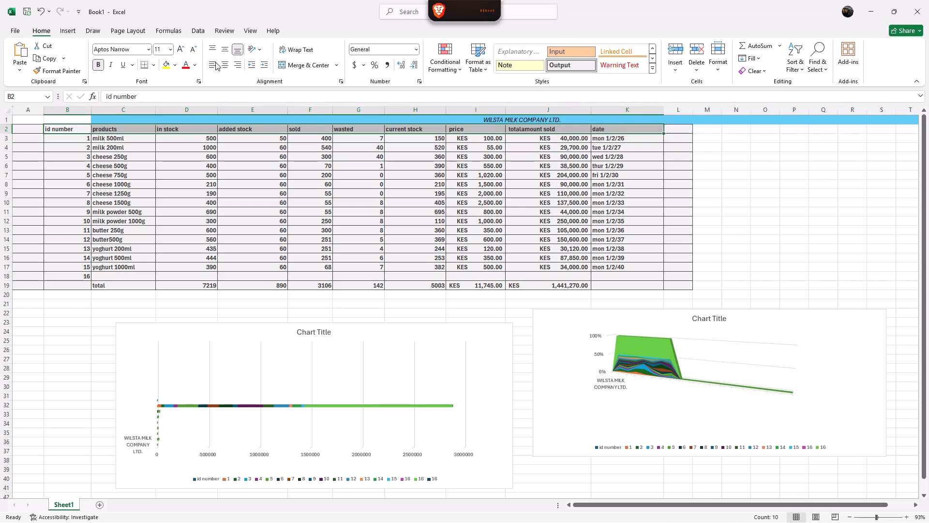
left_click(182, 47)
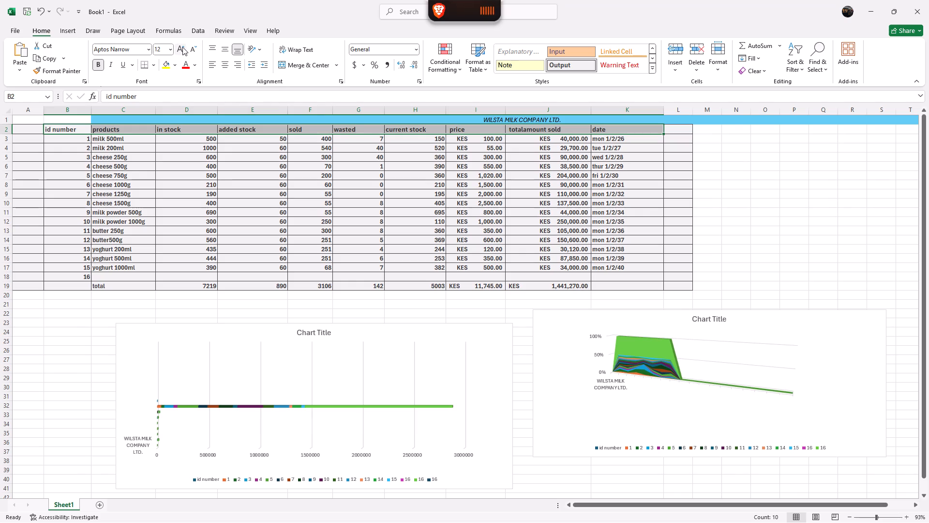
left_click(182, 47)
left_click(182, 47)
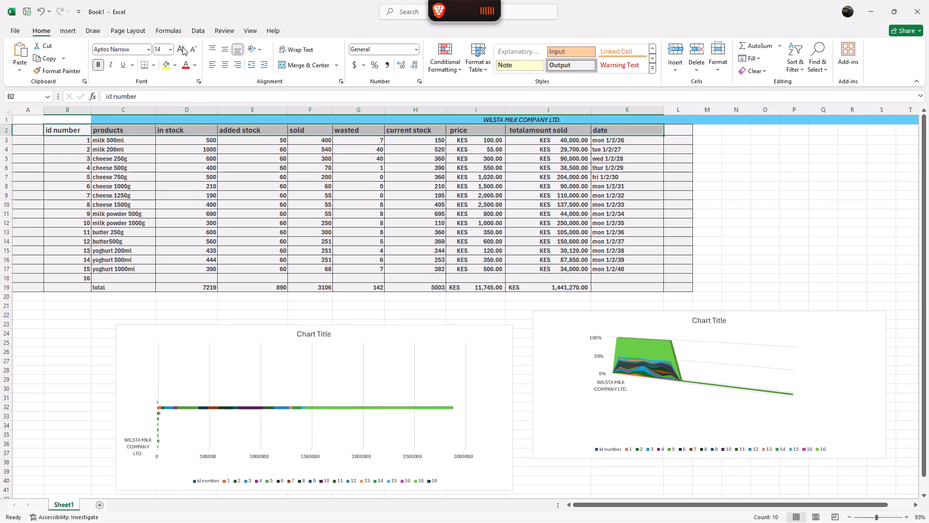
Increase the font size of the column headers in B2:K2 to 18.
left_click(182, 47)
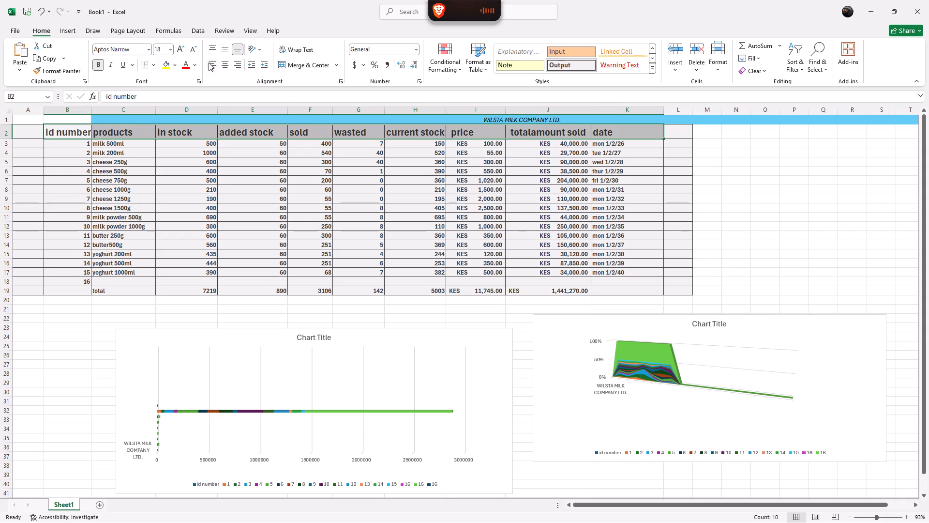
left_click(316, 90)
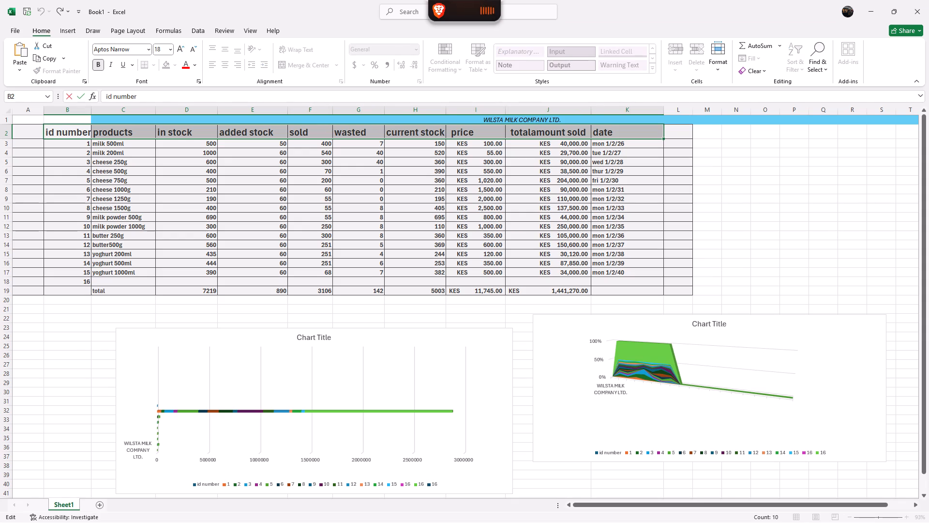
left_click(567, 118)
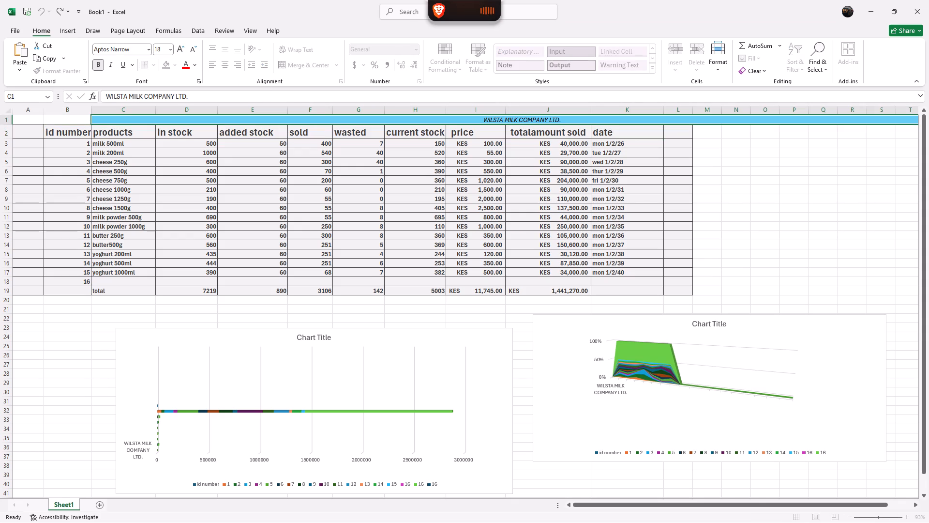
left_click(68, 121)
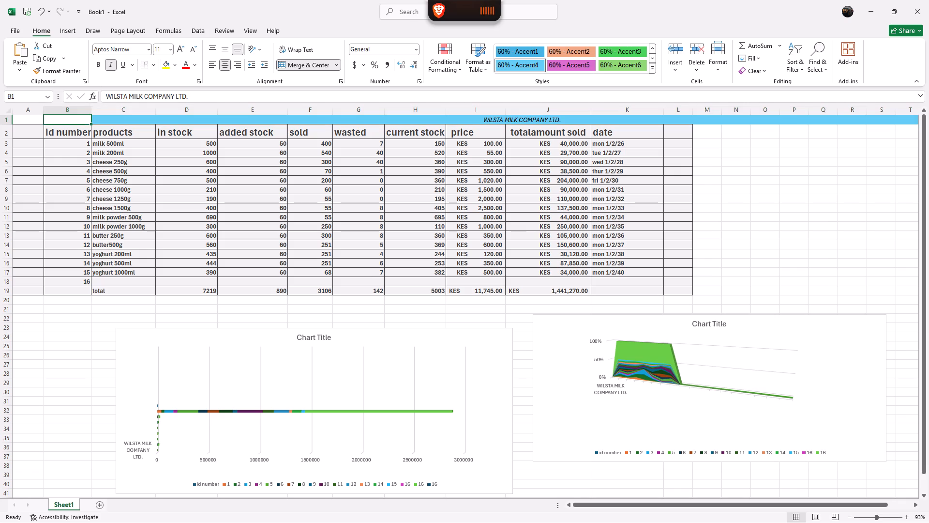
Enlarge the WILSTA MILK COMPANY LTD. title in the merged row 1 cell to font size 36.
left_click(120, 121)
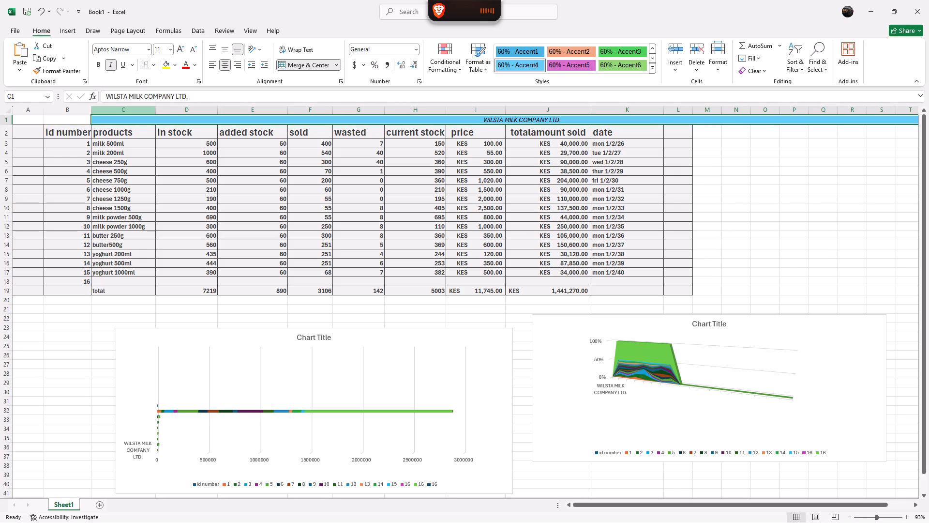
left_click(180, 47)
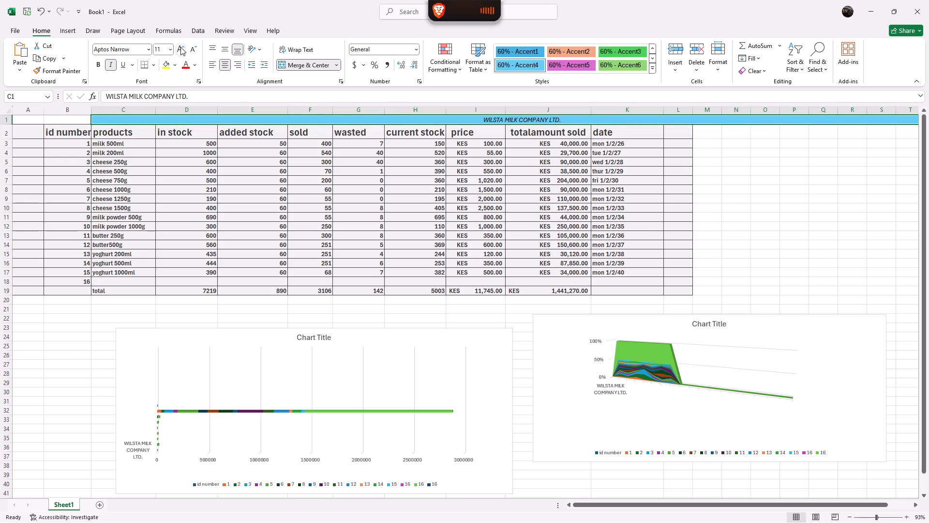
left_click(180, 47)
left_click(180, 47)
left_click(180, 47)
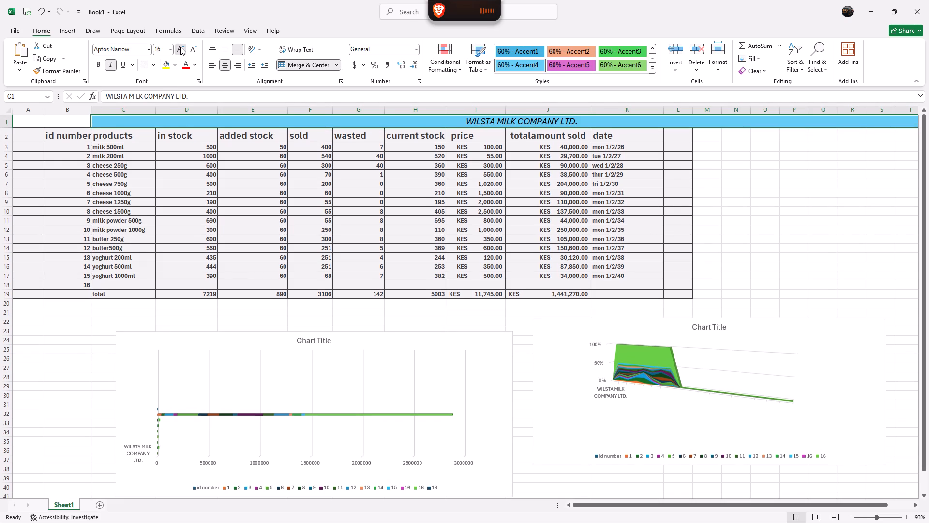
left_click(180, 47)
left_click(180, 47)
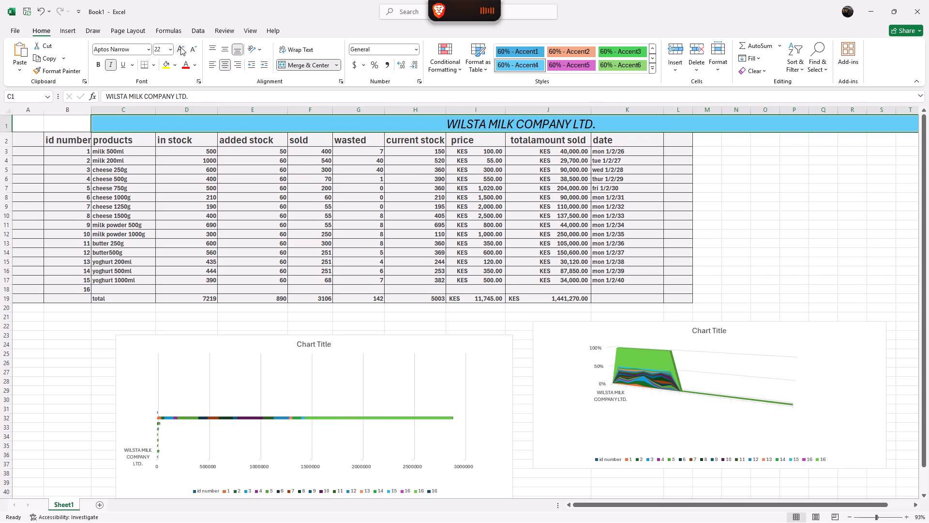
double_click(180, 47)
left_click(180, 47)
left_click(180, 47)
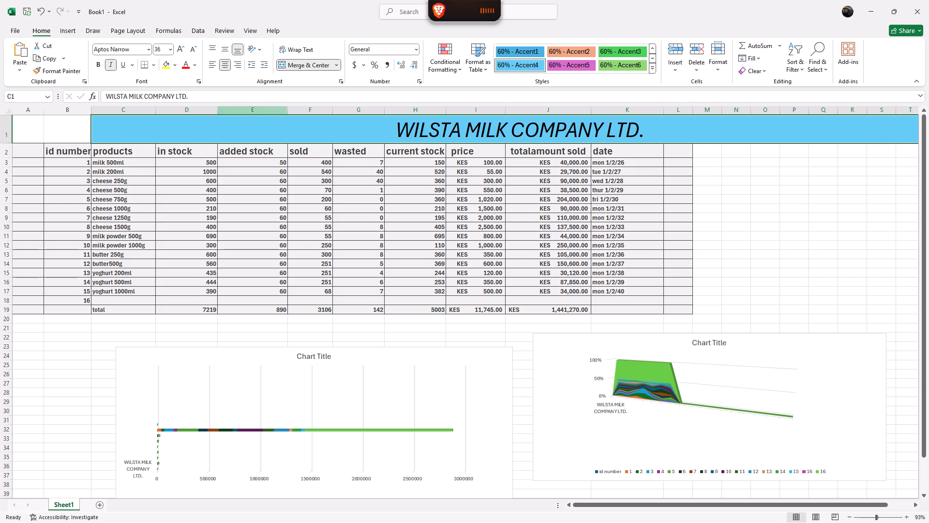
Middle-align the company title vertically within its merged cell.
left_click(225, 48)
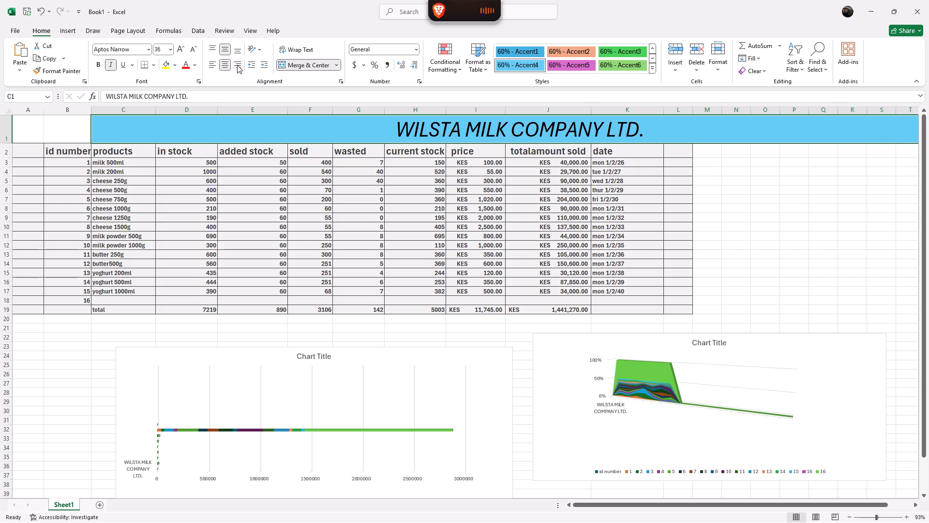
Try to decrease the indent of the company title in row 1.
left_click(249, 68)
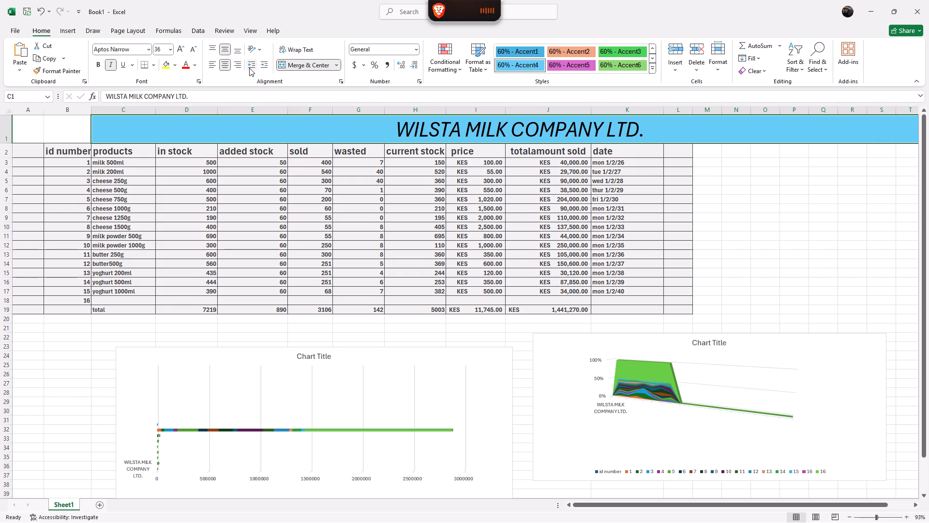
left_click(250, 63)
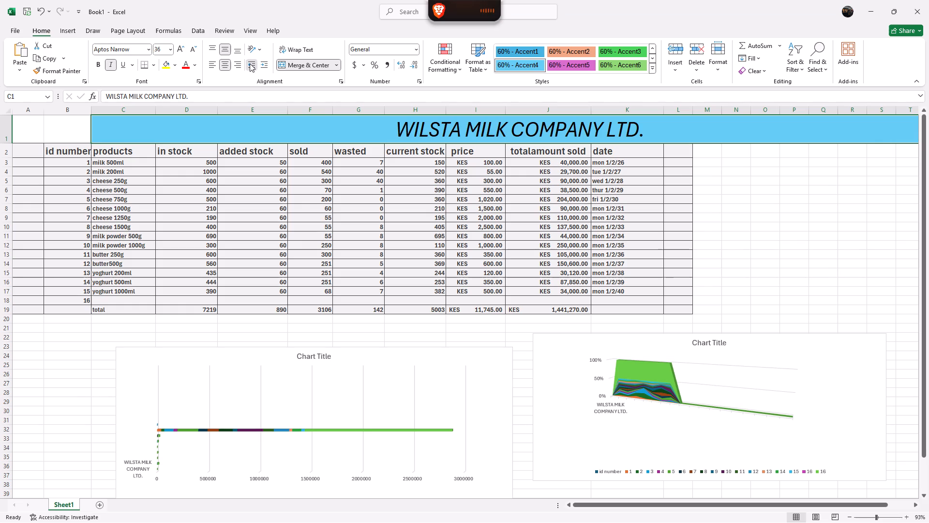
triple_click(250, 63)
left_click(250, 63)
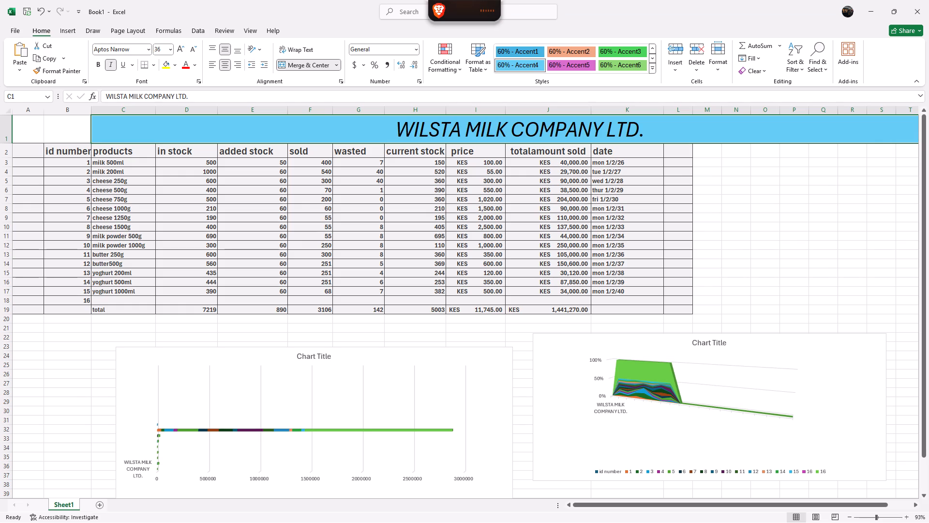
Reduce the company title's font size to 28.
left_click(321, 119)
left_click(194, 47)
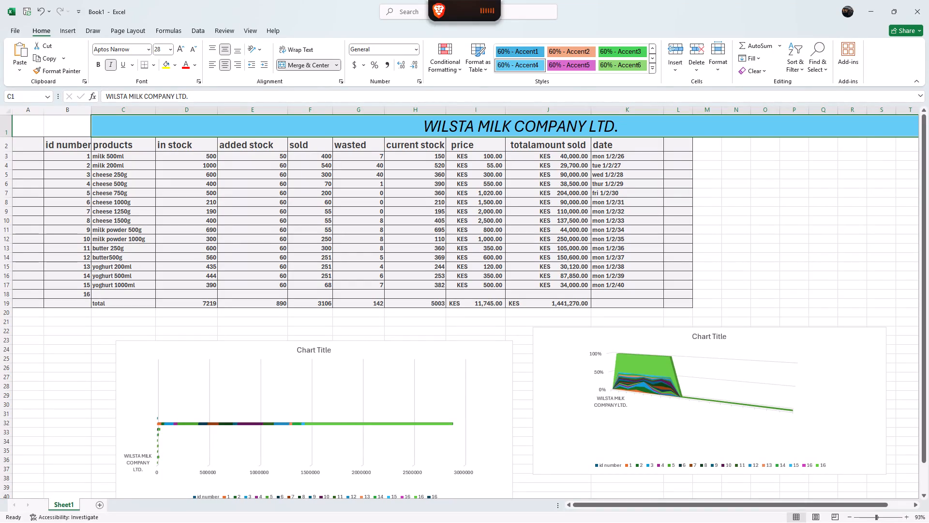
Apply light blue gradient-fill data bars as conditional formatting to the company title cell.
left_click(460, 68)
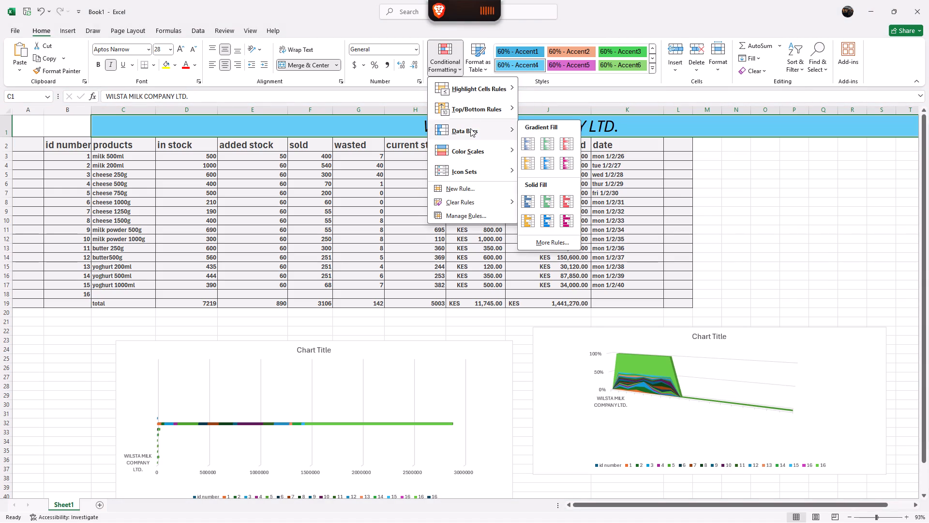
left_click(549, 164)
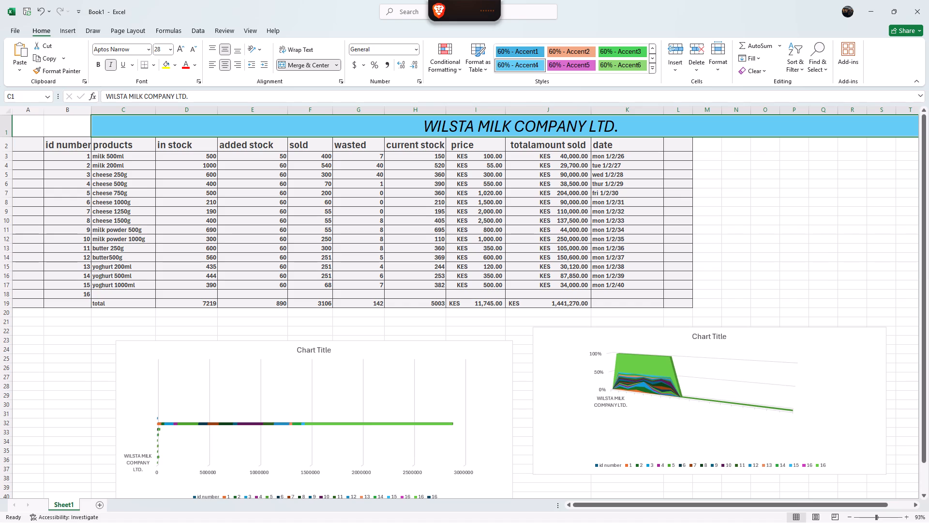
Start inserting a picture from this device, placed over the cells.
left_click(59, 33)
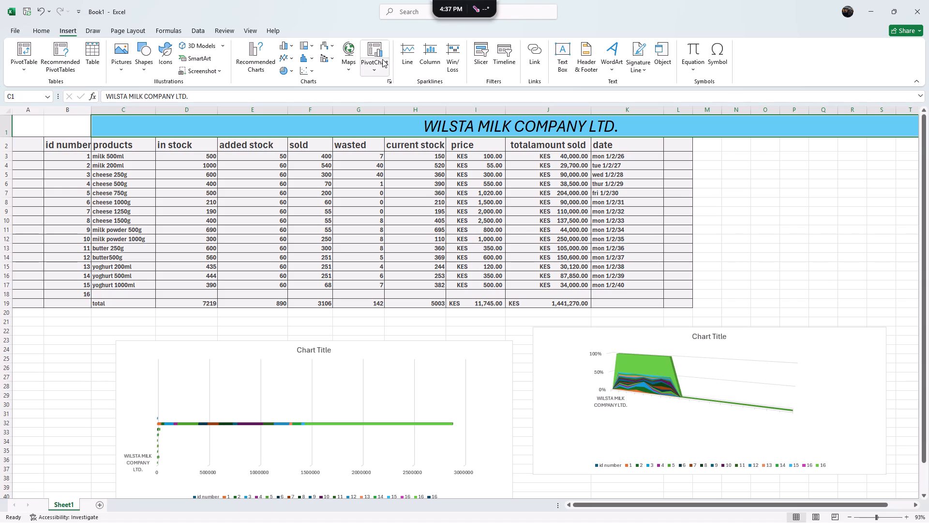
left_click(127, 71)
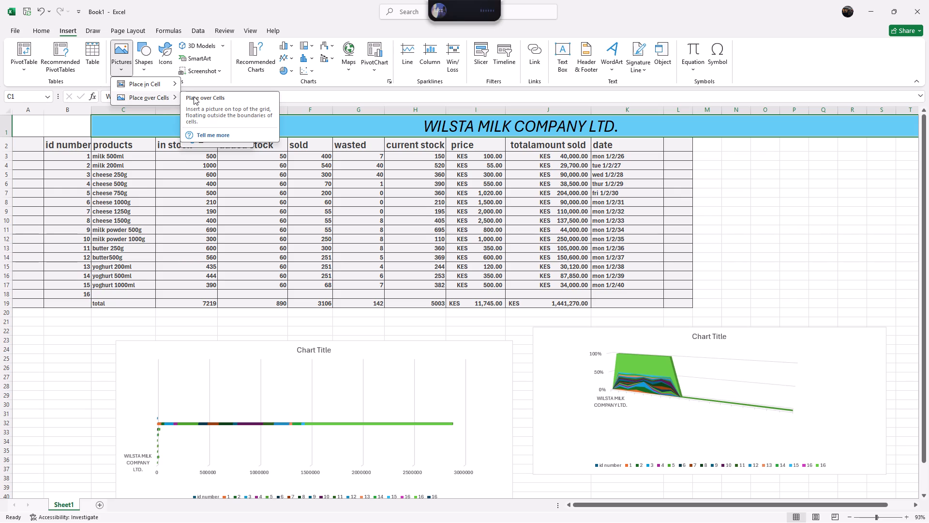
left_click(168, 97)
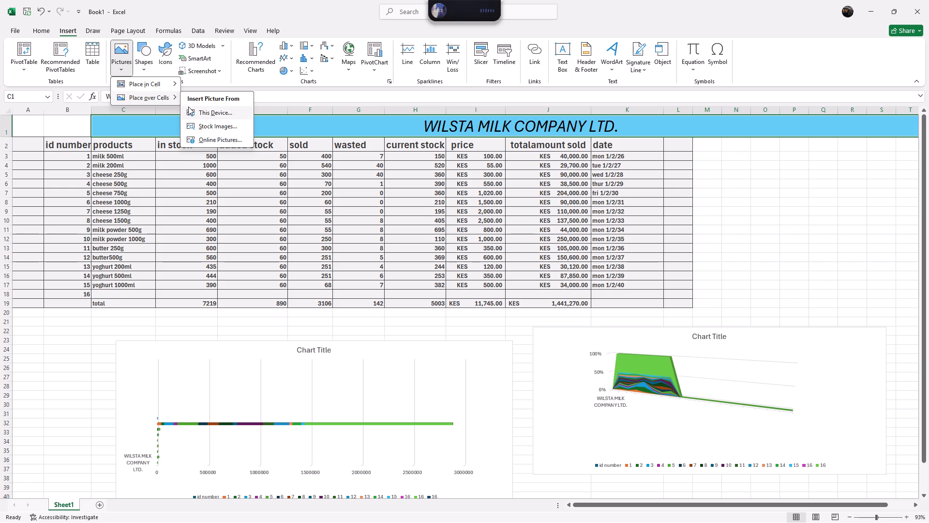
left_click(212, 110)
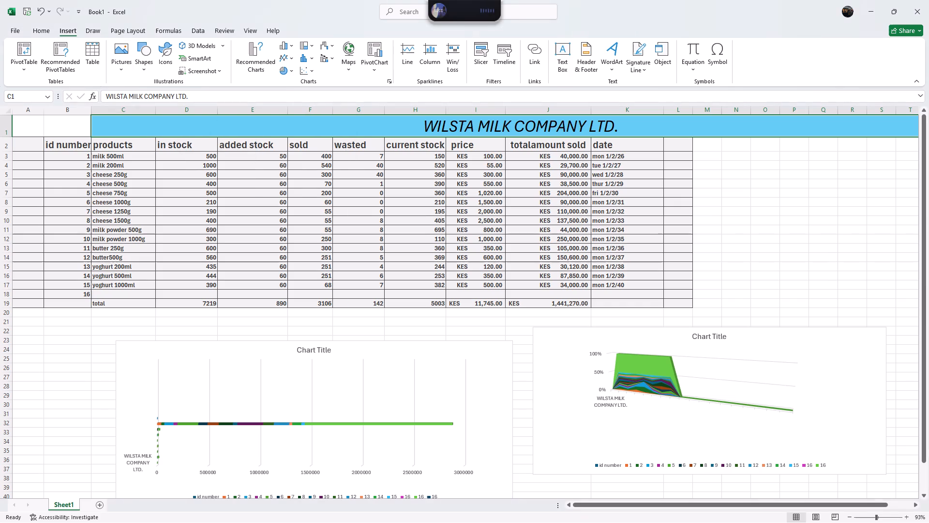
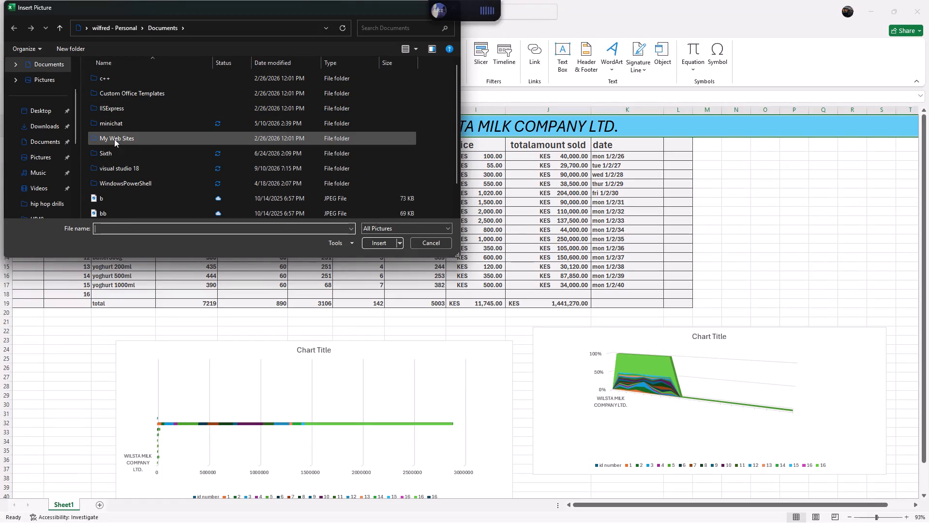
left_click(50, 153)
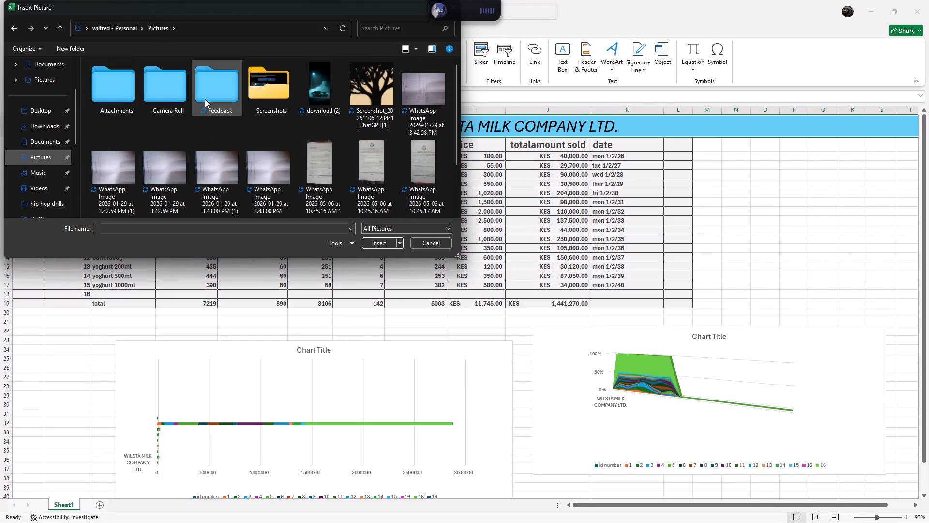
double_click(261, 95)
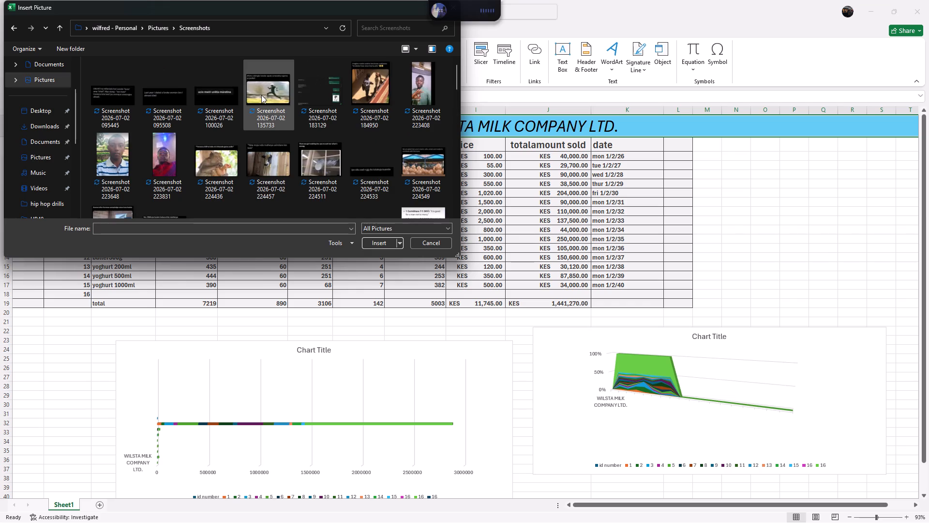
scroll(231, 144, "down", 7)
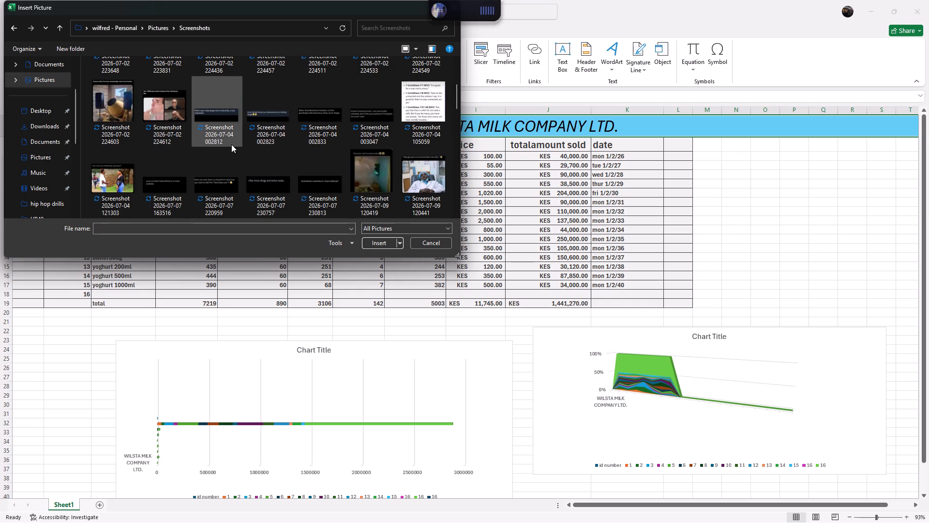
scroll(231, 144, "down", 17)
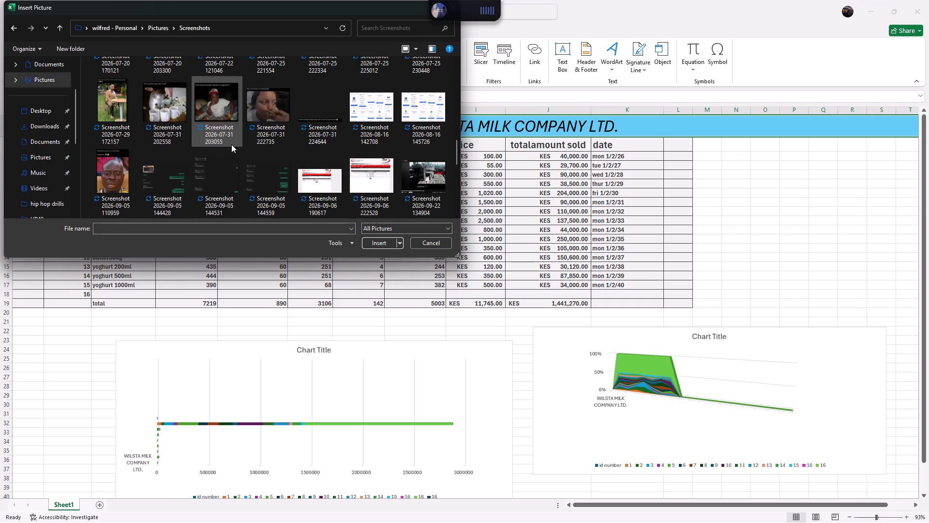
scroll(231, 144, "down", 3)
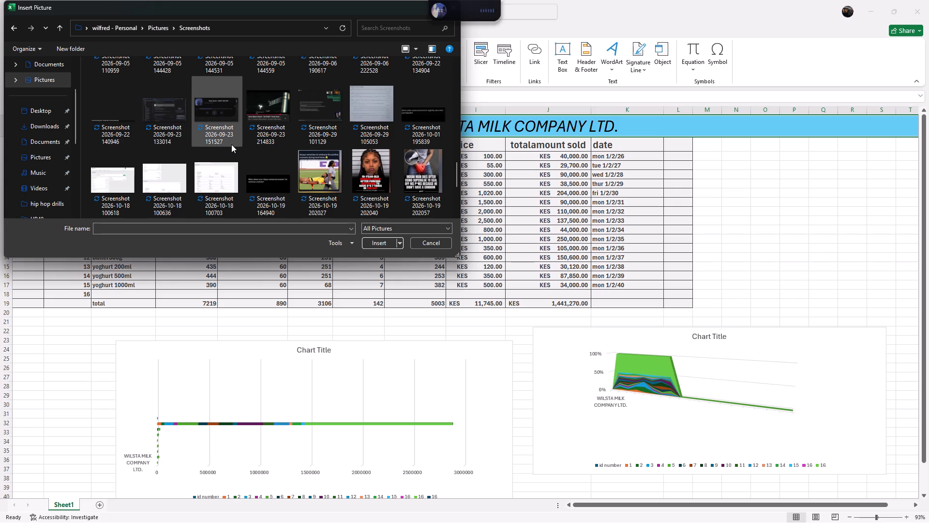
scroll(231, 144, "down", 1)
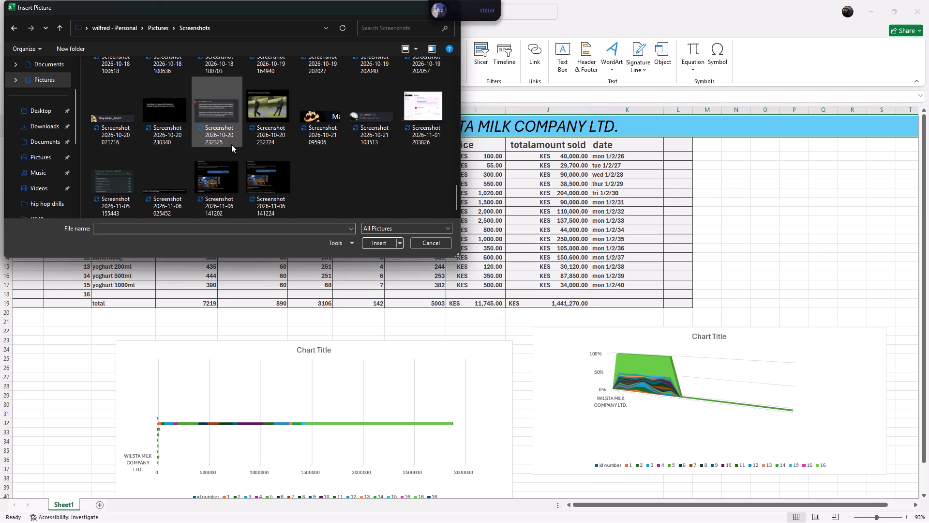
scroll(231, 144, "up", 1)
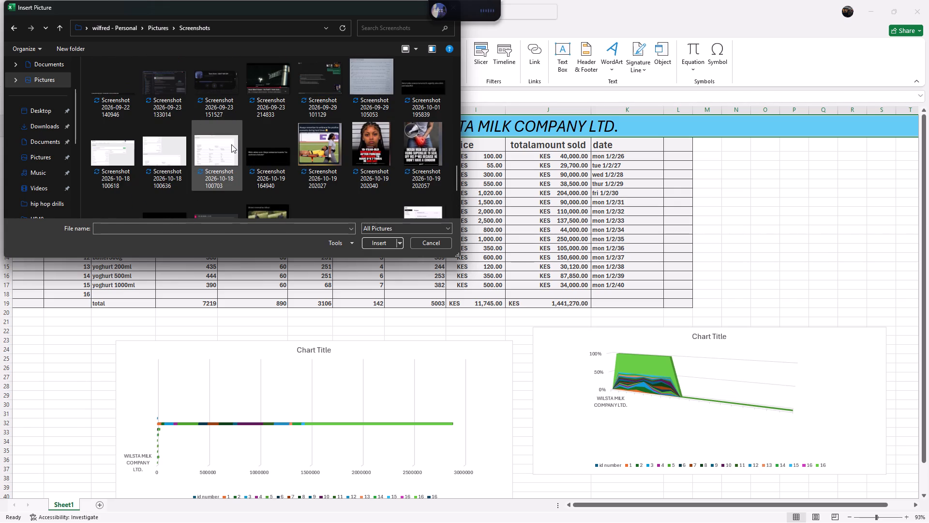
scroll(231, 144, "up", 10)
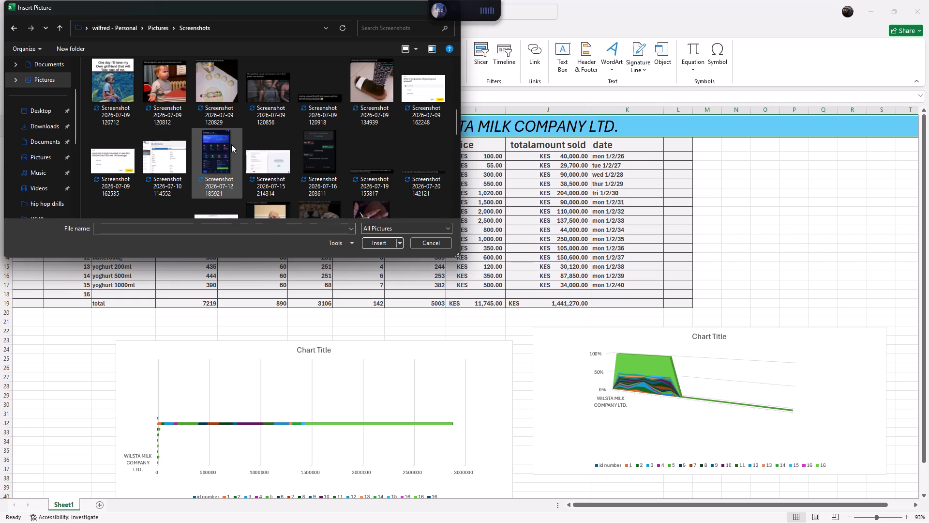
left_click(220, 142)
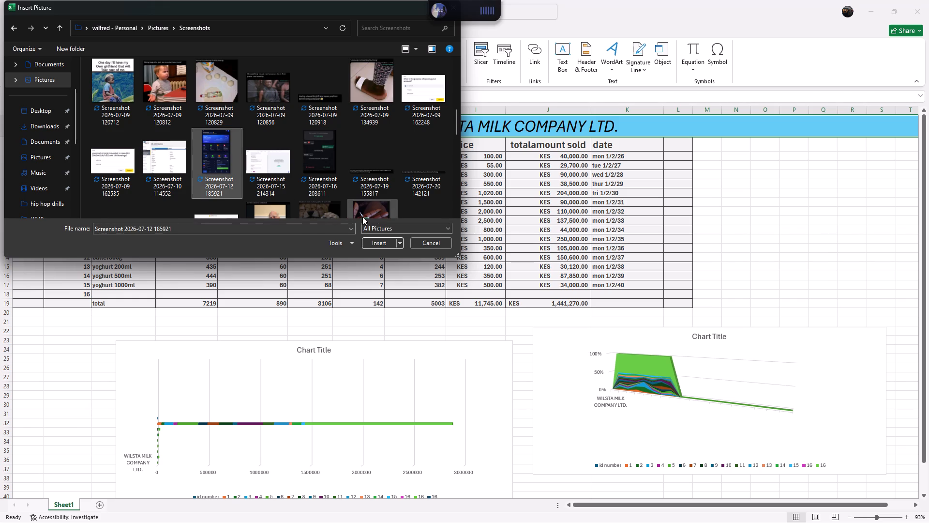
left_click(375, 241)
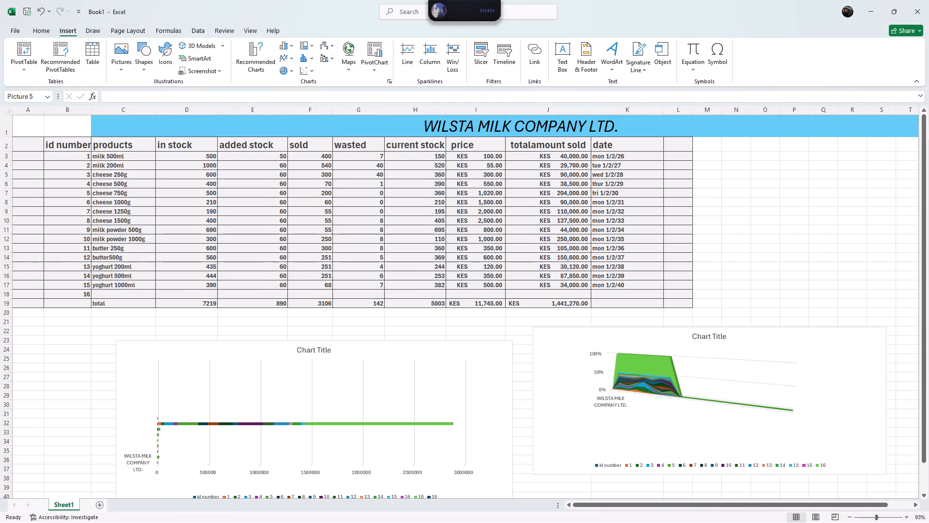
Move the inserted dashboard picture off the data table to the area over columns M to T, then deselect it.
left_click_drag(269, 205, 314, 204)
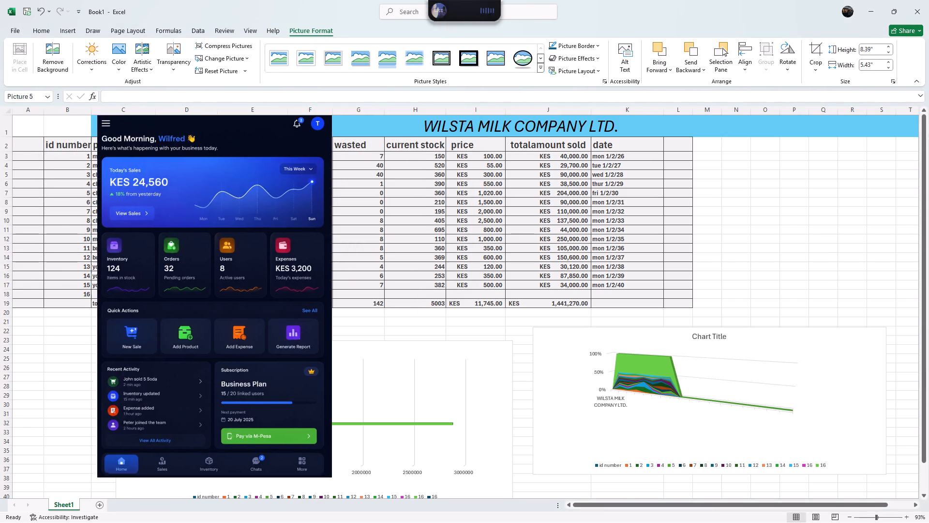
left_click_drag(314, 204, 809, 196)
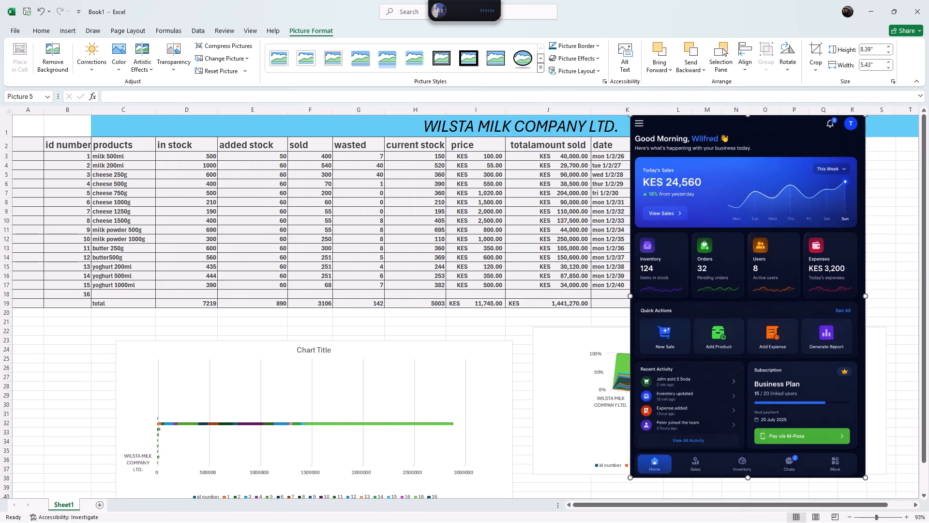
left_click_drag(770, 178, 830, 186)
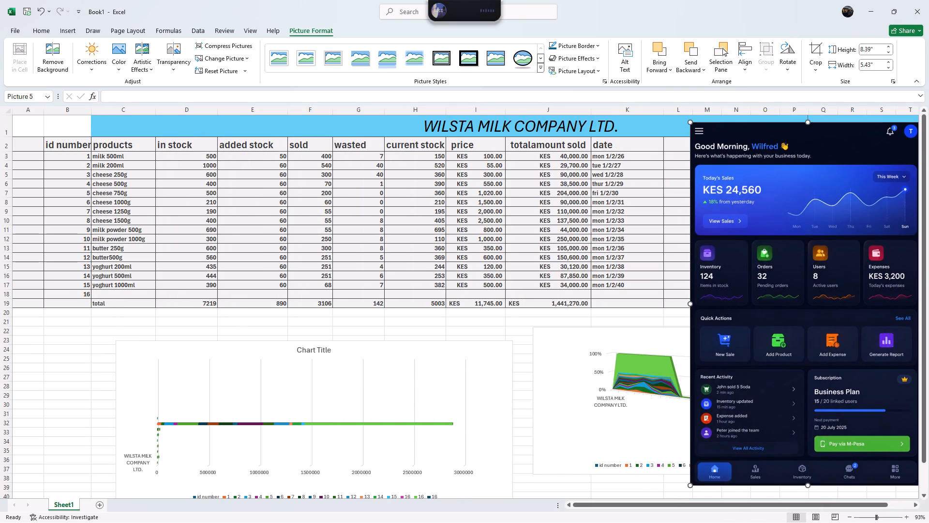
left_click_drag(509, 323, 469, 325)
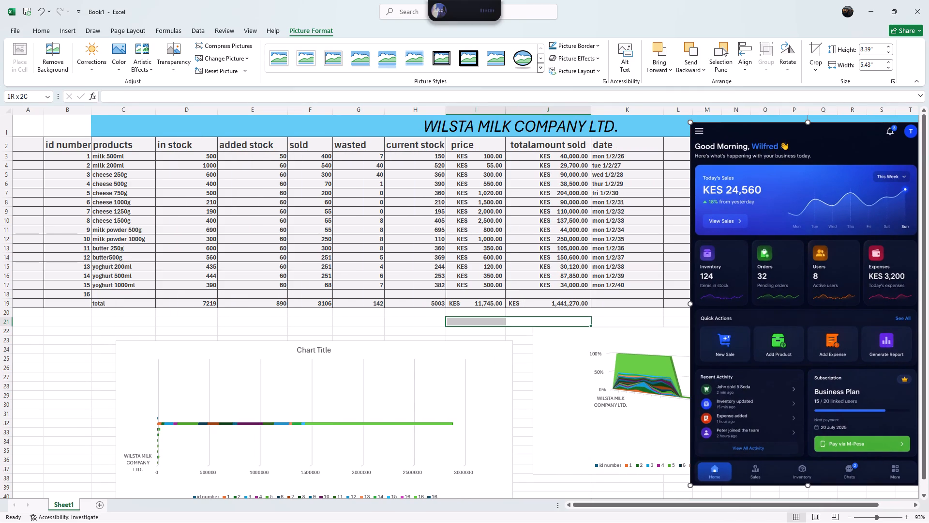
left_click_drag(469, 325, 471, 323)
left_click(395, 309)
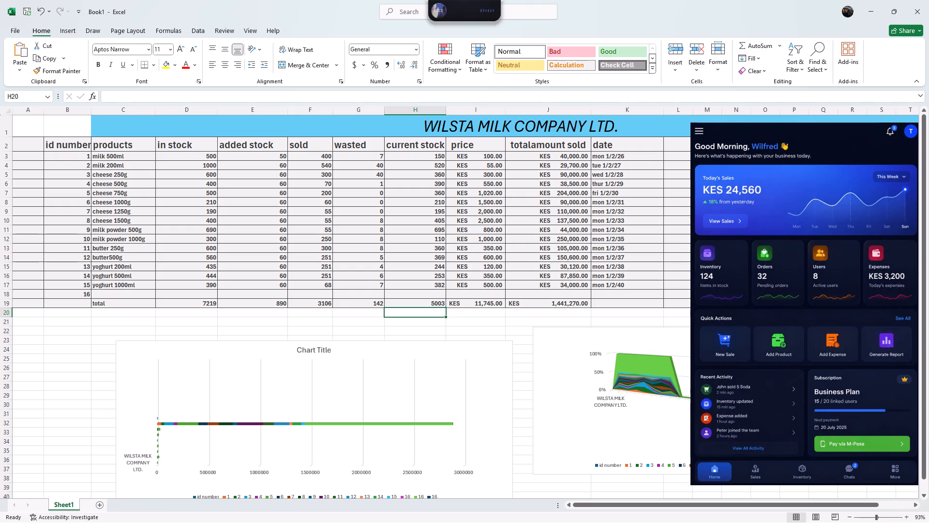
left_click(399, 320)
Move the dashboard picture down between the two charts and shrink it to about 7.11" high by 3.97" wide.
scroll(490, 315, "down", 3)
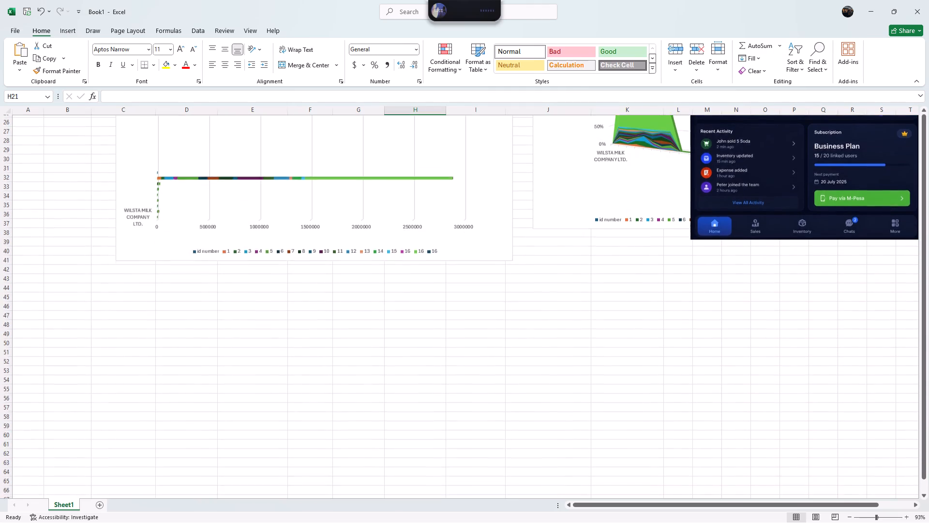
left_click_drag(769, 160, 752, 265)
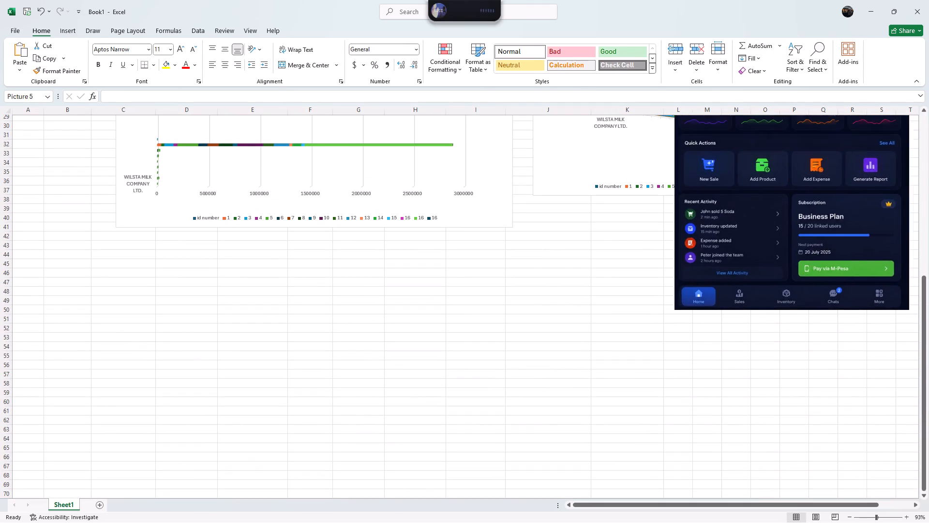
left_click_drag(752, 265, 379, 441)
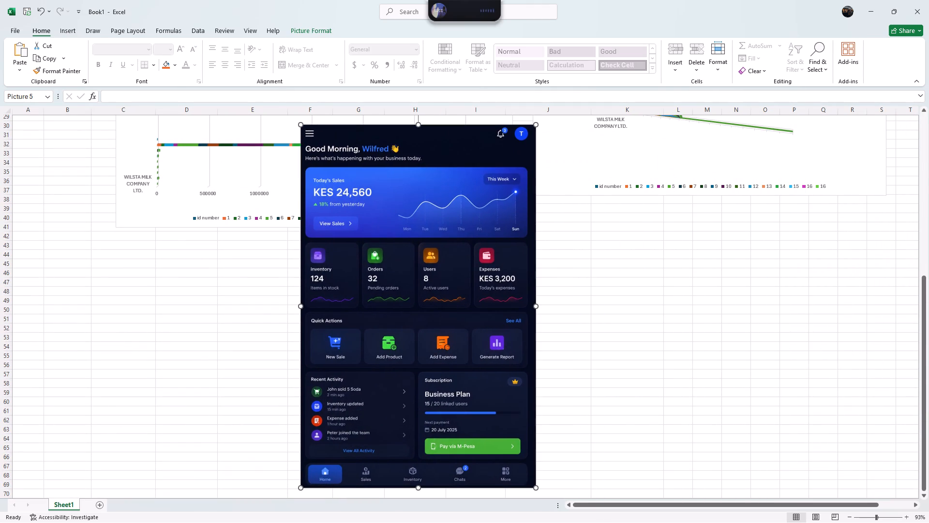
left_click_drag(391, 389, 364, 392)
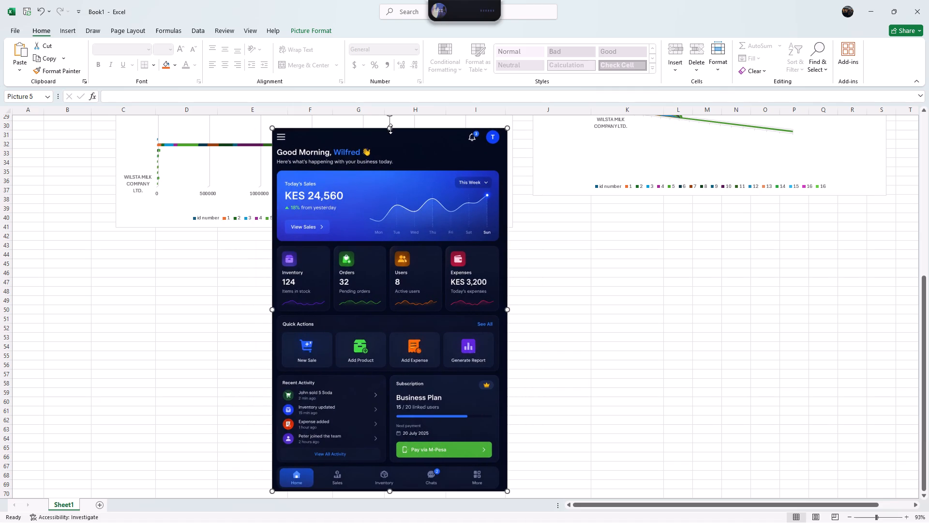
left_click_drag(390, 129, 391, 184)
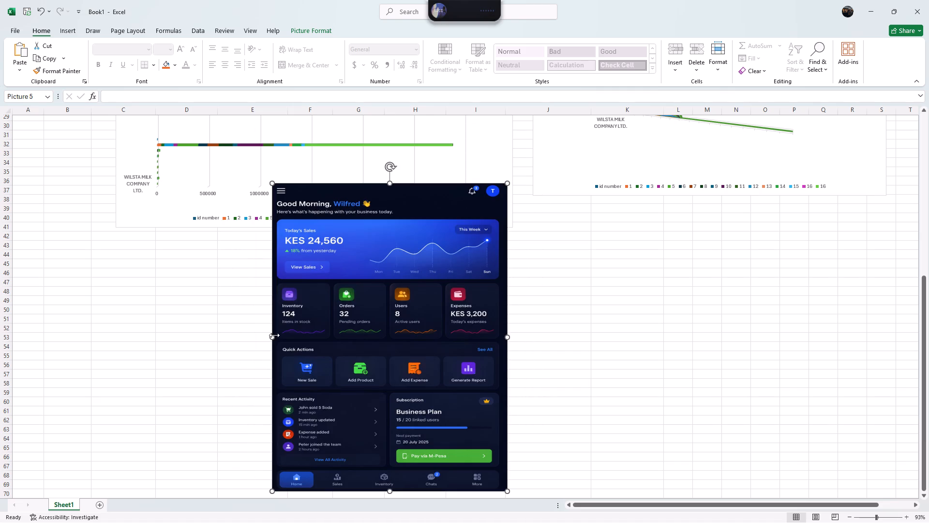
left_click_drag(273, 338, 302, 331)
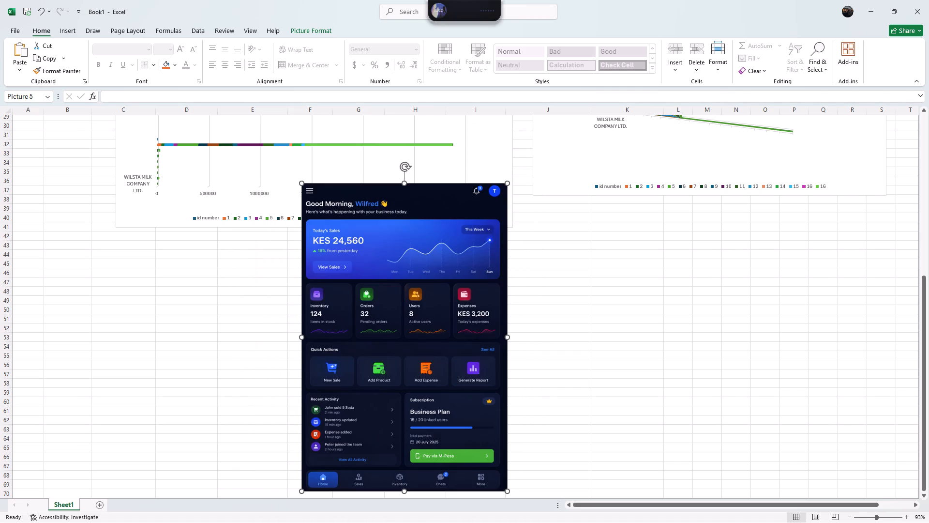
left_click_drag(509, 337, 473, 344)
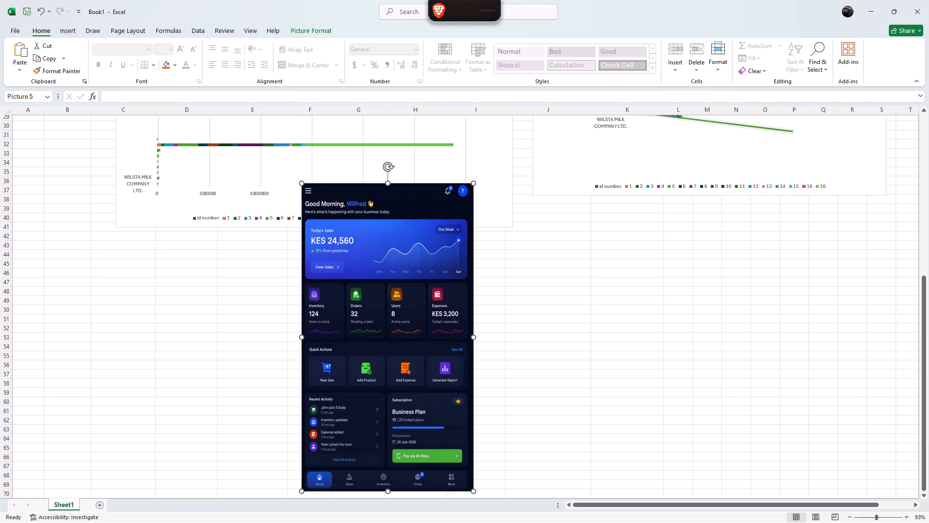
Move the dashboard picture over columns A to D, with its top near row 36, overlapping the bar chart.
left_click_drag(384, 224, 144, 251)
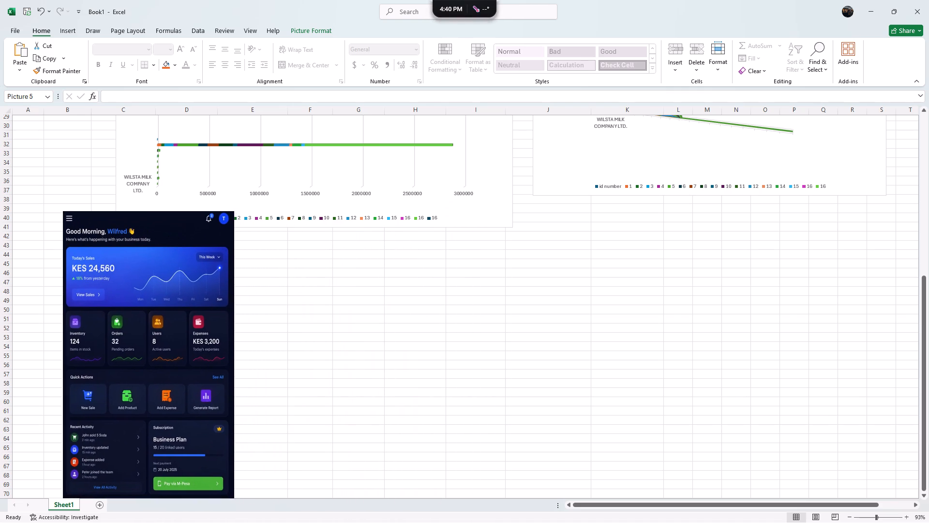
left_click_drag(119, 236, 77, 206)
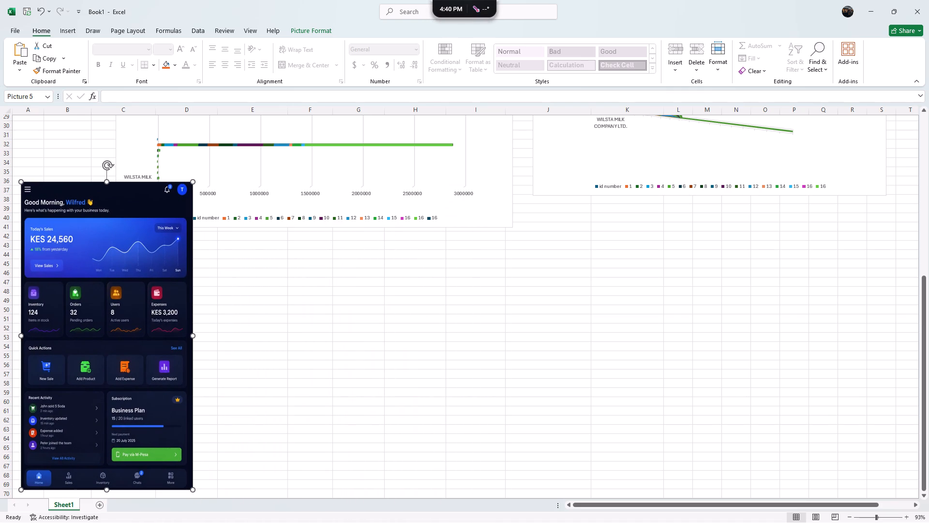
Shift the area chart to start in column K and the bar chart to start in column D.
left_click_drag(684, 156, 752, 167)
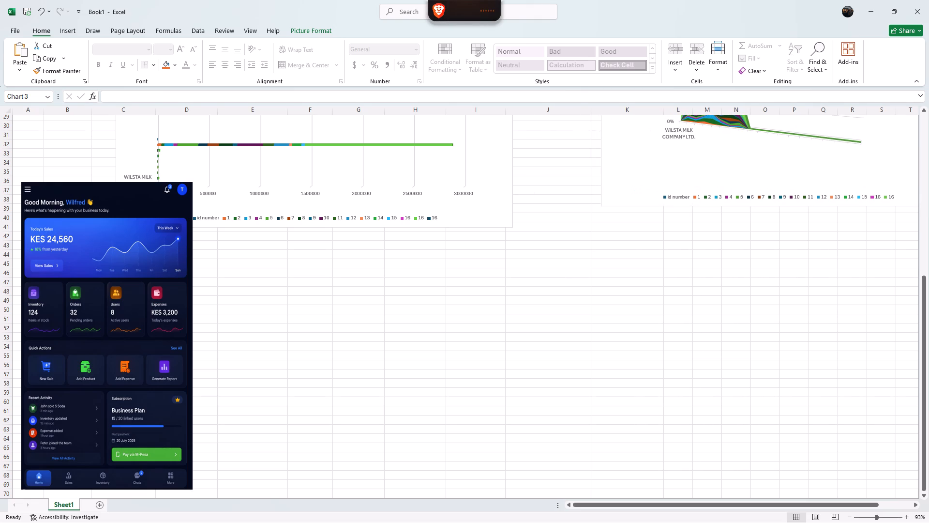
left_click_drag(752, 167, 753, 167)
left_click_drag(498, 193, 563, 202)
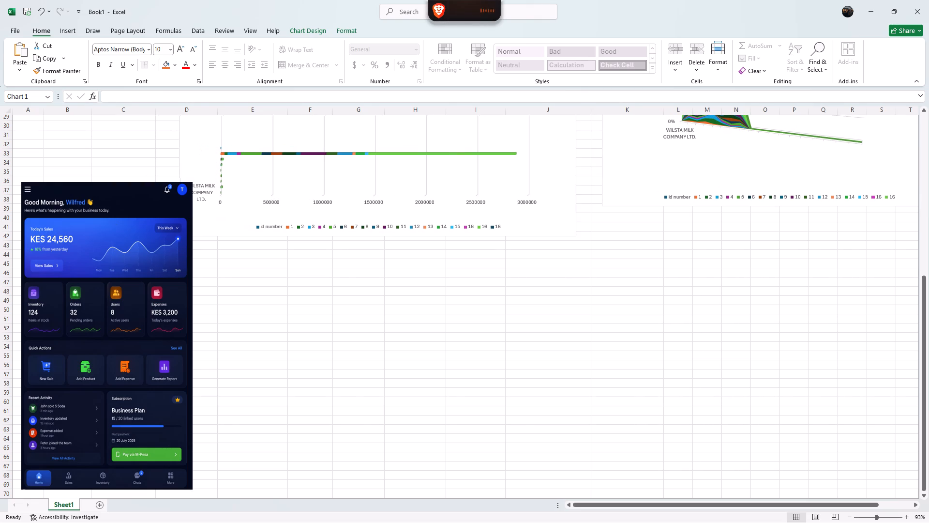
left_click_drag(563, 202, 563, 202)
Move the dashboard picture to the edge of column A with its top at row 21, just below the table.
left_click_drag(121, 202, 105, 179)
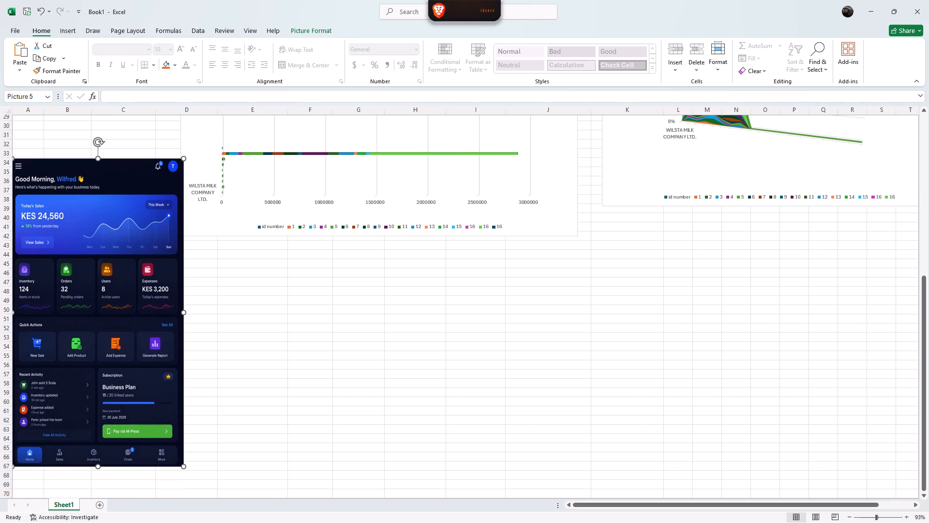
scroll(301, 292, "up", 1)
left_click_drag(108, 323, 106, 302)
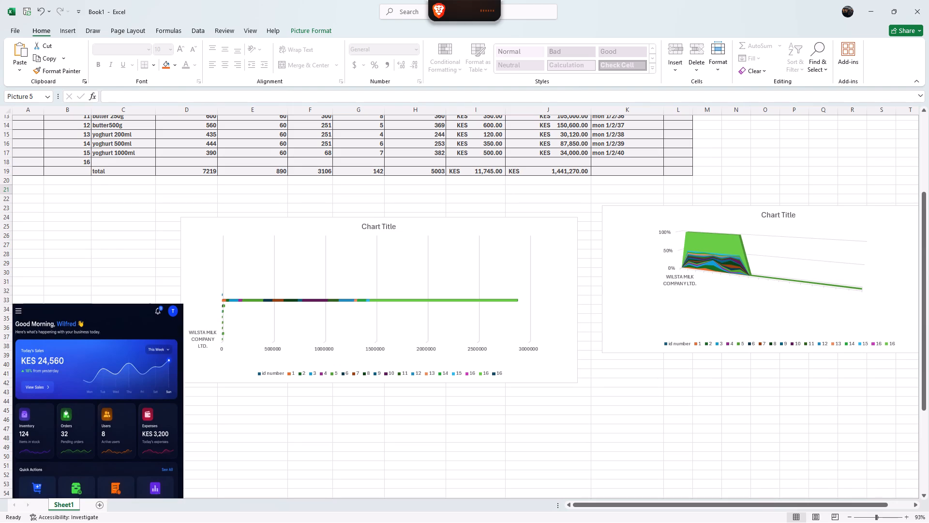
left_click_drag(106, 302, 98, 203)
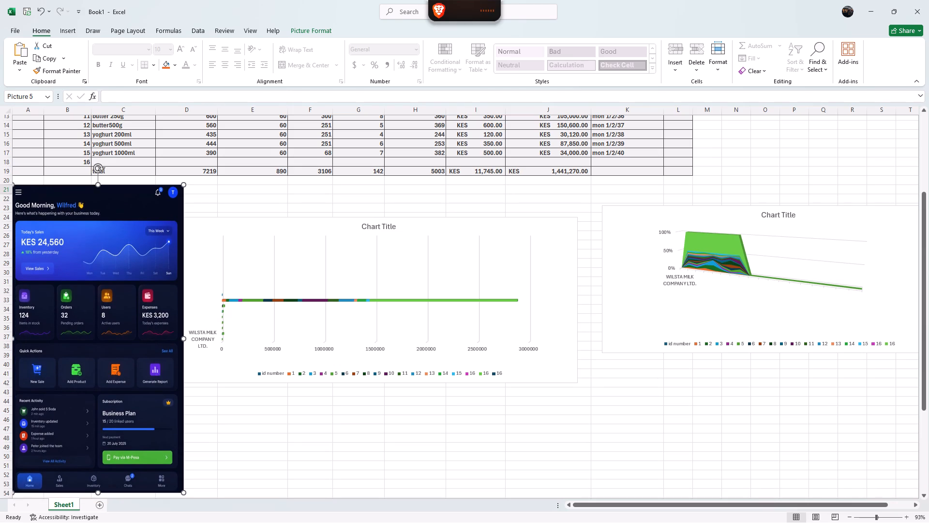
Send the dashboard picture backward and finally to the back, behind both charts.
scroll(323, 204, "up", 1)
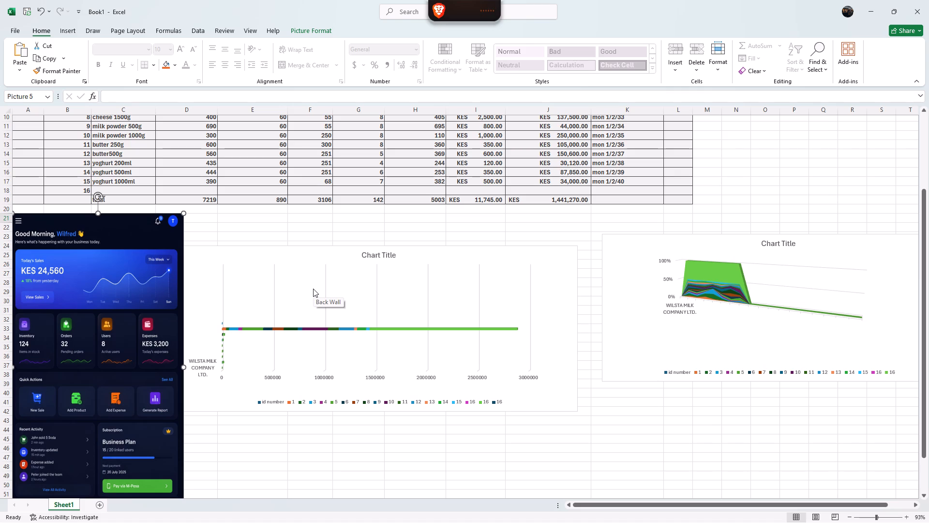
scroll(313, 289, "up", 2)
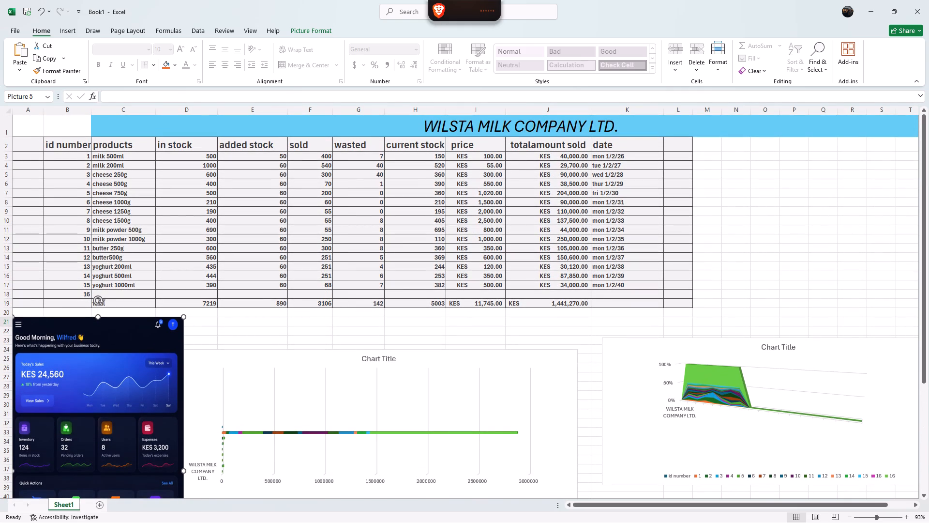
scroll(707, 261, "down", 1)
scroll(707, 261, "up", 1)
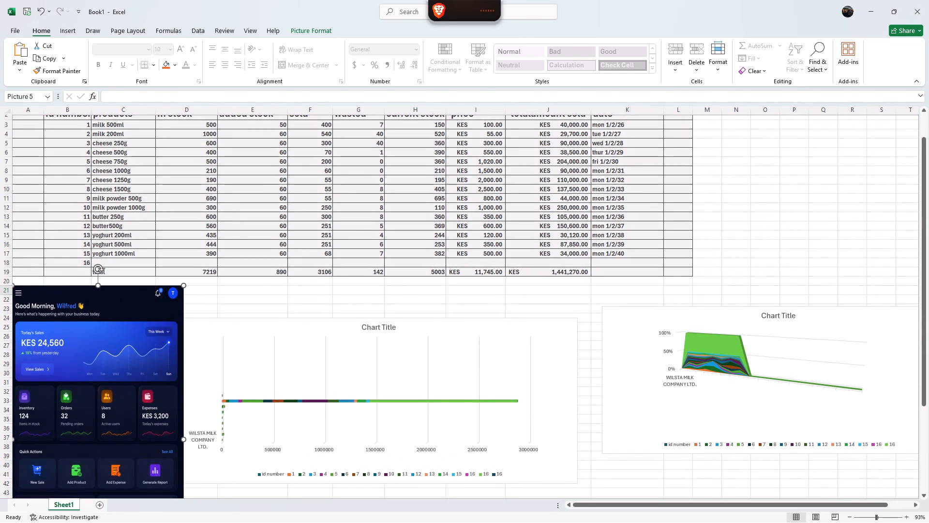
left_click(303, 31)
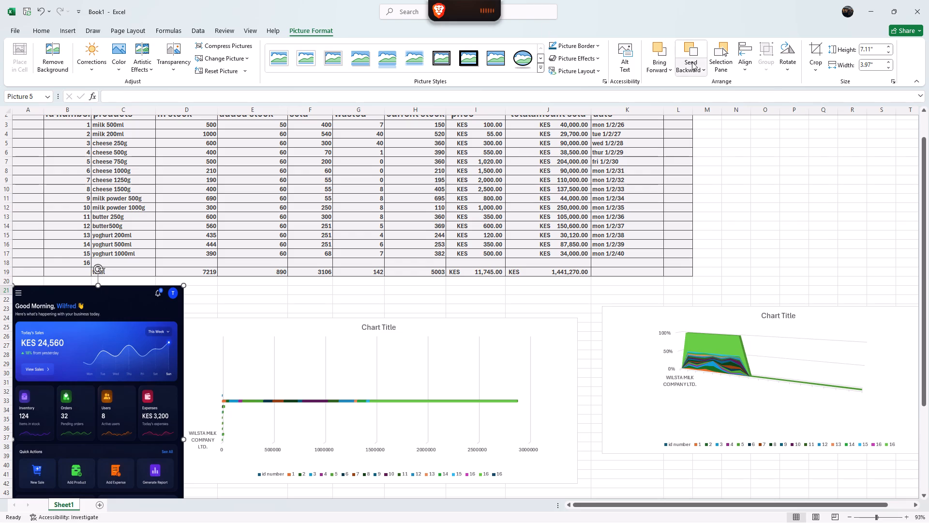
left_click(690, 48)
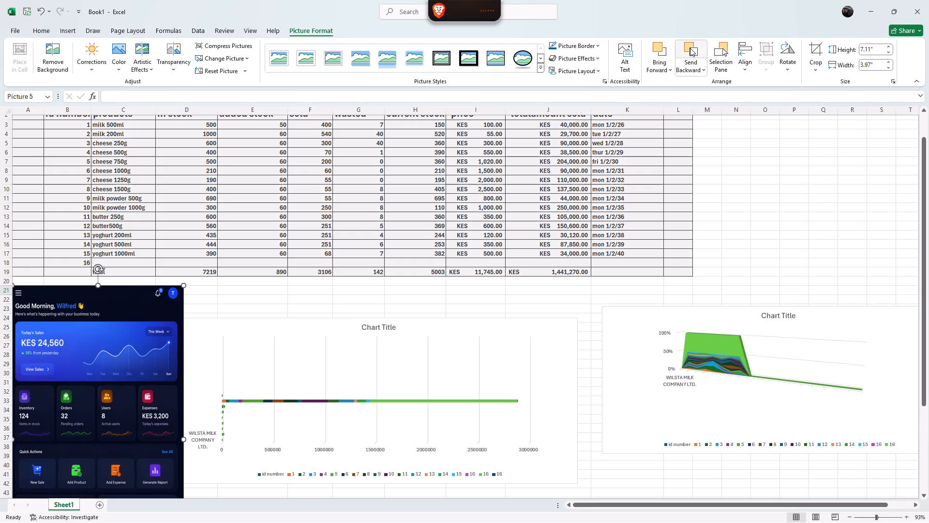
left_click(703, 67)
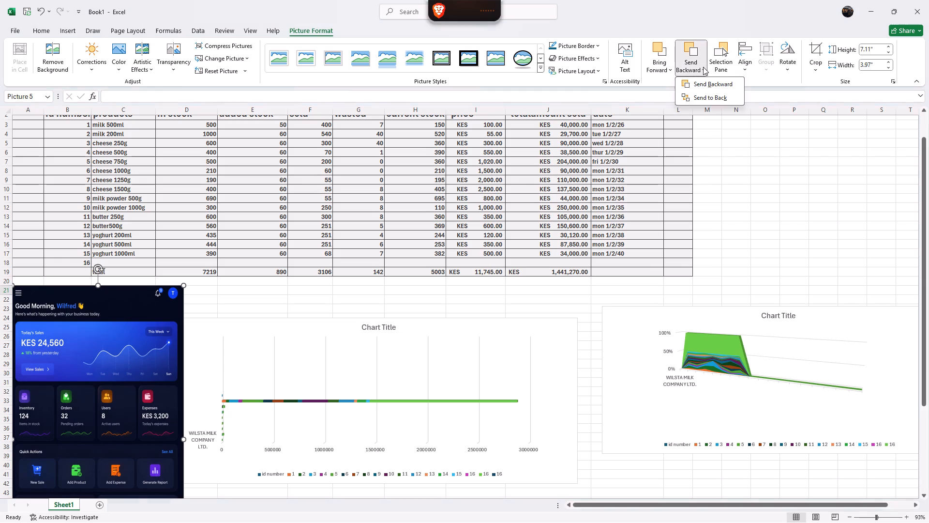
left_click(702, 82)
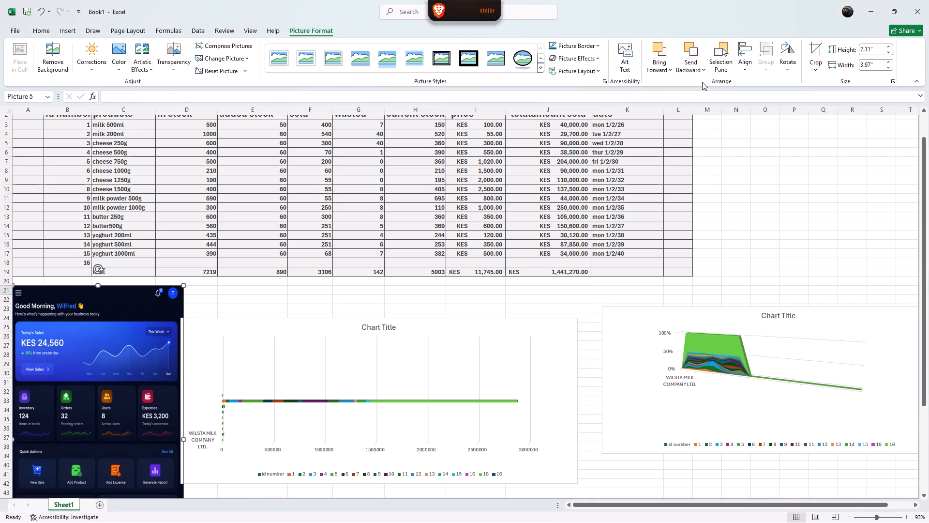
left_click(696, 70)
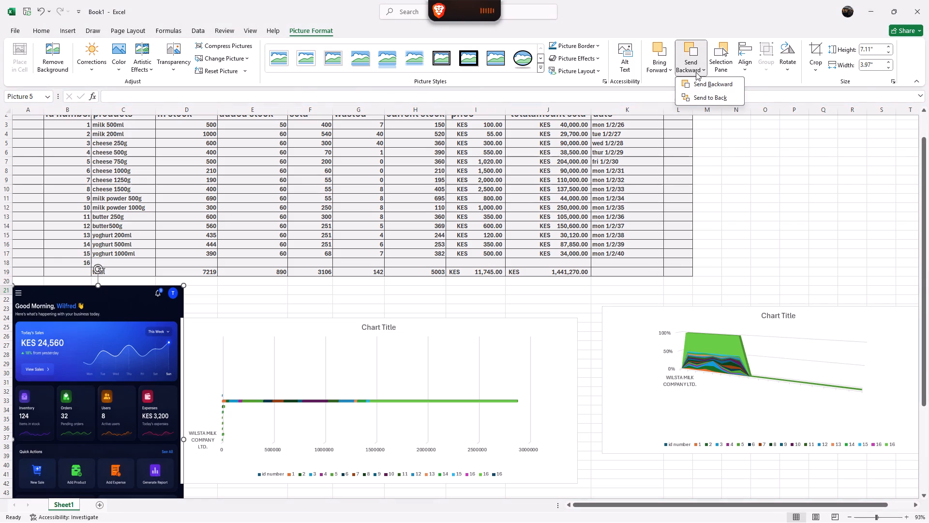
left_click(695, 94)
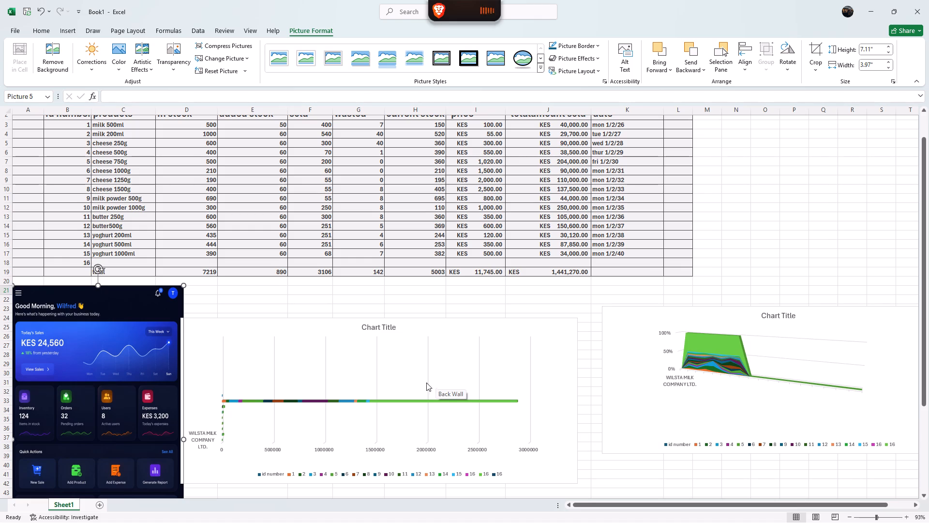
Enlarge the dashboard picture to 7.35" high by 4.1" wide.
scroll(367, 321, "up", 2)
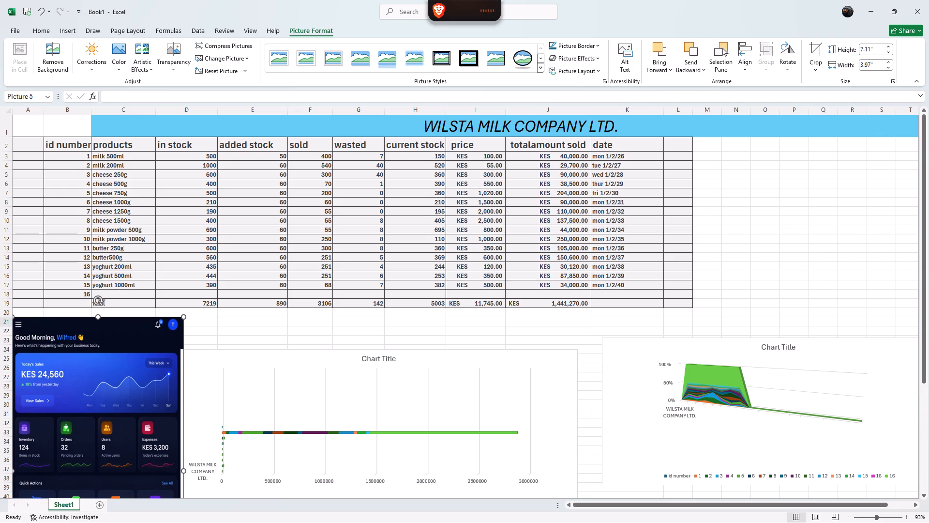
left_click(887, 61)
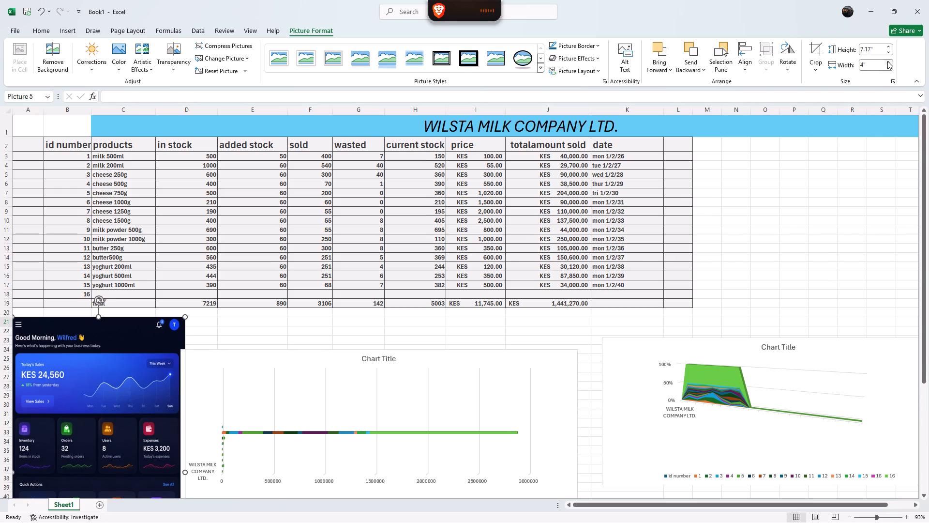
left_click(887, 61)
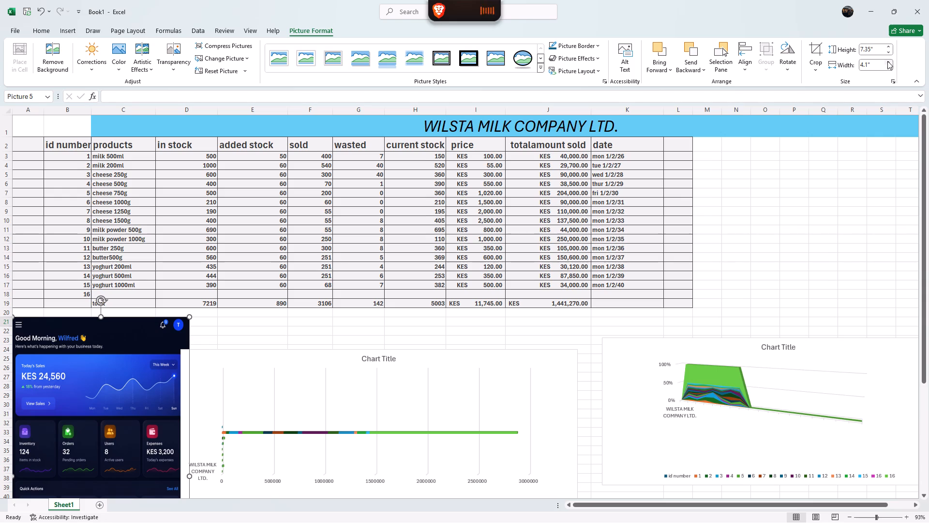
Bring the dashboard picture forward one level so it overlaps the bar chart's edge.
left_click(660, 53)
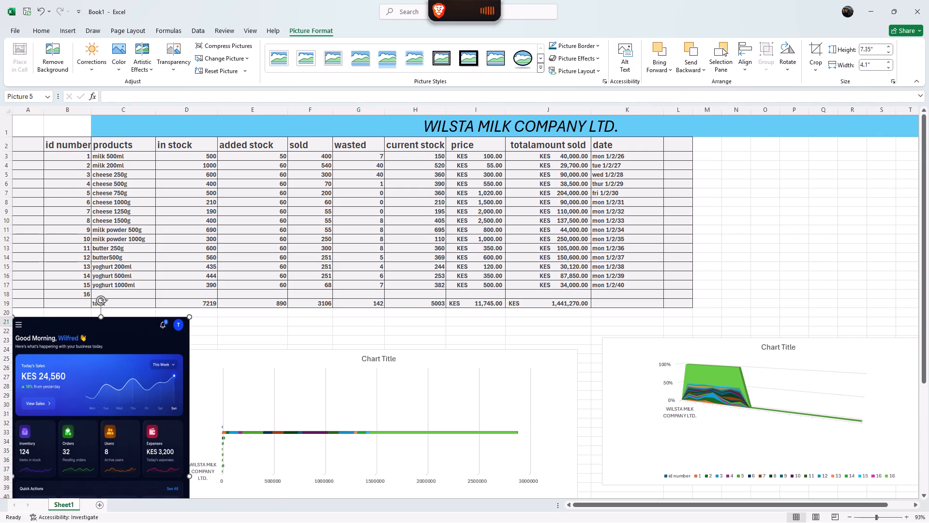
Set the dashboard picture's transparency to 50%.
left_click(174, 68)
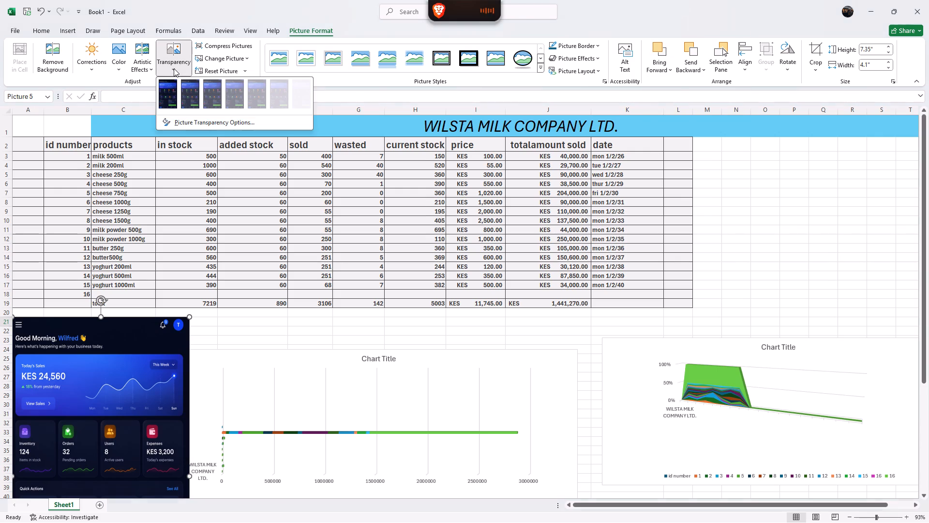
left_click(231, 96)
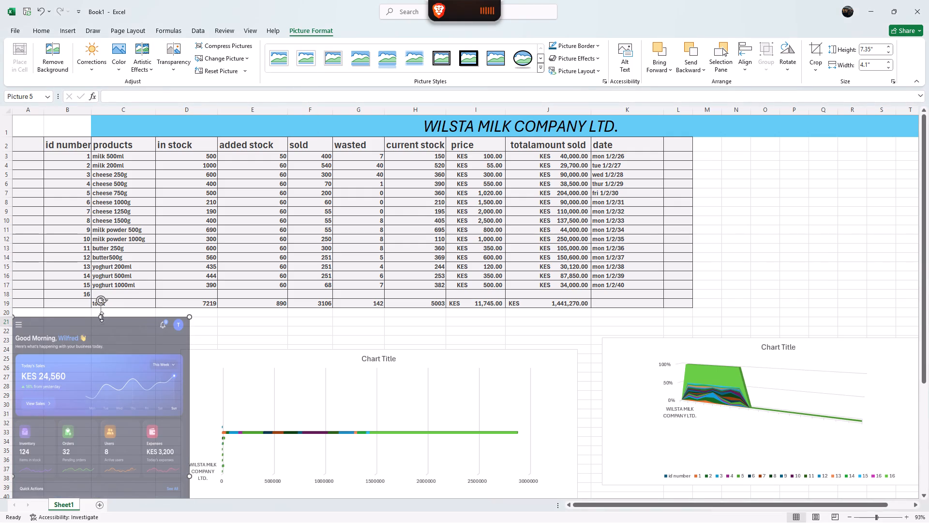
Move the dashboard picture up over the stock table and rotate it 90° clockwise.
left_click_drag(112, 336, 234, 166)
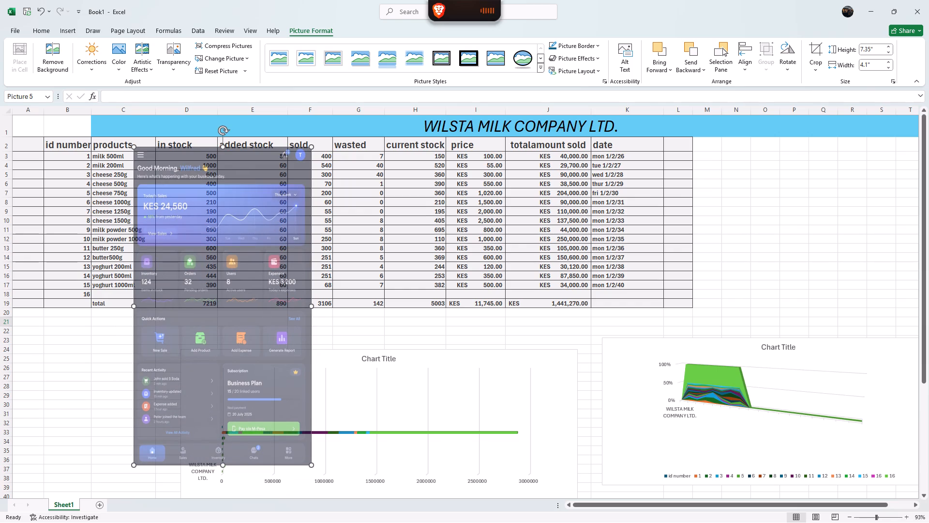
left_click(225, 135)
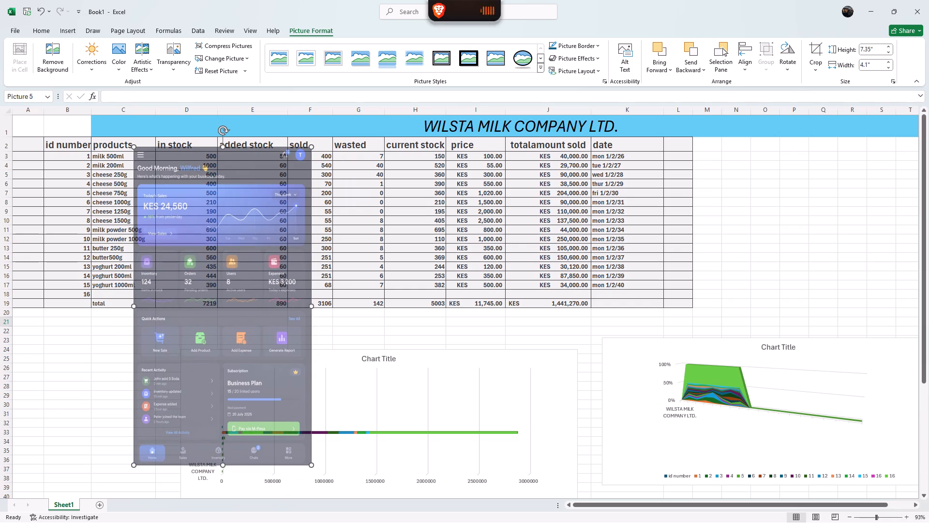
left_click(224, 131)
left_click(224, 131)
left_click_drag(224, 131, 452, 273)
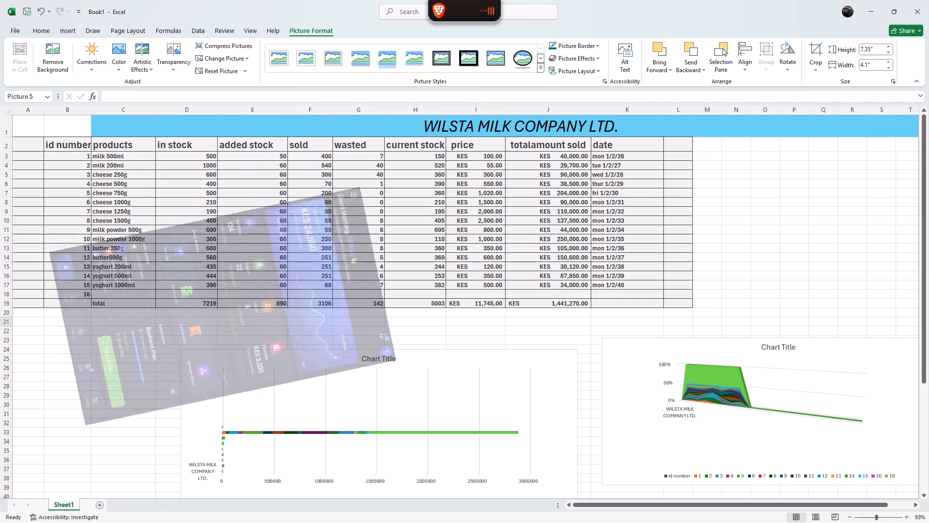
left_click_drag(452, 273, 596, 315)
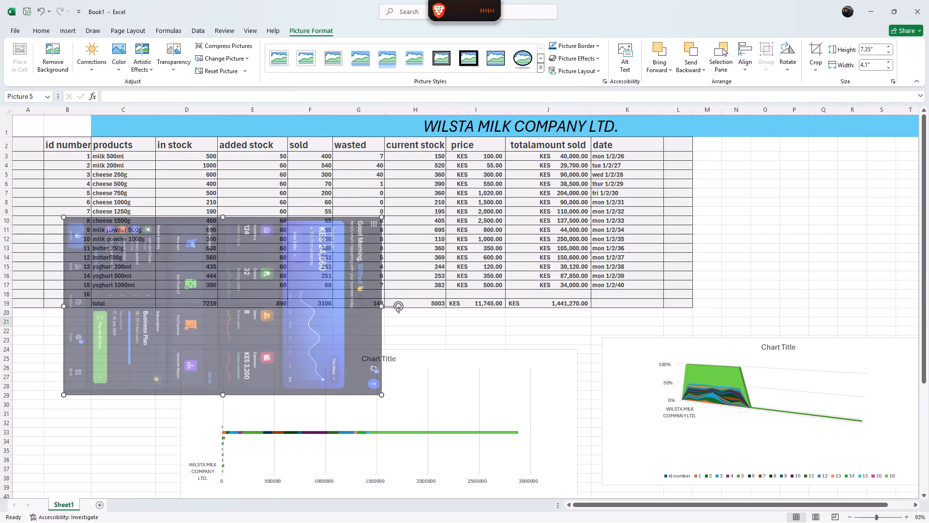
Place the rotated picture over the table's rows 2 to 20 and stretch it across columns A to L, about 15.08" high by 4.1" wide.
left_click_drag(229, 288, 276, 232)
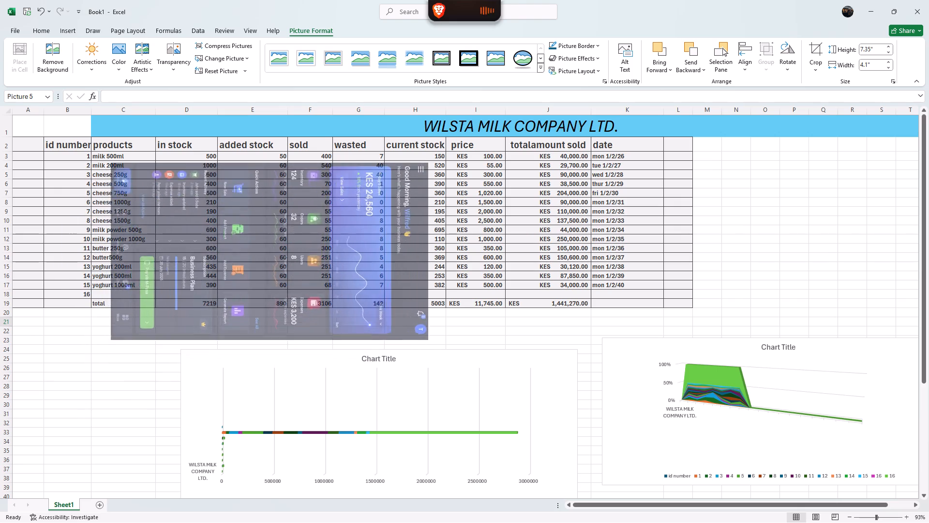
left_click_drag(276, 232, 301, 210)
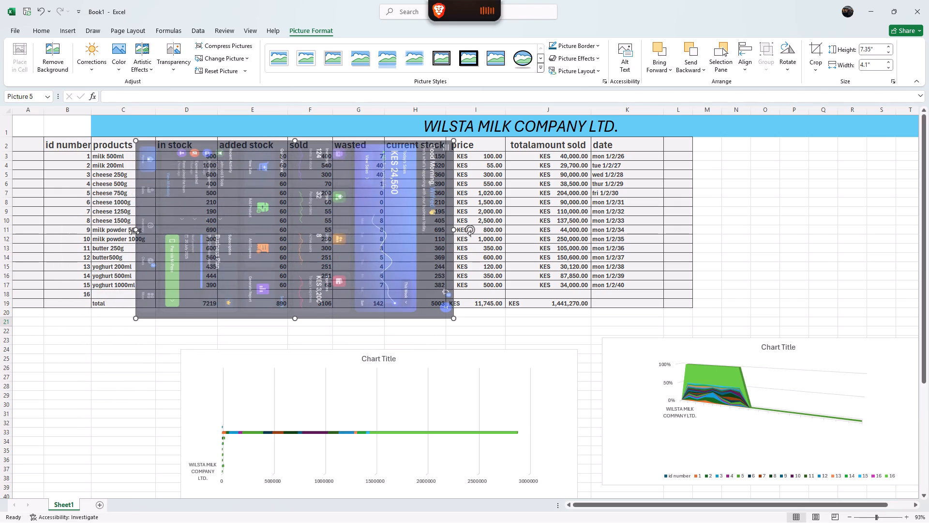
left_click_drag(134, 232, 40, 204)
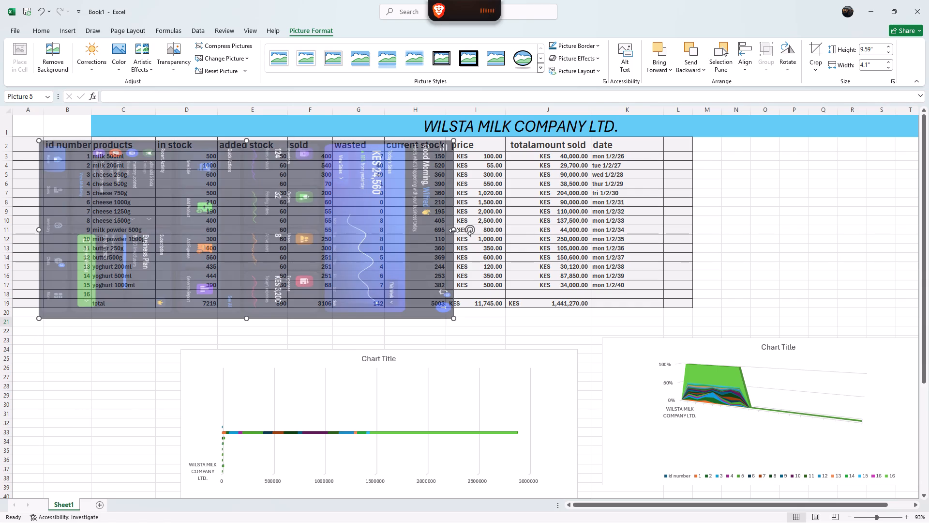
left_click_drag(454, 231, 707, 244)
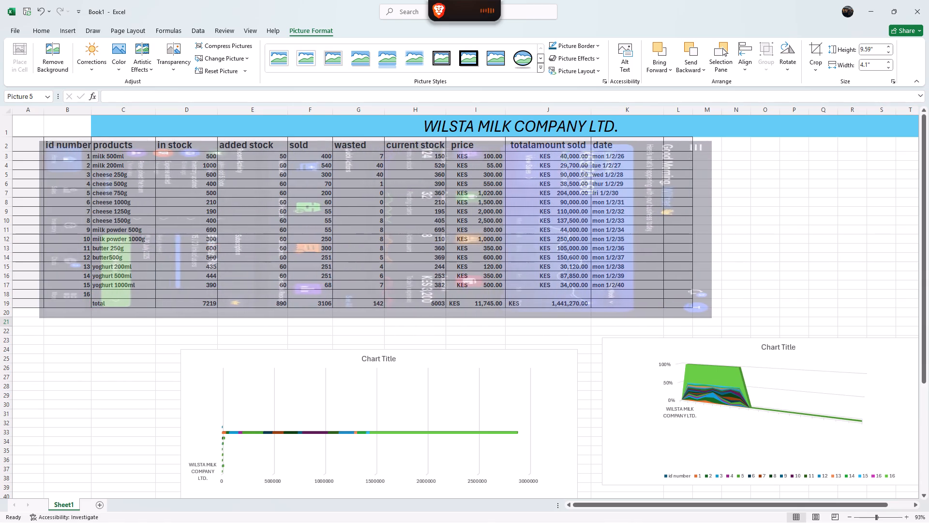
left_click_drag(707, 244, 689, 245)
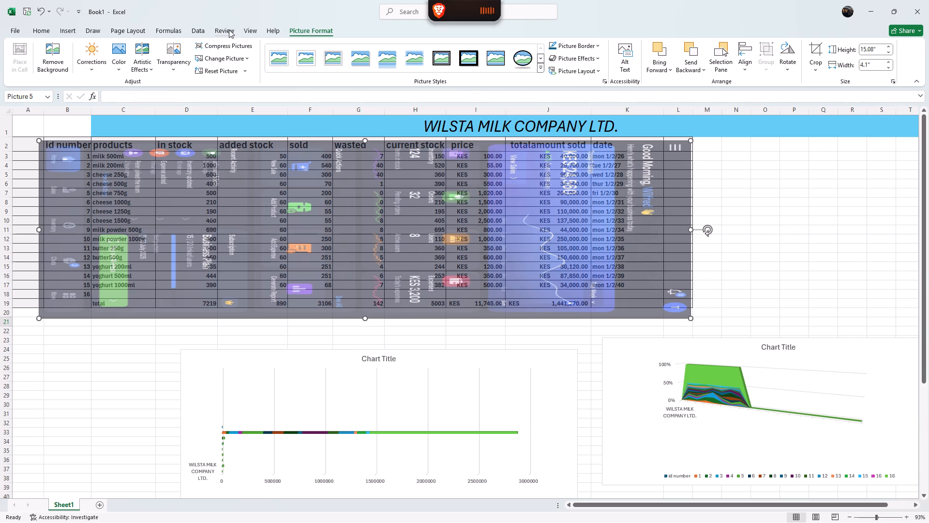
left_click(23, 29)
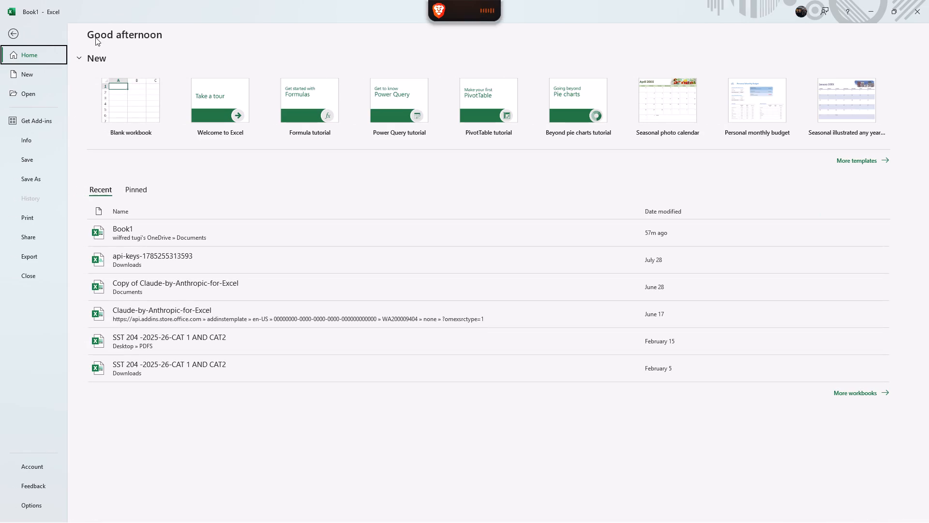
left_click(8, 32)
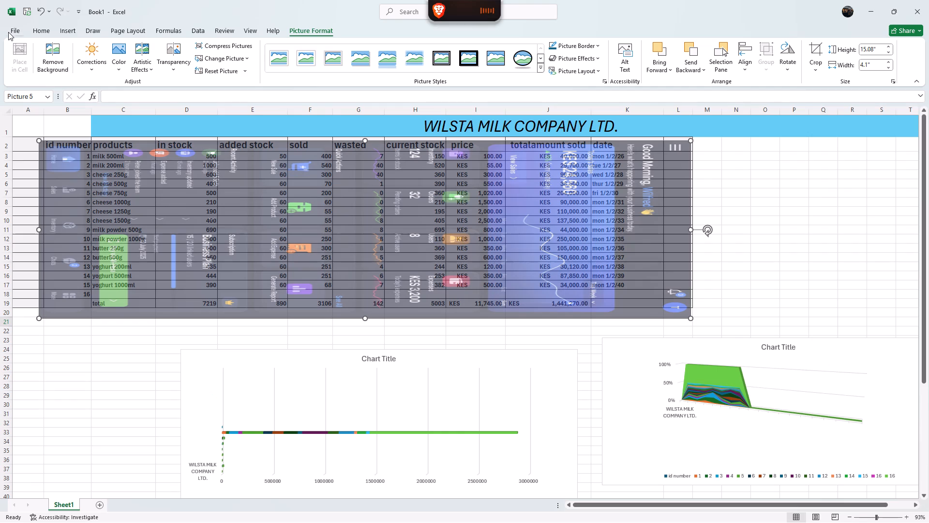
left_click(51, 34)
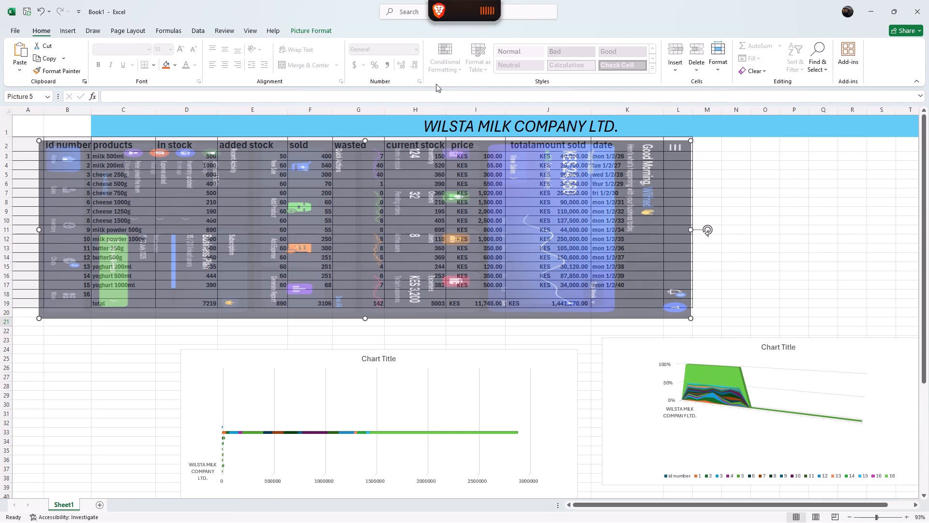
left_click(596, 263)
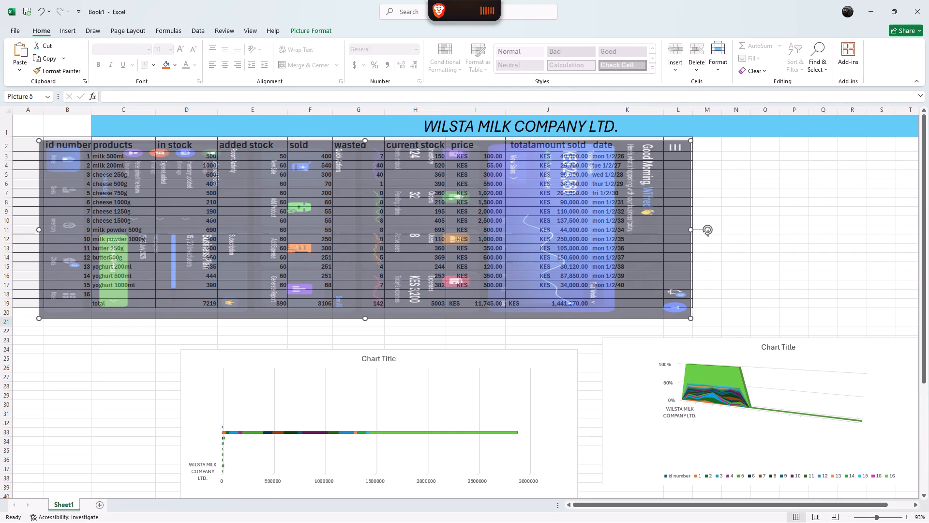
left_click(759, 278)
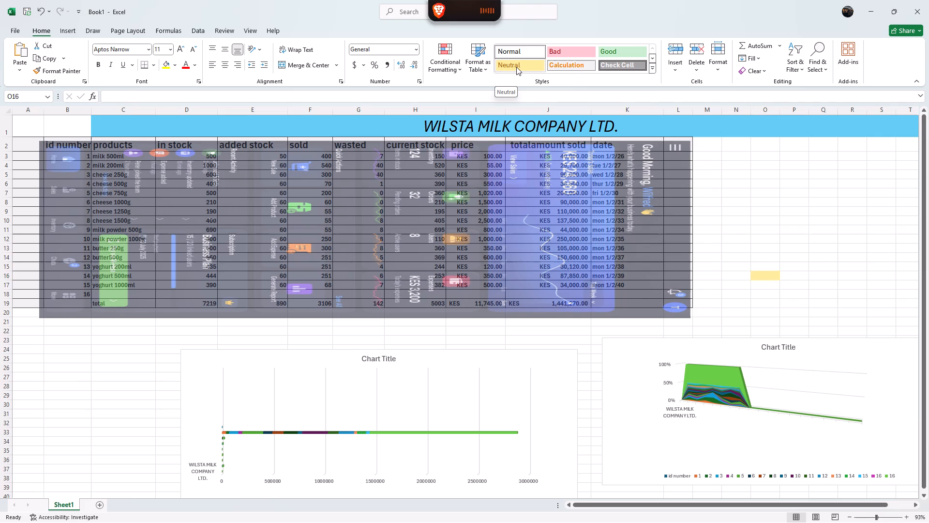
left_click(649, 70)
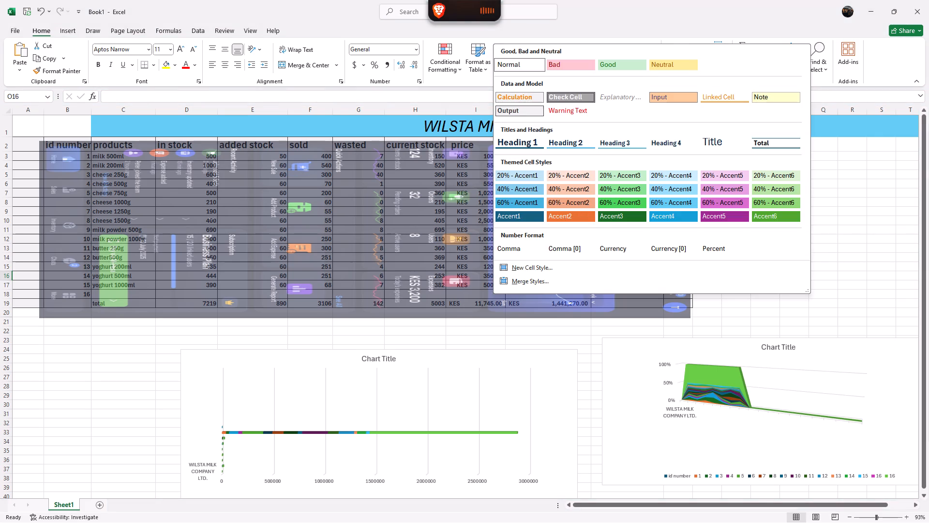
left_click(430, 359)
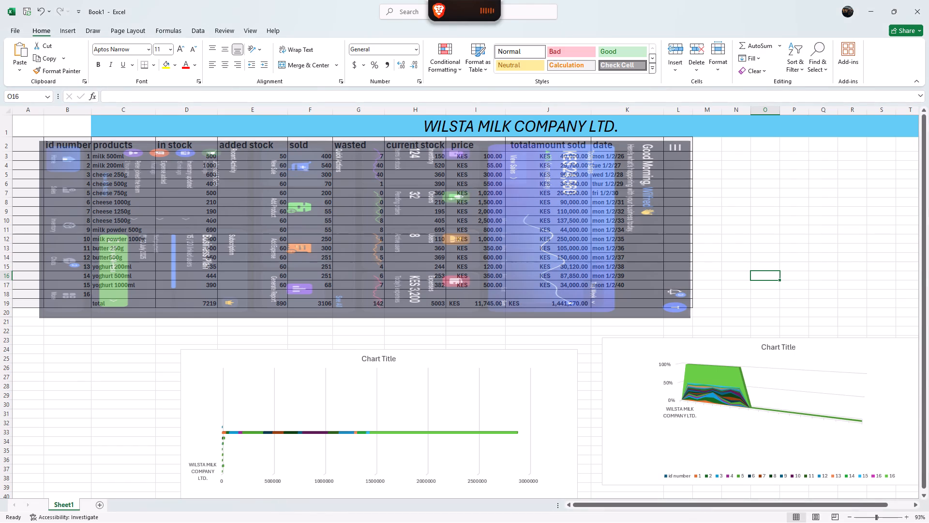
Move the transparent dashboard picture down so its top is at row 8, leaving the table's header row uncovered.
left_click_drag(45, 142, 77, 161)
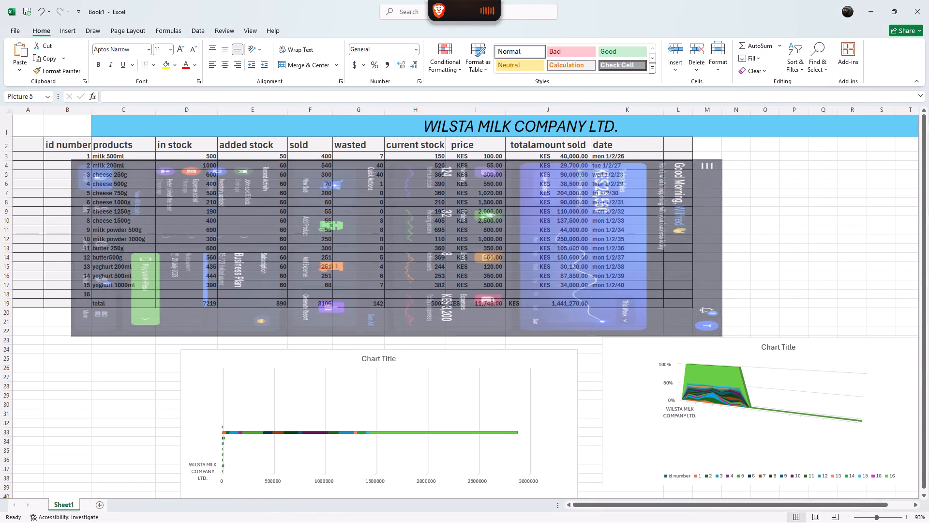
left_click_drag(77, 161, 56, 200)
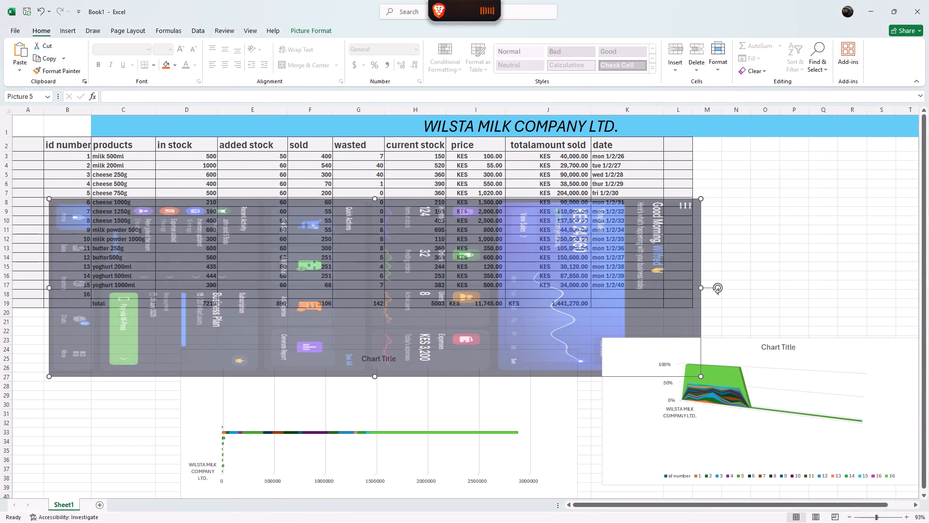
Apply the dark green Accent3 cell style to the whole stock table, from the id number header through the total row, columns B to L.
left_click_drag(46, 140, 339, 307)
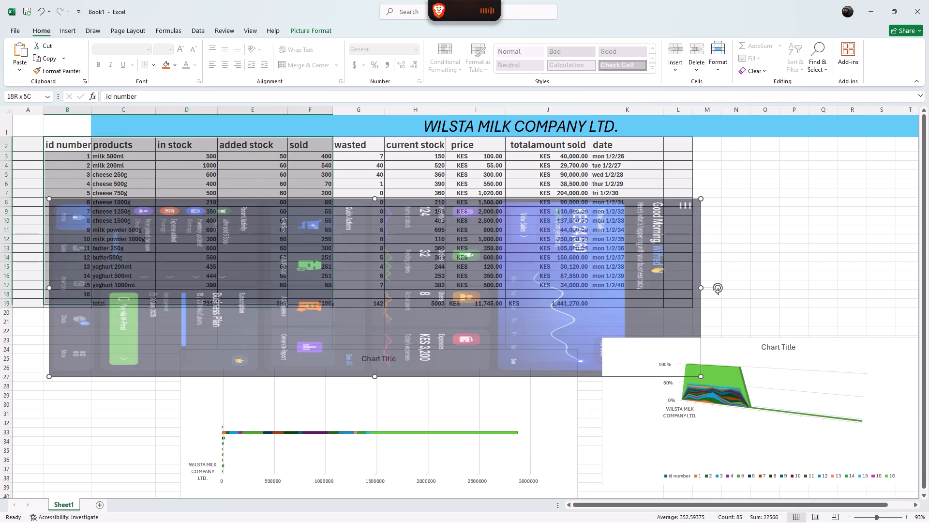
left_click_drag(339, 307, 635, 299)
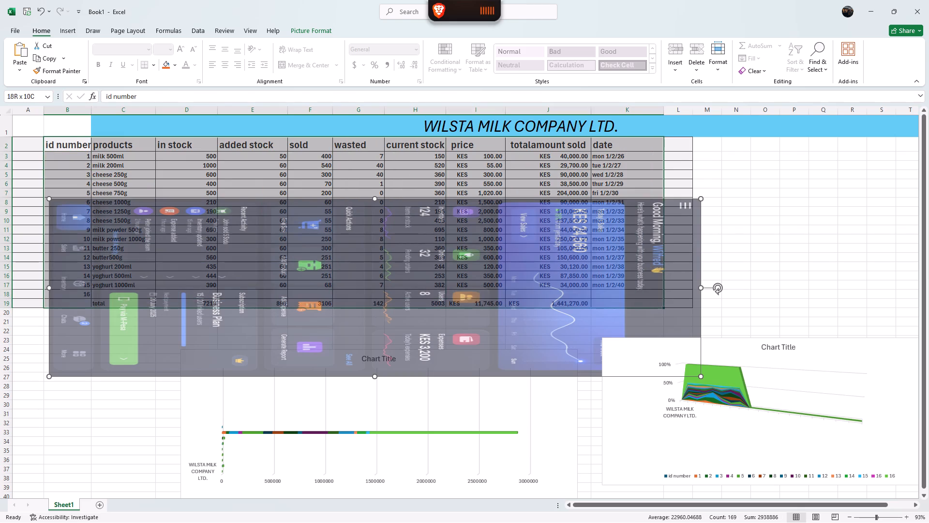
left_click_drag(635, 299, 683, 305)
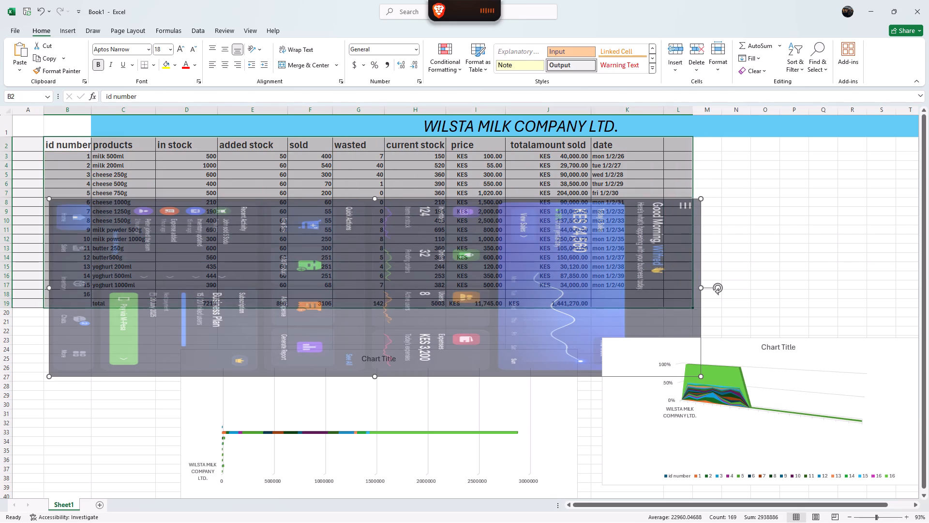
left_click(653, 68)
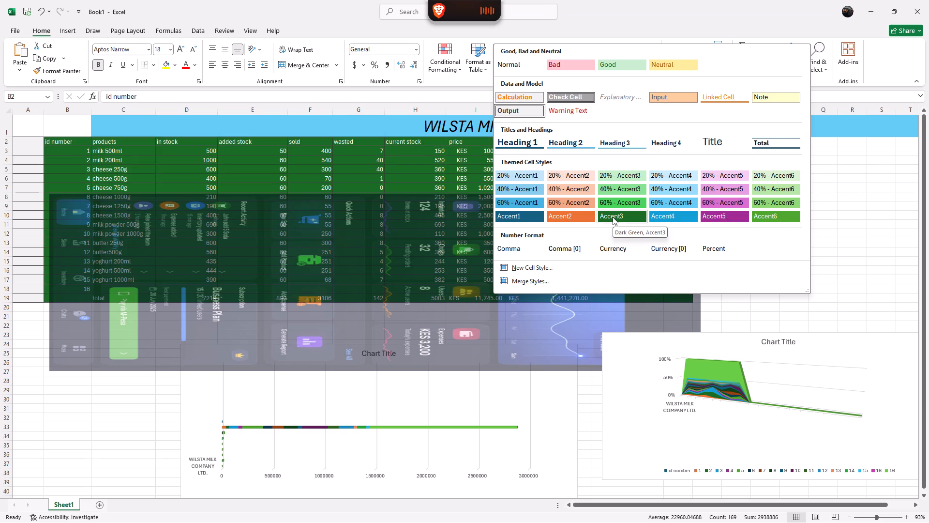
left_click(613, 217)
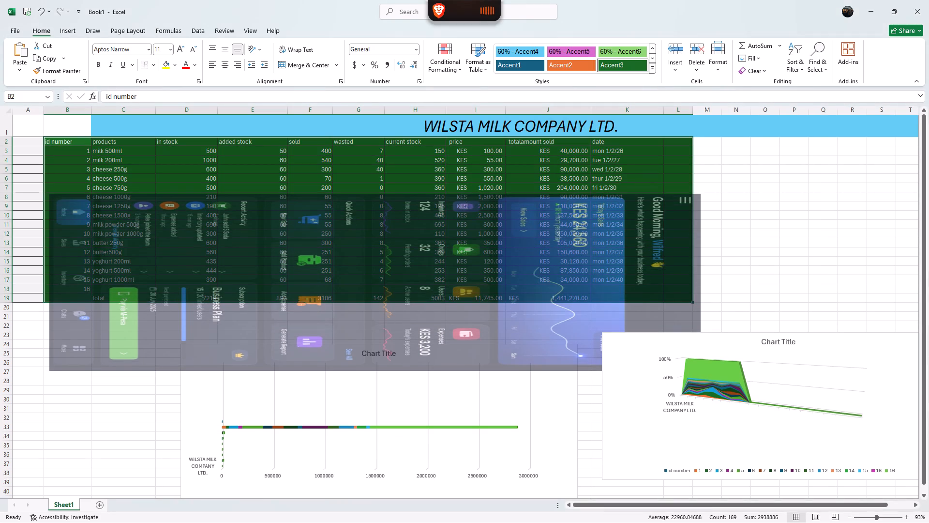
Move the transparent dashboard picture back up over the green stock table, covering it from row 2 to row 20, and deselect it.
left_click_drag(375, 235, 354, 178)
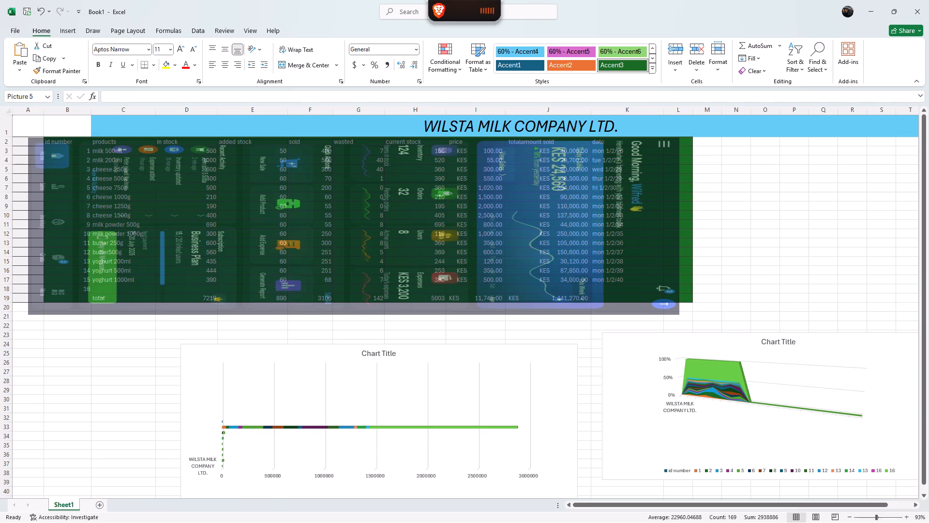
left_click_drag(354, 178, 372, 177)
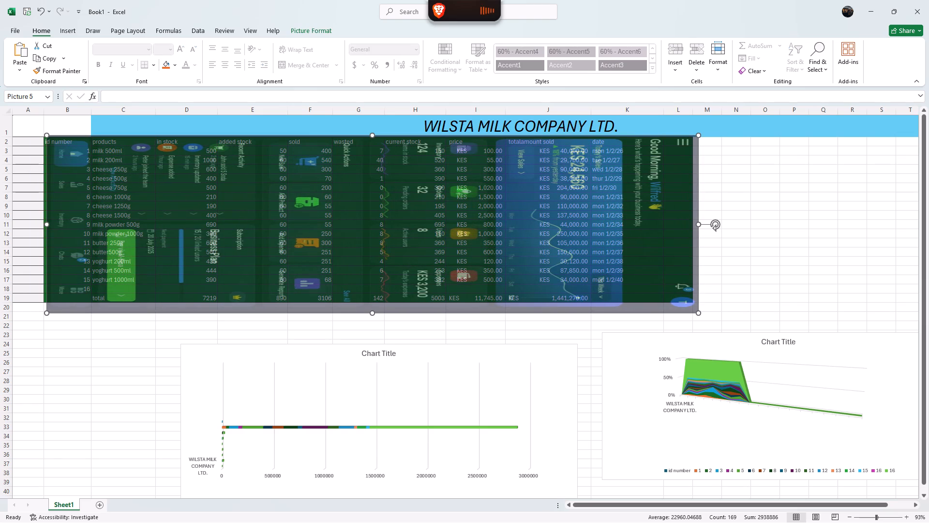
left_click(795, 289)
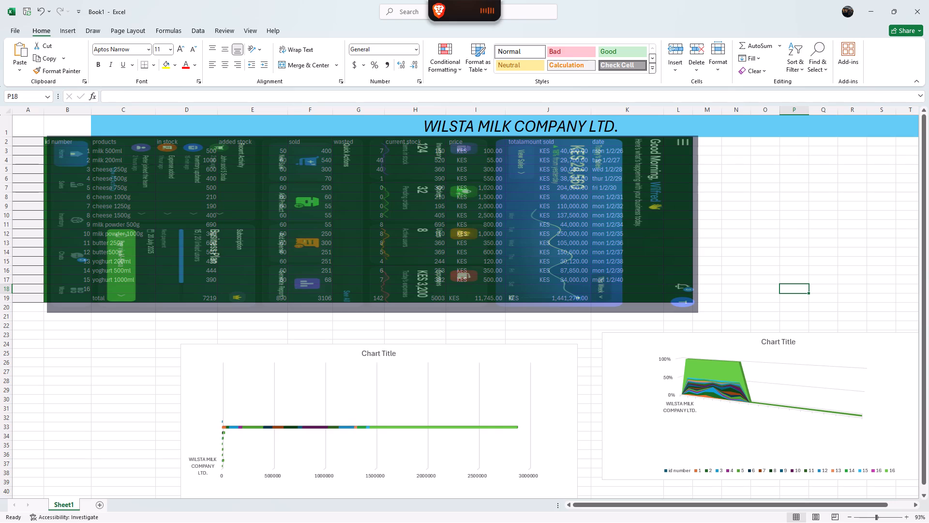
left_click(787, 190)
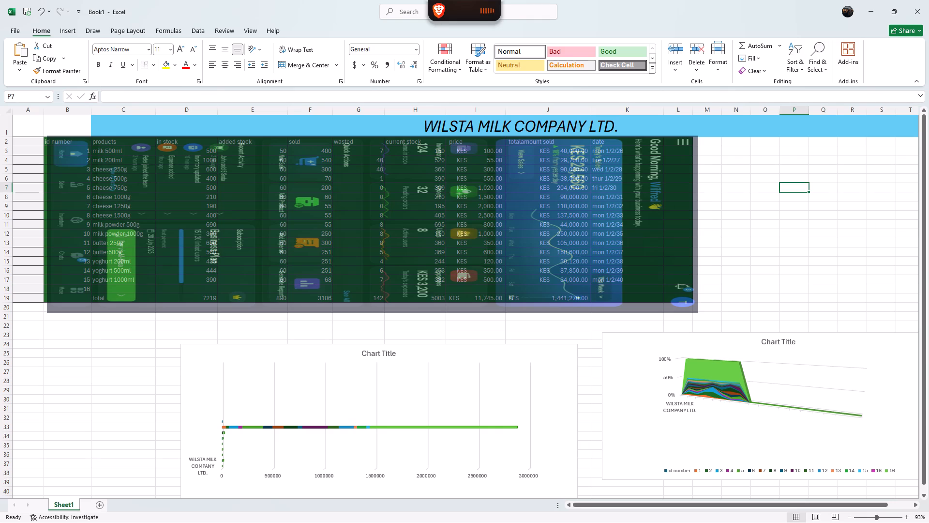
Save the workbook and close the file.
key("ctrl+s")
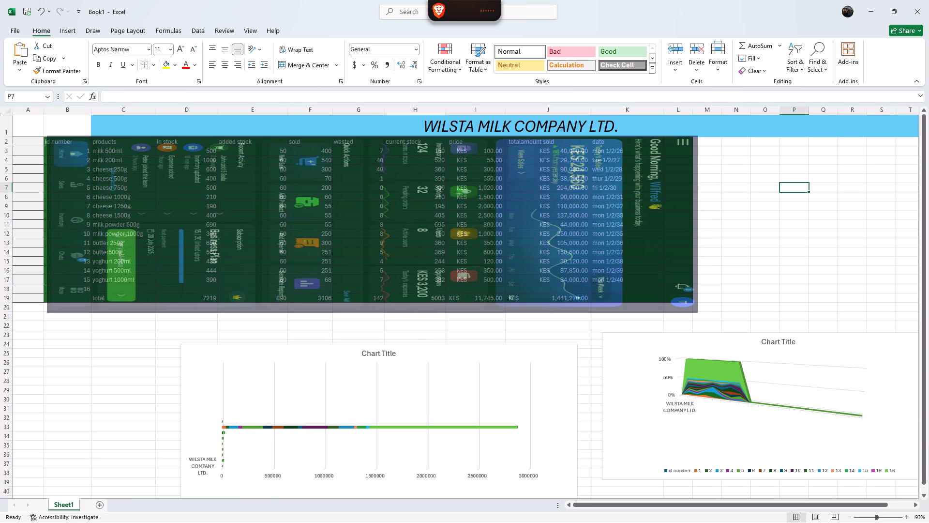
left_click(428, 334)
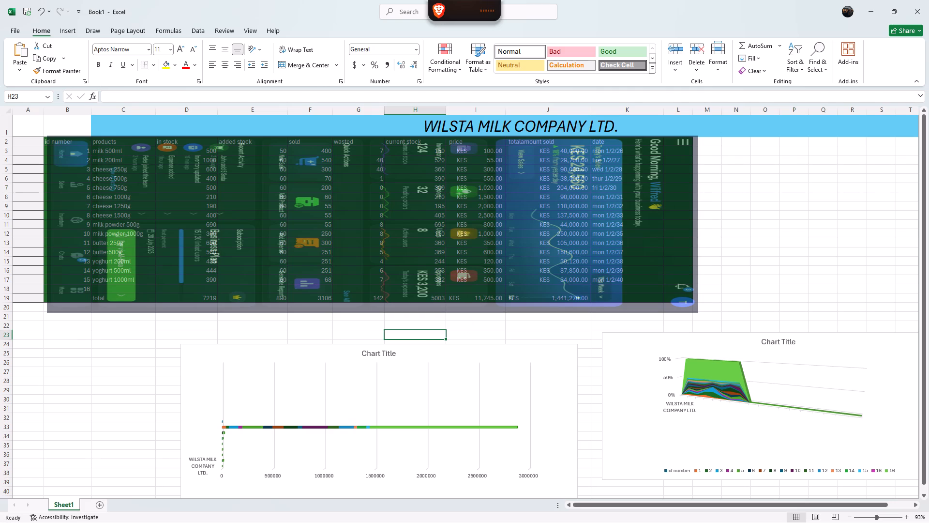
left_click(928, 4)
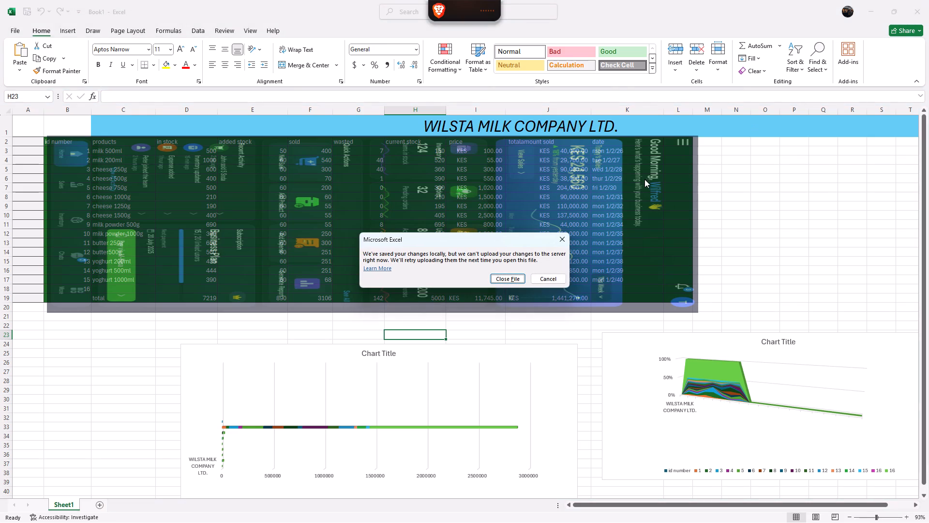
left_click(500, 280)
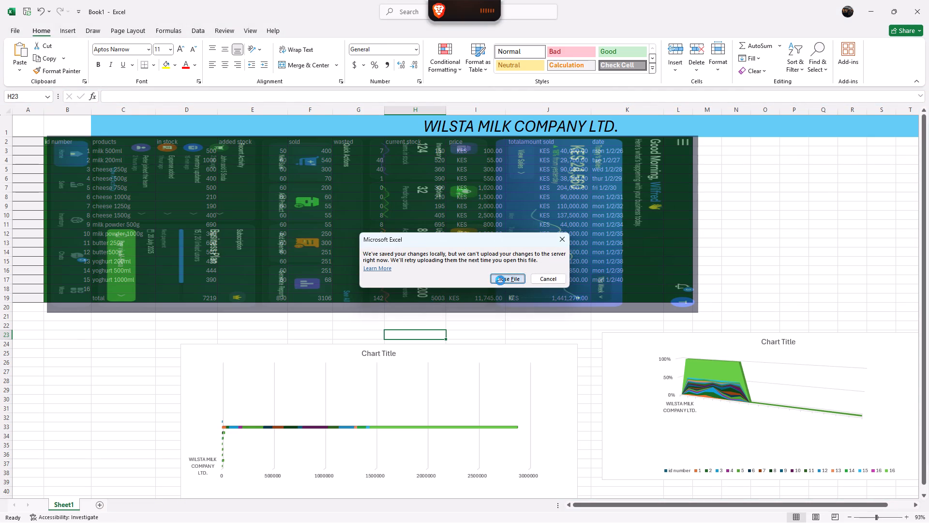